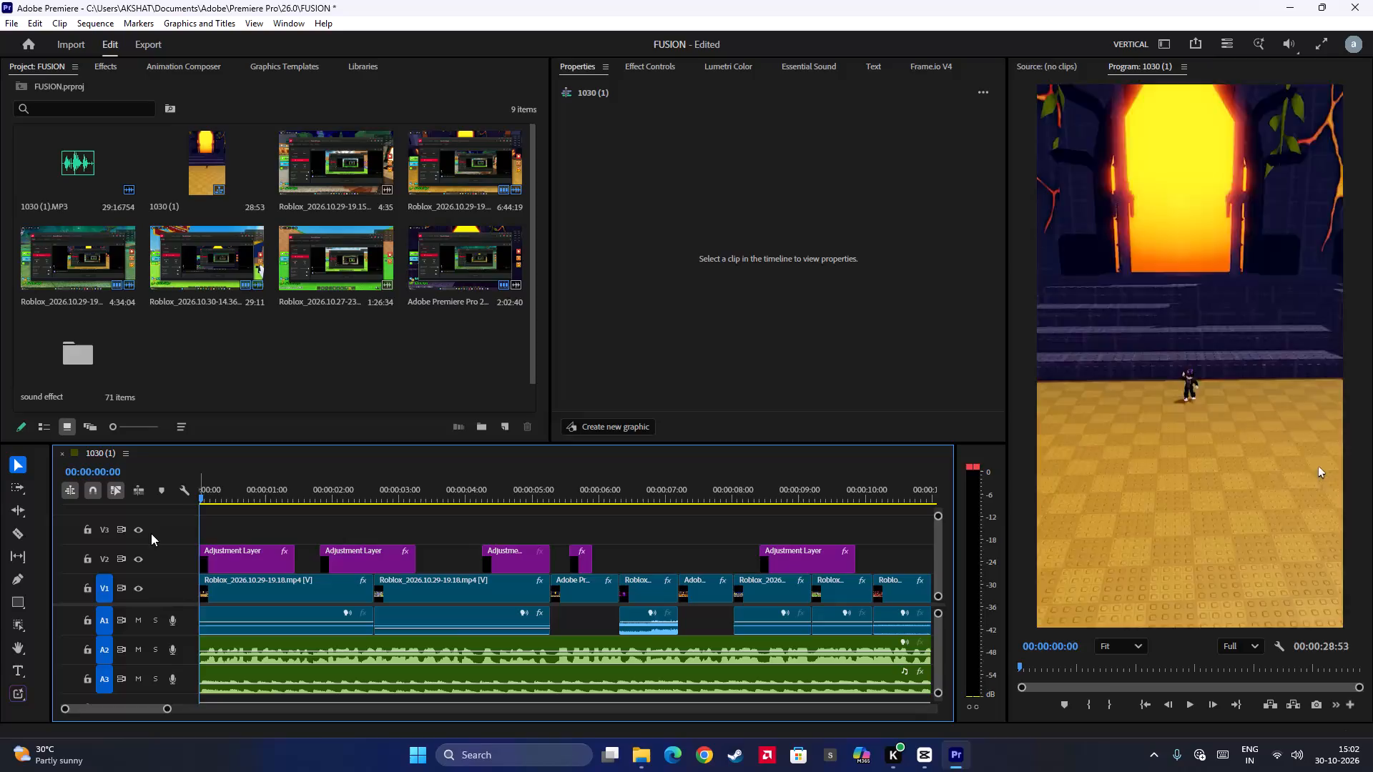
Save the FUSION project.
{"action": "key", "text": "space"}
{"action": "key", "text": "space"}
{"action": "left_click_drag", "start_coordinate": [239, 528], "coordinate": [142, 530]}
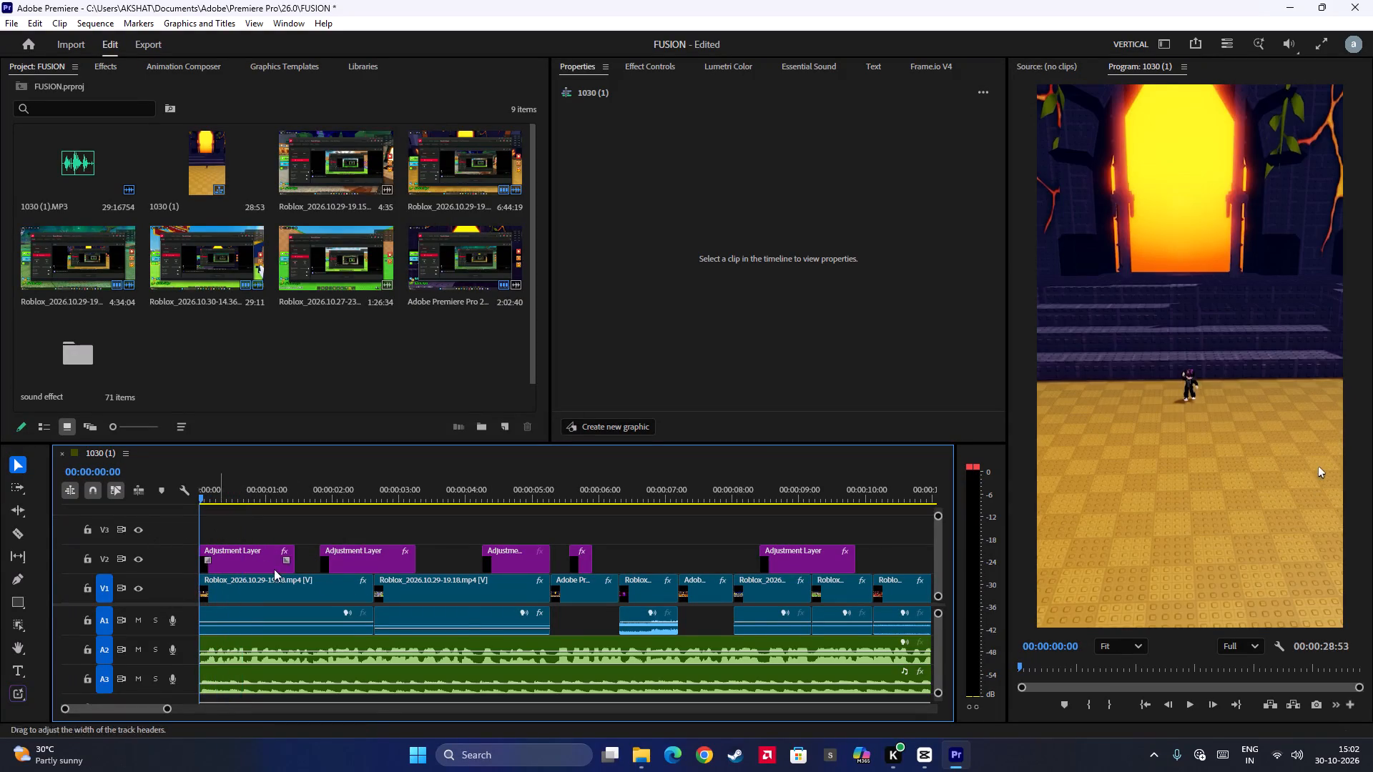
{"action": "scroll", "coordinate": [353, 580], "scroll_direction": "down", "scroll_amount": 13, "text": "alt"}
{"action": "scroll", "coordinate": [479, 599], "scroll_direction": "up", "scroll_amount": 7}
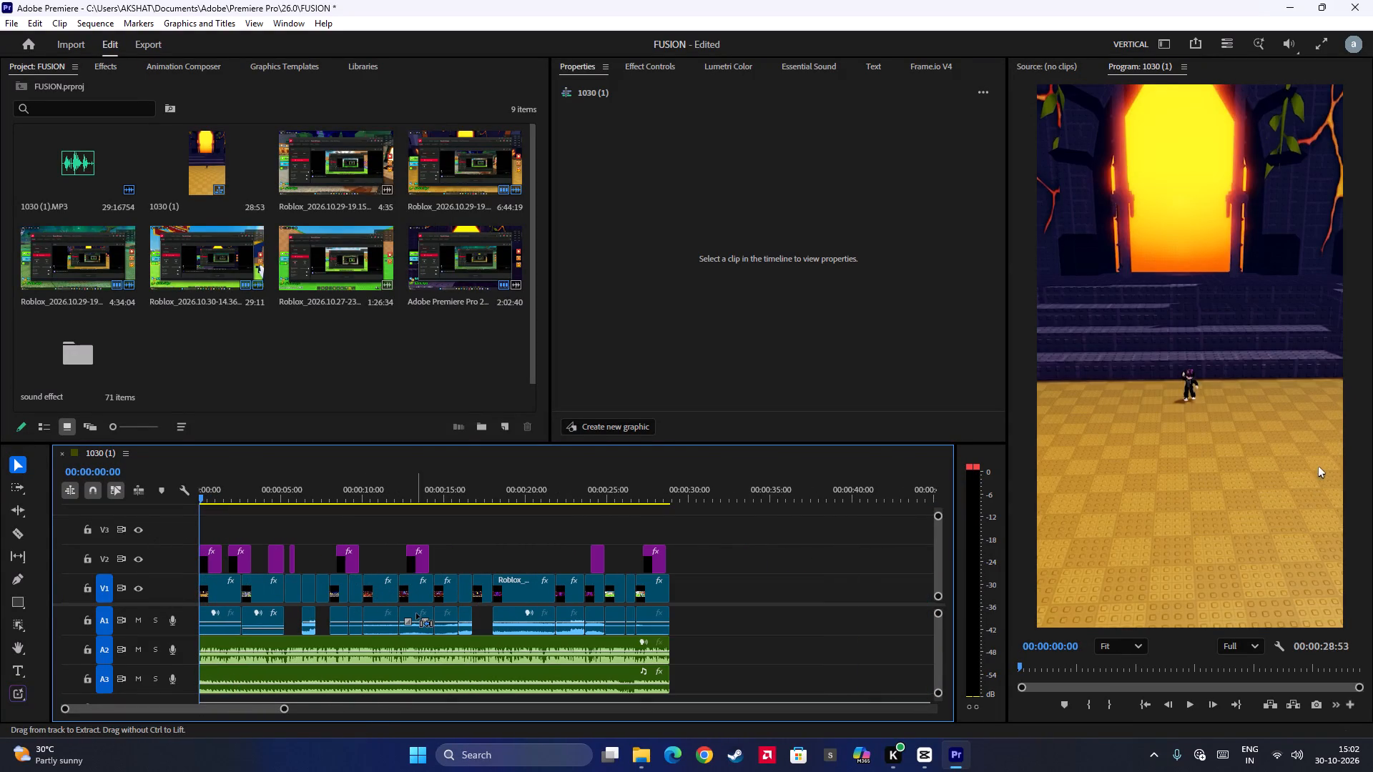
{"action": "key", "text": "ctrl+s"}
Play back the first five seconds of the sequence to examine the cuts and adjustment layers there.
{"action": "scroll", "coordinate": [290, 638], "scroll_direction": "down", "scroll_amount": 5}
{"action": "scroll", "coordinate": [427, 634], "scroll_direction": "up", "scroll_amount": 7}
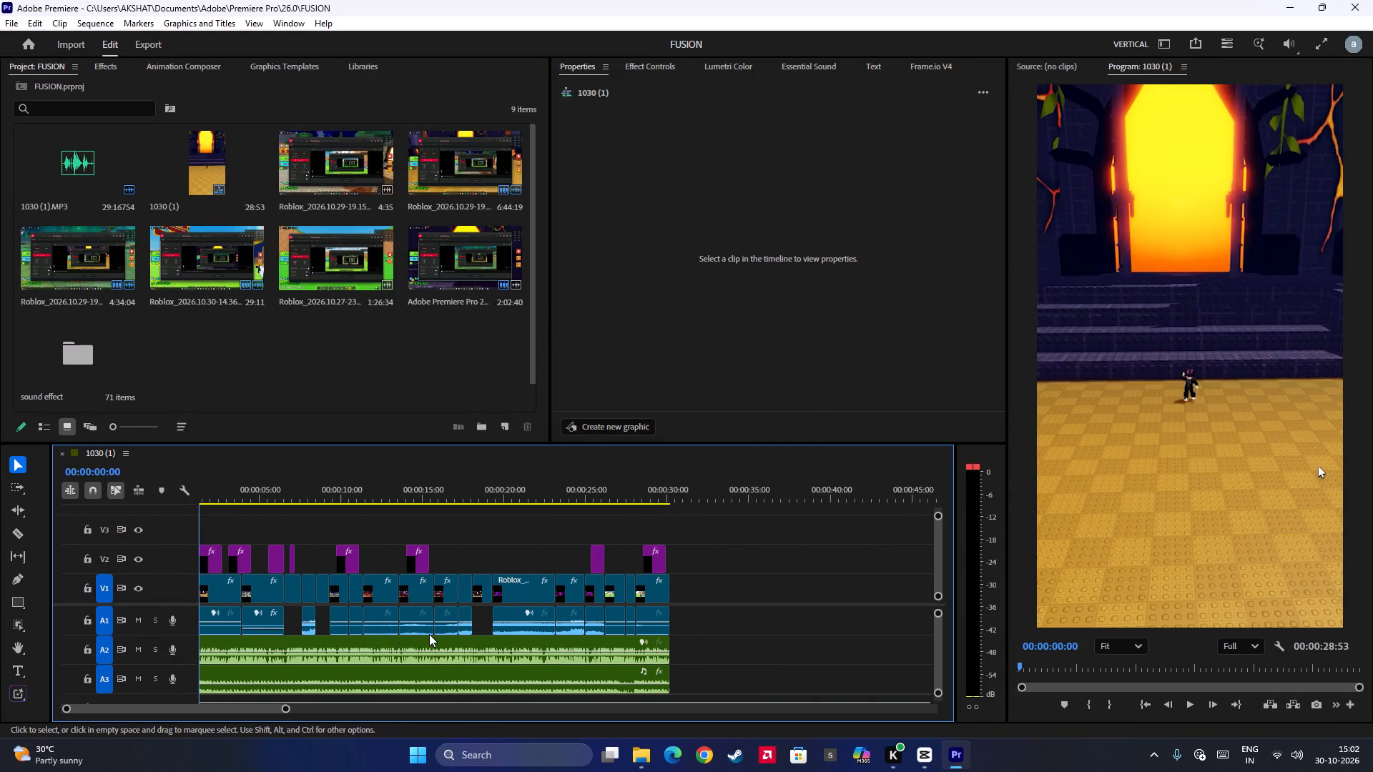
{"action": "scroll", "coordinate": [433, 635], "scroll_direction": "up", "scroll_amount": 5}
{"action": "key", "text": "space"}
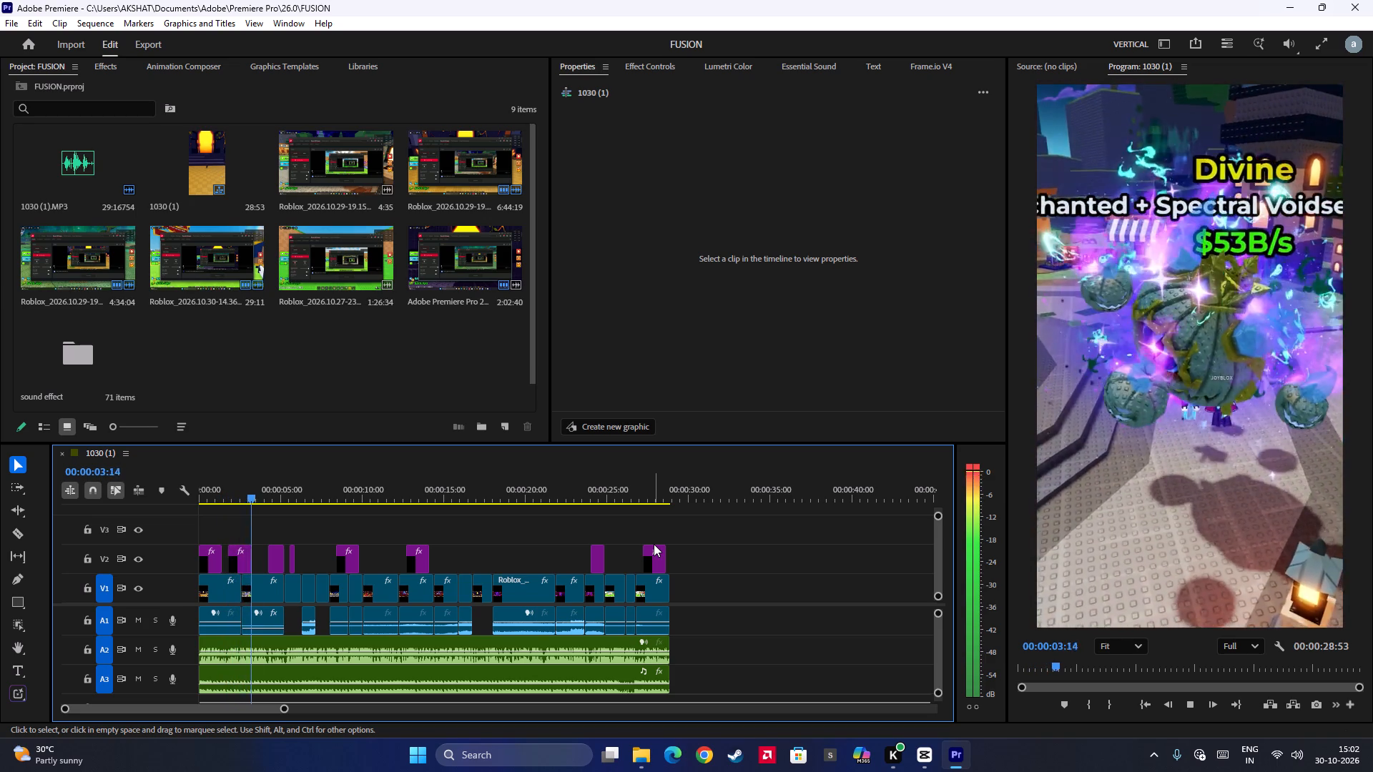
{"action": "key", "text": "space"}
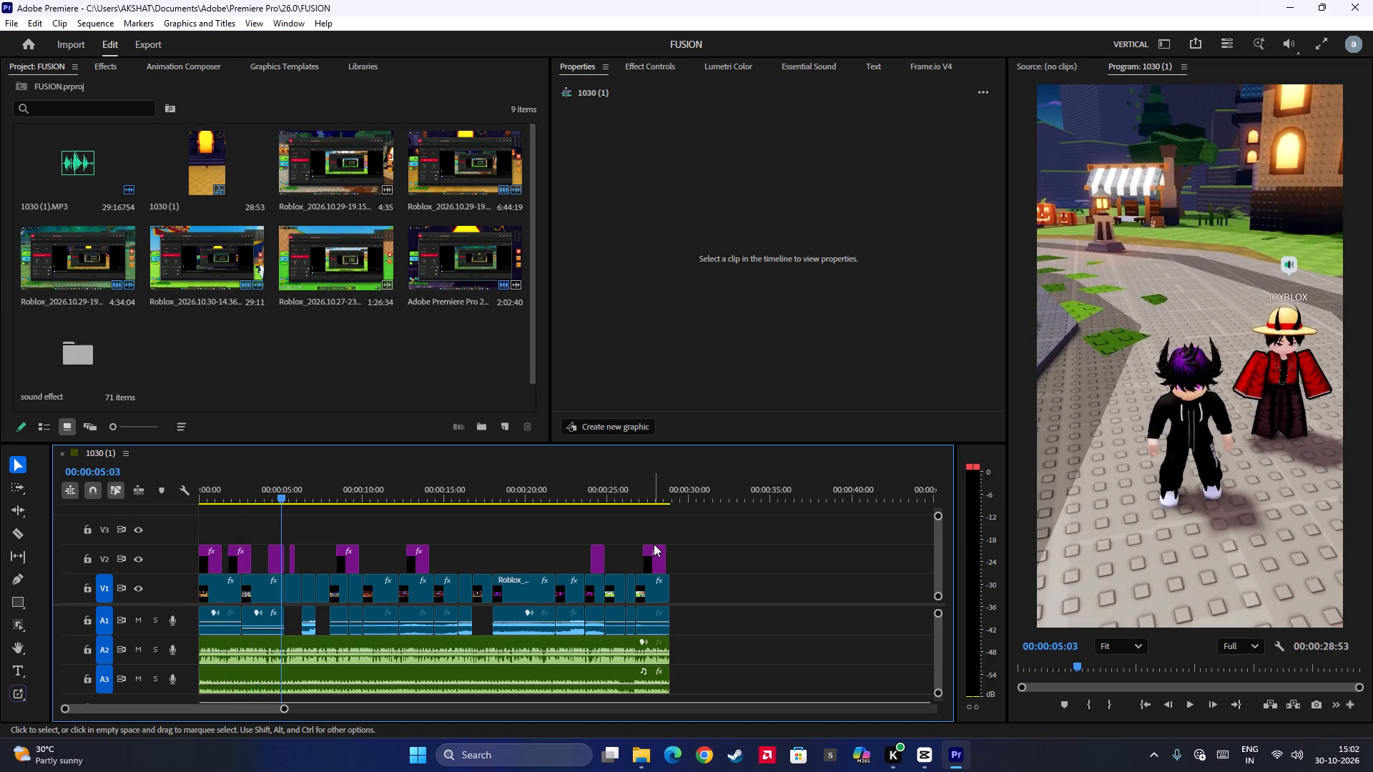
{"action": "scroll", "coordinate": [654, 544], "scroll_direction": "up", "scroll_amount": 8, "text": "alt"}
{"action": "scroll", "coordinate": [574, 564], "scroll_direction": "up", "scroll_amount": 20}
{"action": "scroll", "coordinate": [574, 564], "scroll_direction": "up", "scroll_amount": 2}
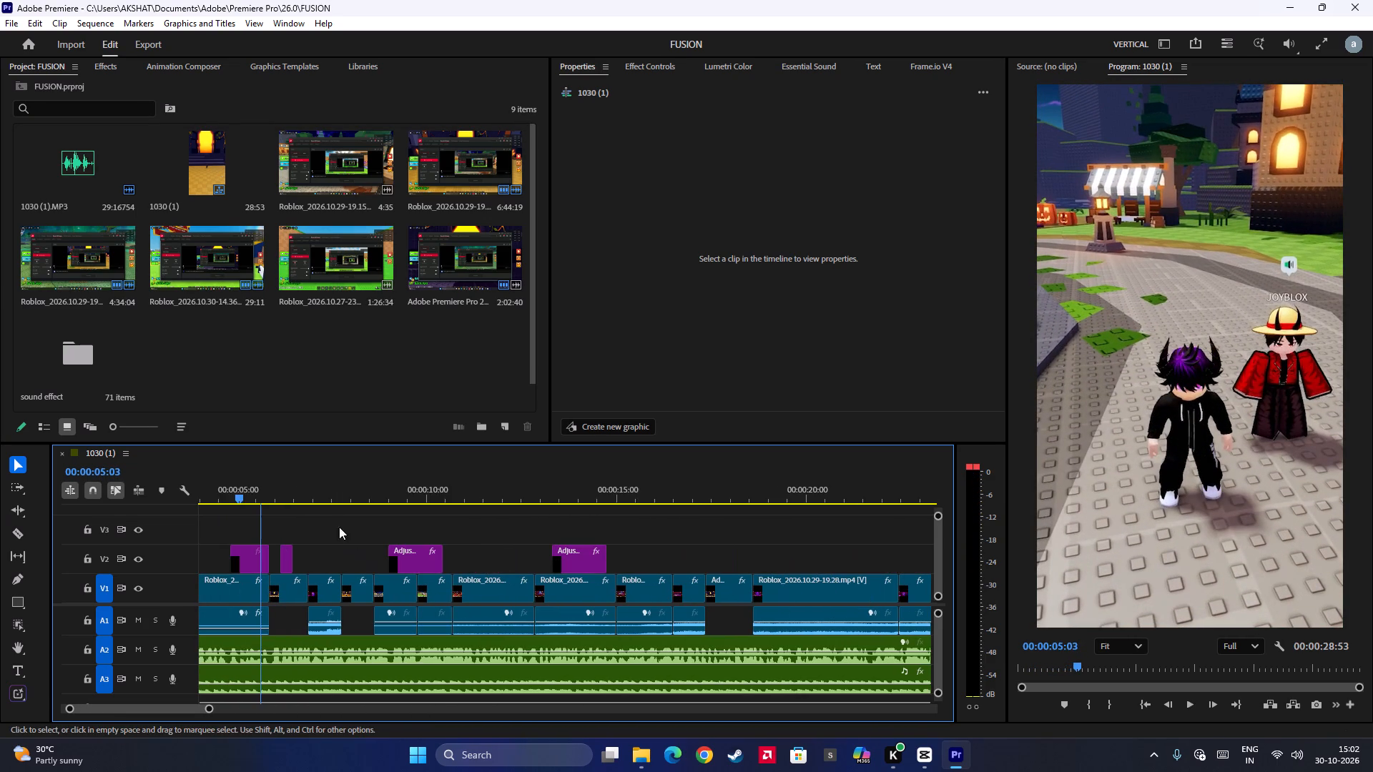
{"action": "left_click", "coordinate": [214, 497]}
{"action": "key", "text": "space"}
{"action": "key", "text": "space"}
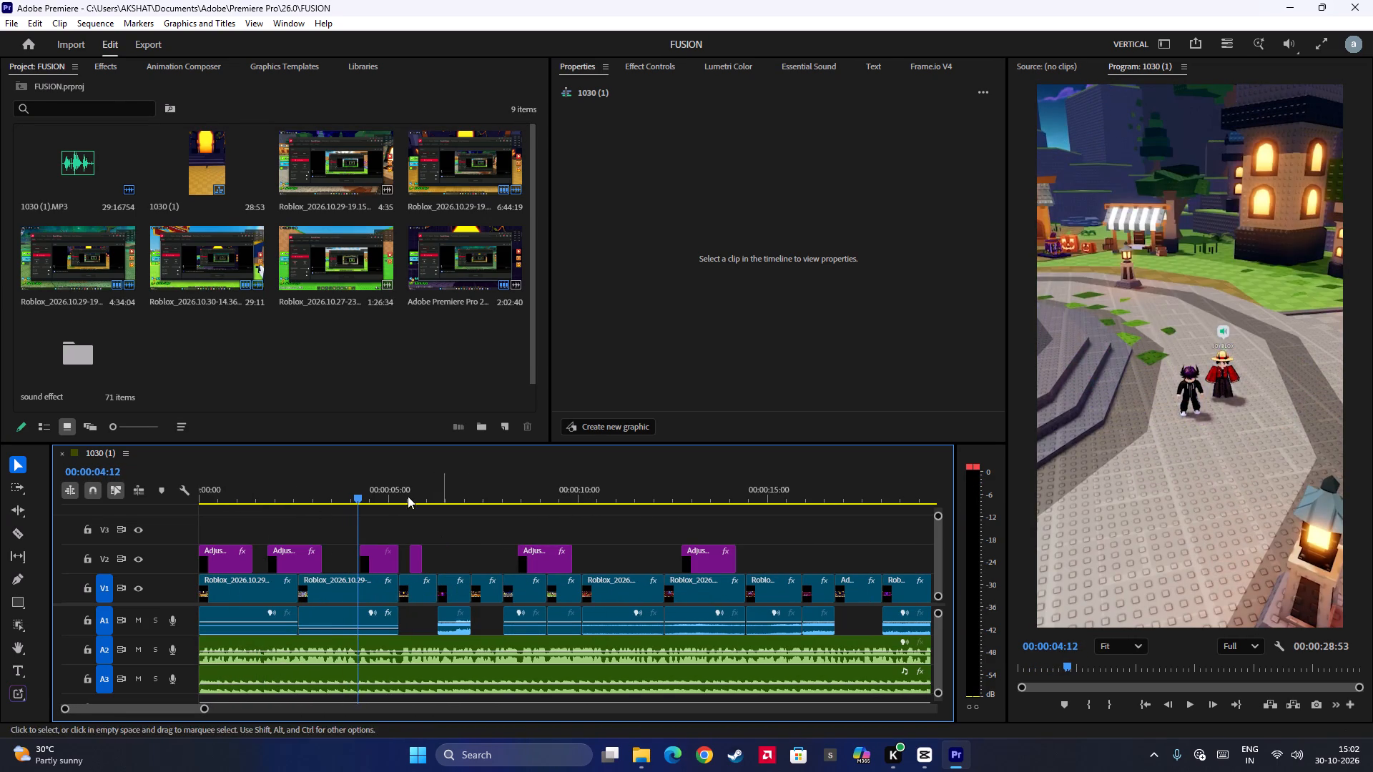
Apply the Awkward Moment preset to the V2 adjustment layers at about 4 seconds and 24 seconds.
{"action": "left_click", "coordinate": [111, 67]}
{"action": "left_click", "coordinate": [80, 94]}
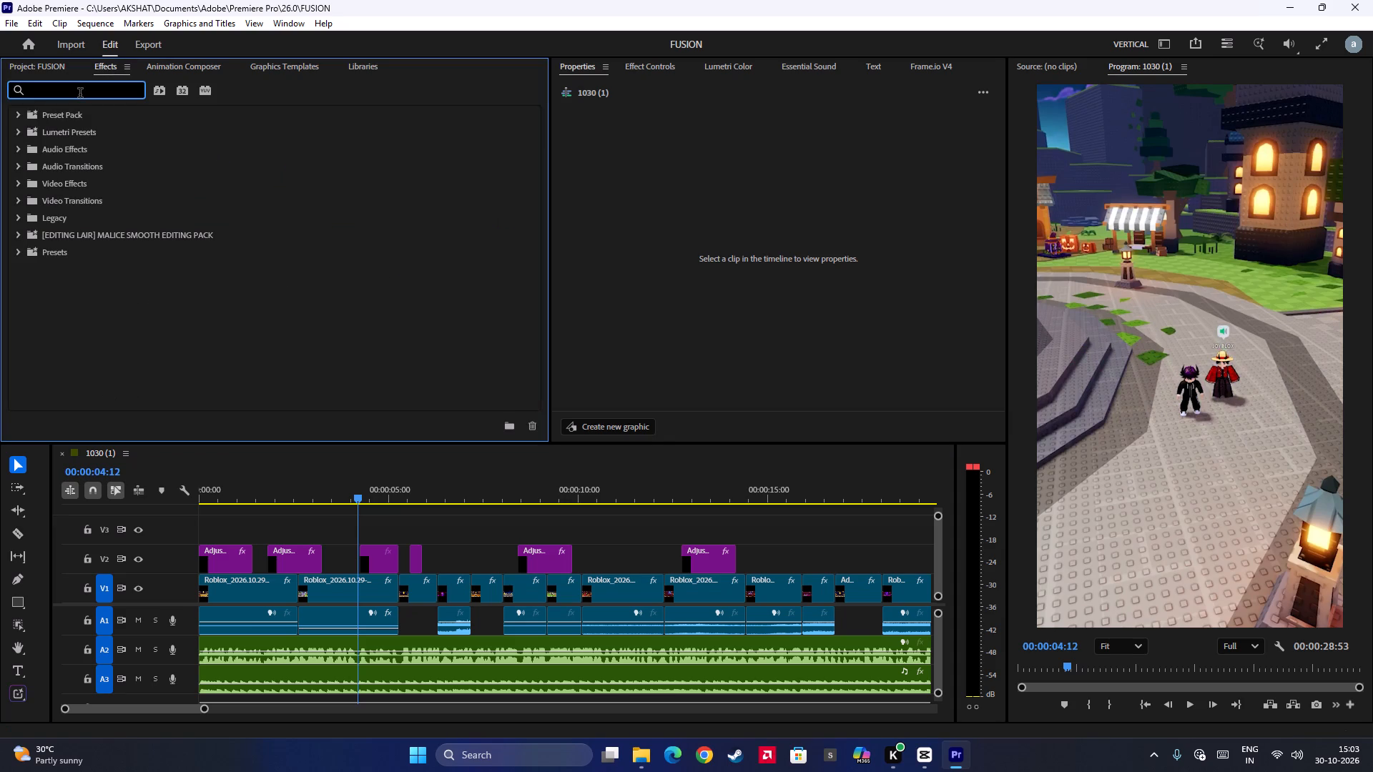
{"action": "type", "text": "aw"}
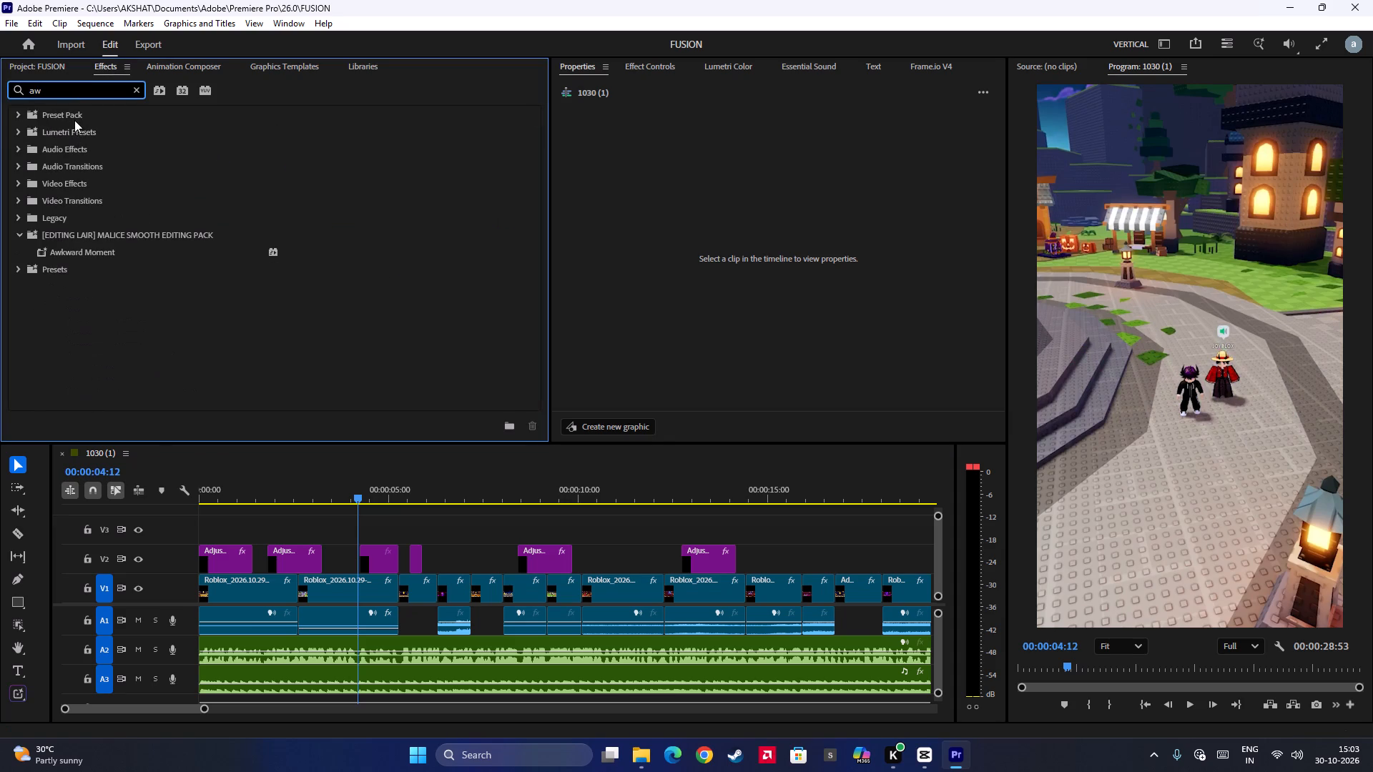
{"action": "left_click_drag", "start_coordinate": [86, 246], "coordinate": [255, 369]}
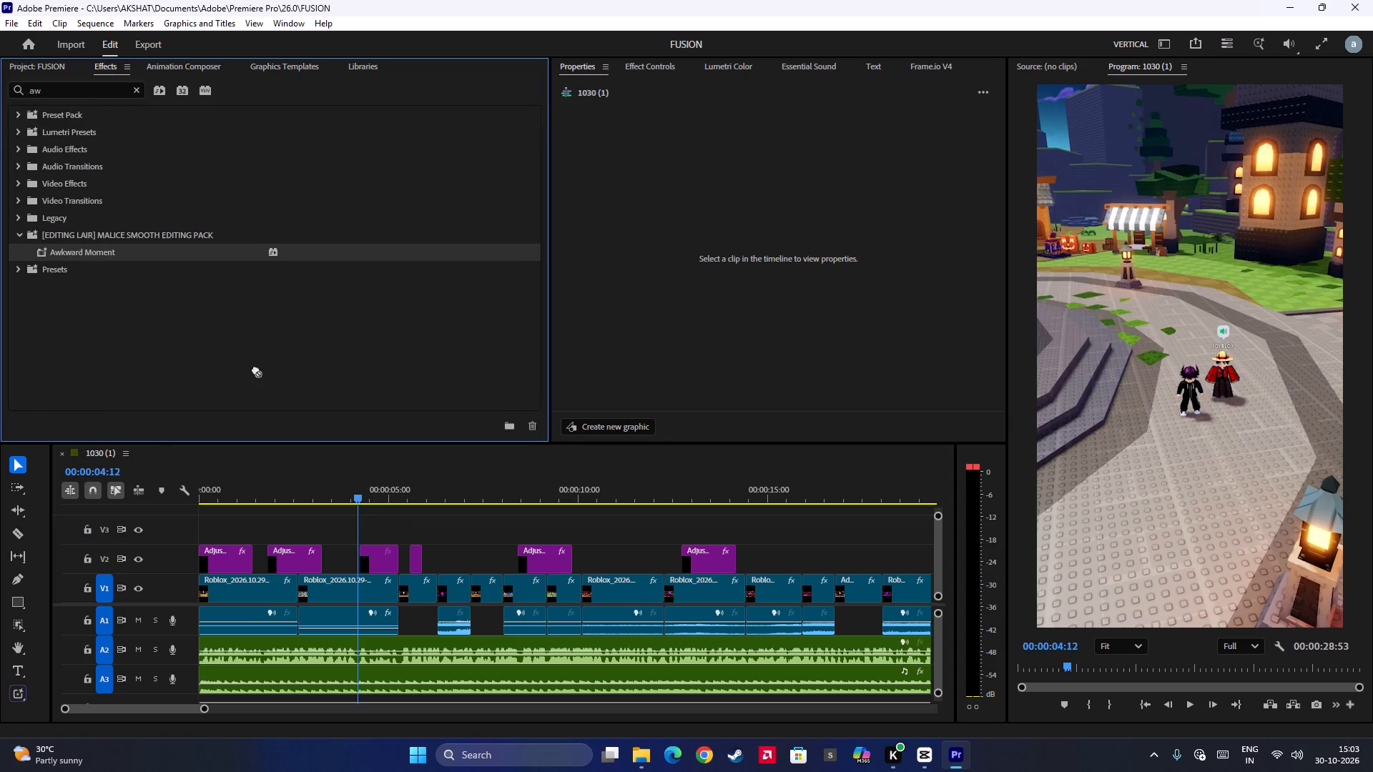
{"action": "left_click_drag", "start_coordinate": [255, 369], "coordinate": [372, 551]}
{"action": "key", "text": "space"}
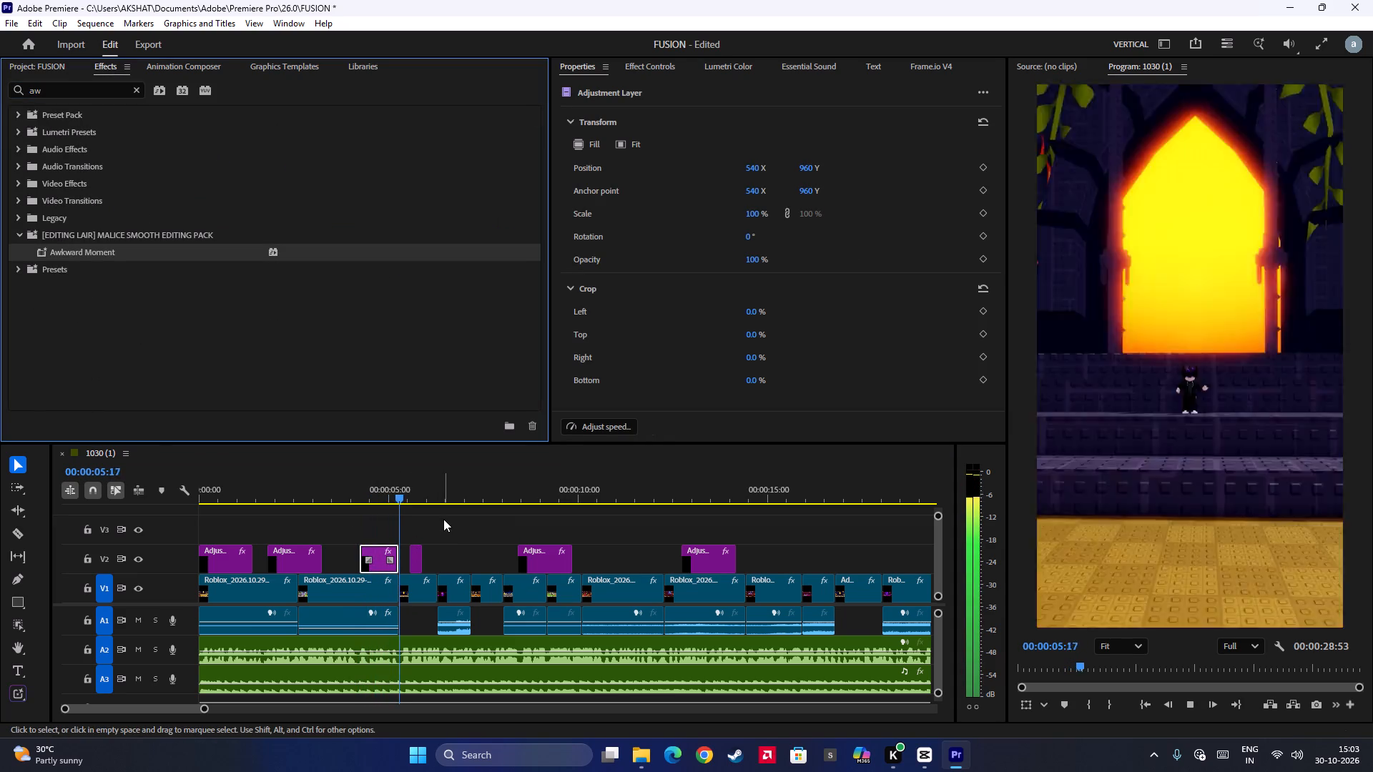
{"action": "key", "text": "space"}
{"action": "scroll", "coordinate": [473, 545], "scroll_direction": "down", "scroll_amount": 7, "text": "alt"}
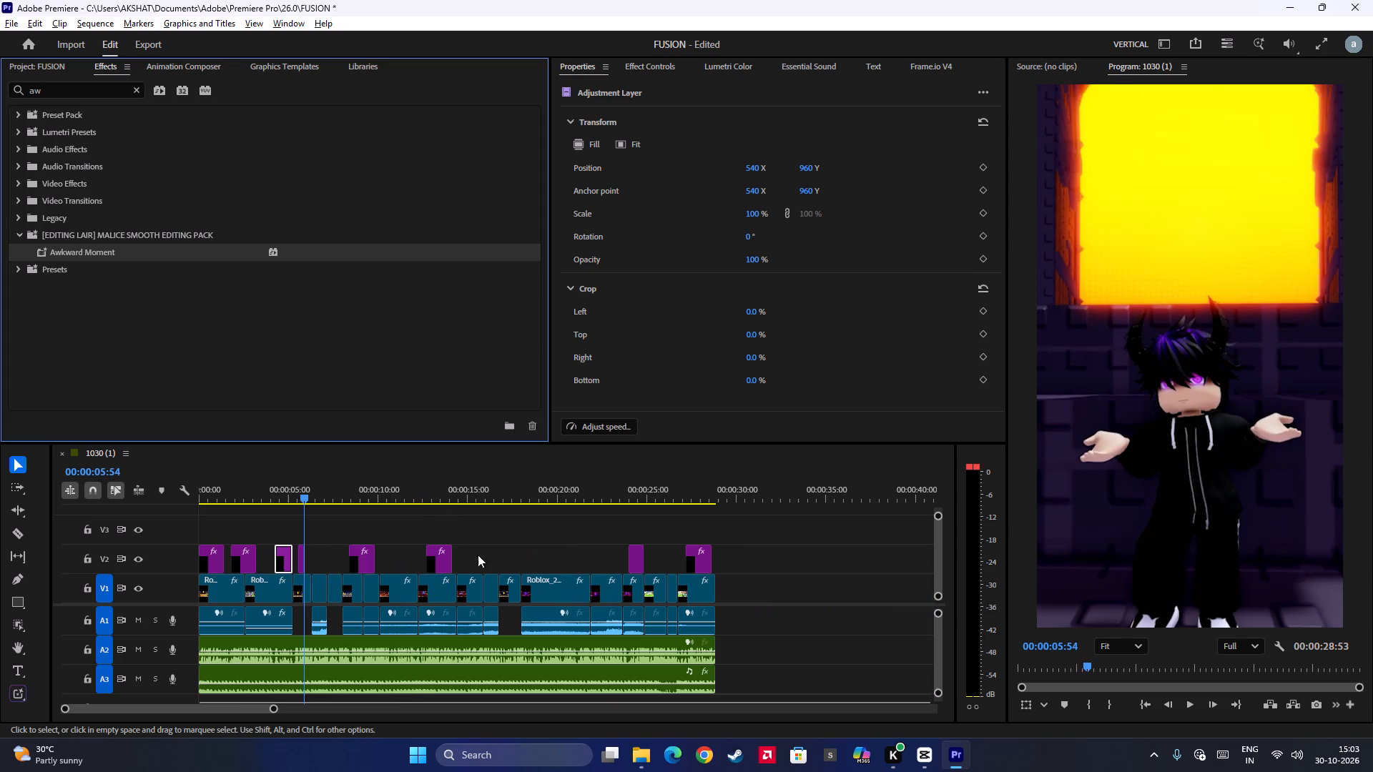
{"action": "left_click_drag", "start_coordinate": [88, 253], "coordinate": [644, 560]}
Find the red flash presets and apply Malice Red Flash Large to the short V2 adjustment layer at 00:00:05:54.
{"action": "left_click_drag", "start_coordinate": [70, 94], "coordinate": [0, 91]}
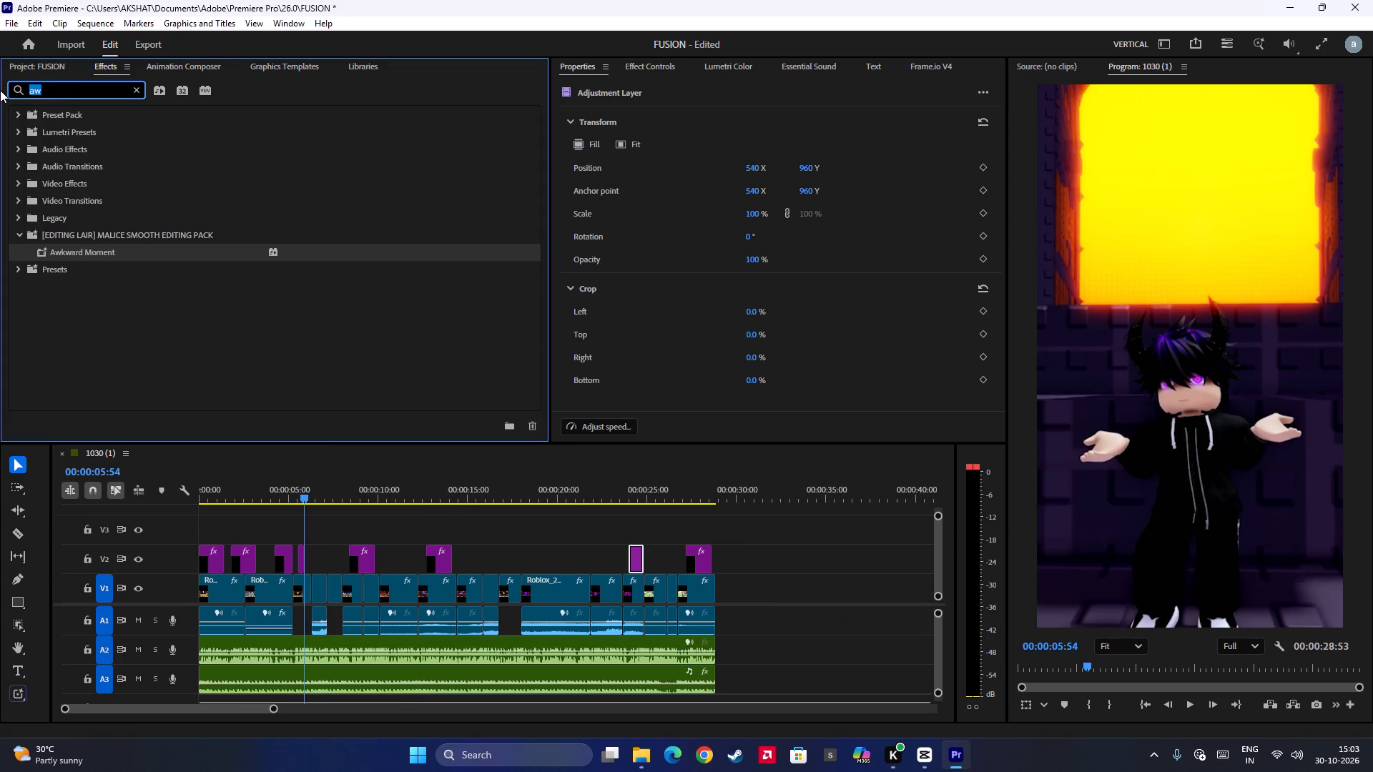
{"action": "type", "text": "red"}
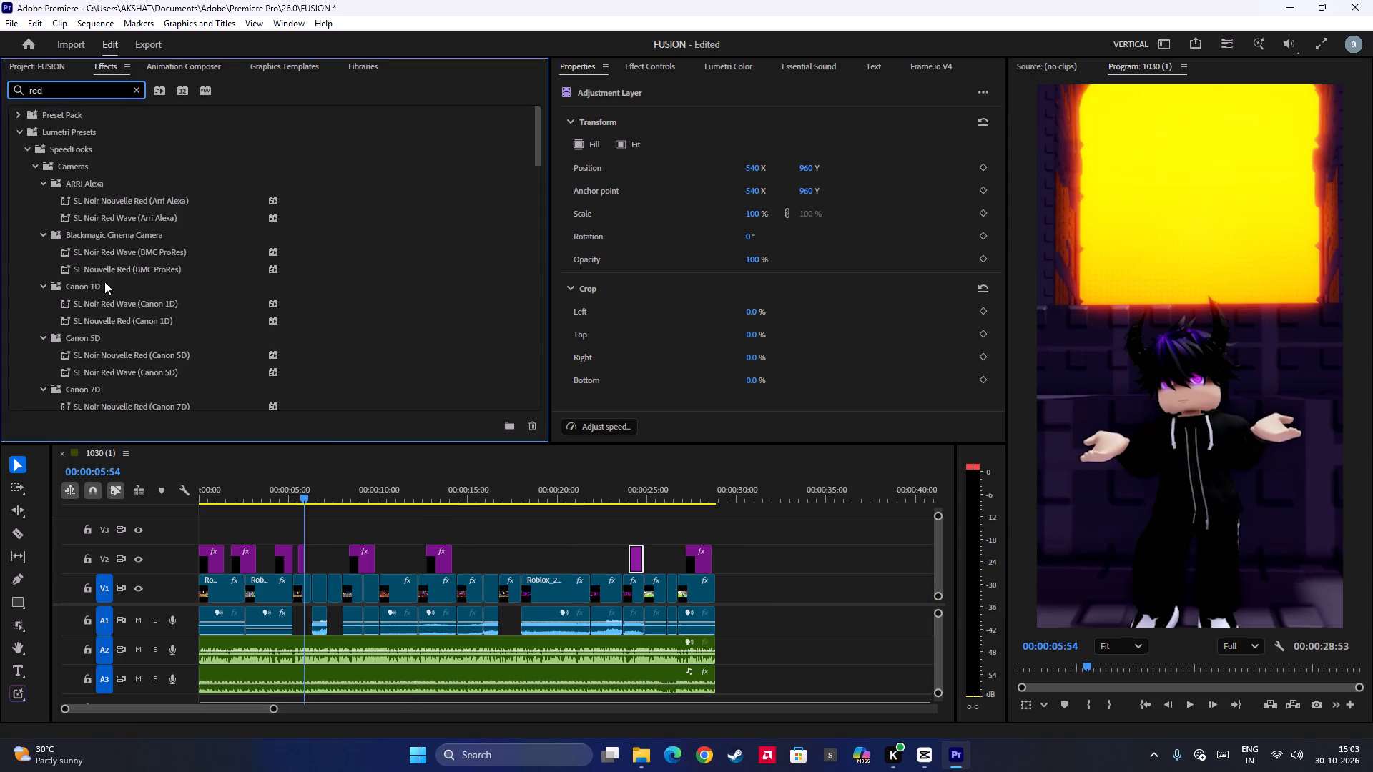
{"action": "scroll", "coordinate": [134, 322], "scroll_direction": "down", "scroll_amount": 5}
{"action": "key", "text": "space"}
{"action": "type", "text": "fl"}
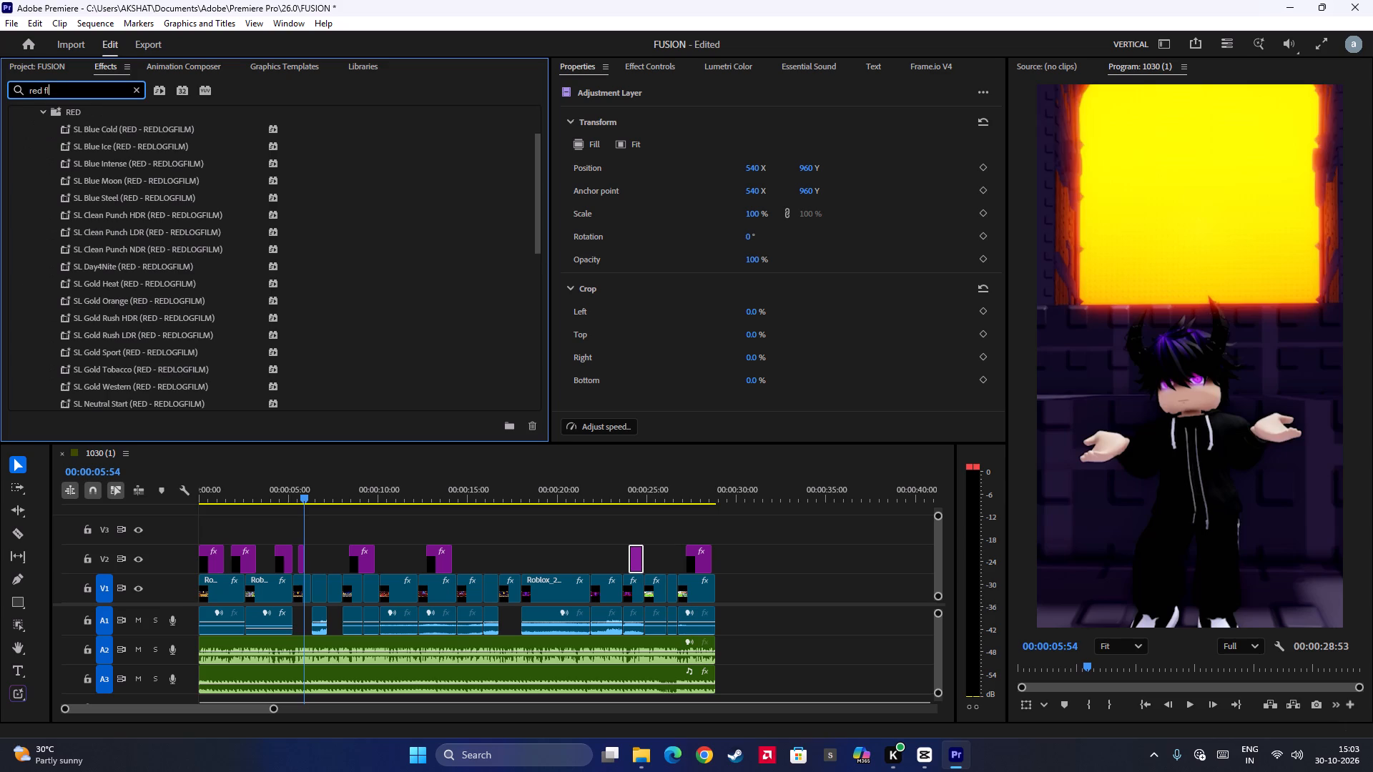
{"action": "left_click_drag", "start_coordinate": [125, 320], "coordinate": [305, 563]}
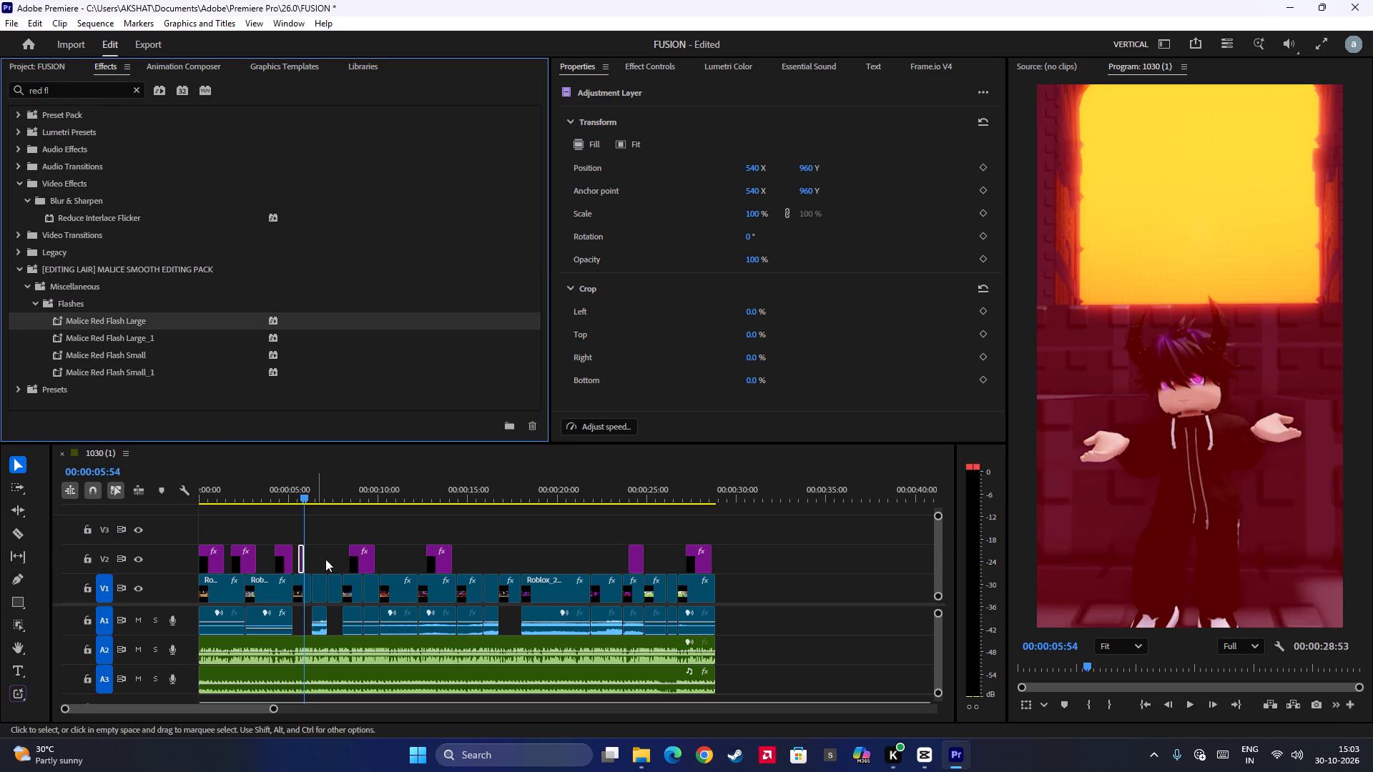
Apply the Malice Green Flash Large preset to the V2 adjustment layers at about 9, 13 and 27 seconds.
{"action": "left_click_drag", "start_coordinate": [72, 94], "coordinate": [0, 84]}
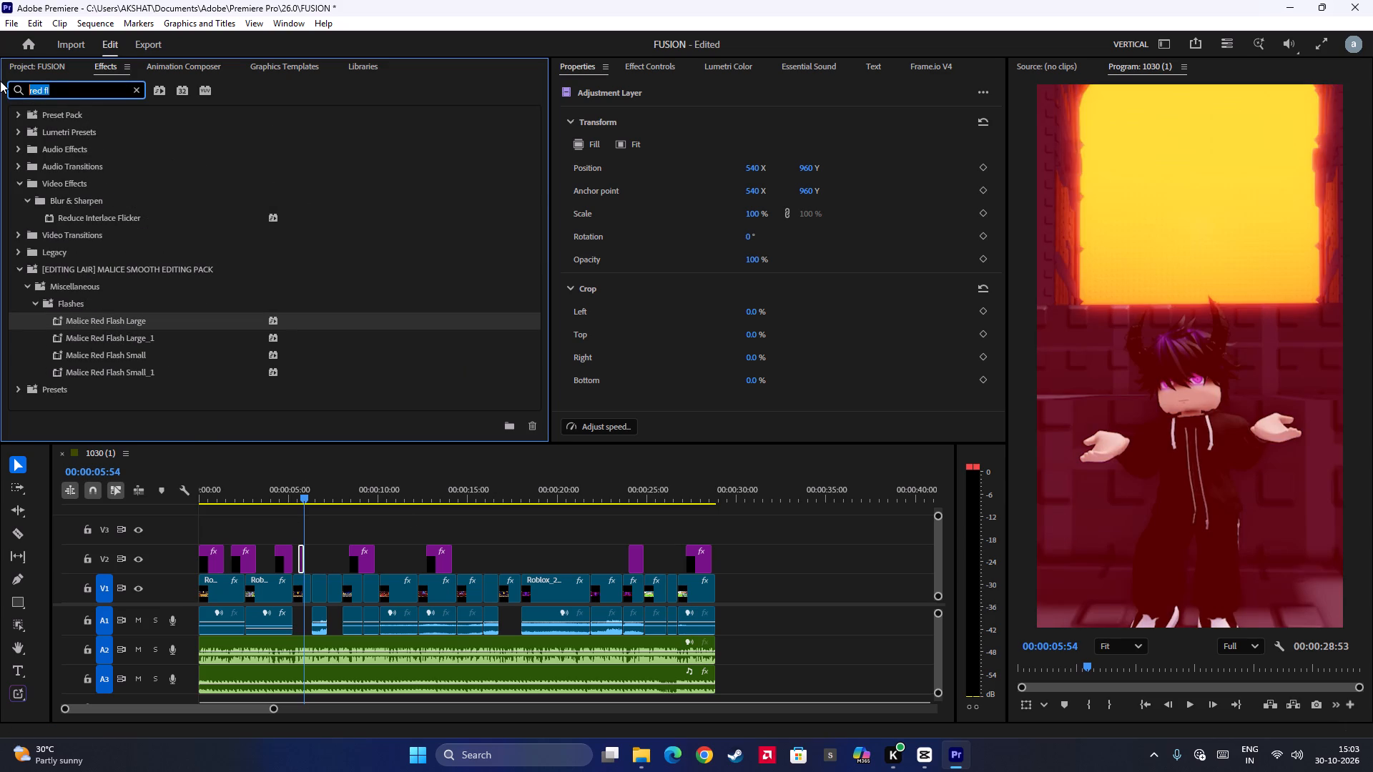
{"action": "type", "text": "gree"}
{"action": "left_click_drag", "start_coordinate": [107, 339], "coordinate": [373, 433]}
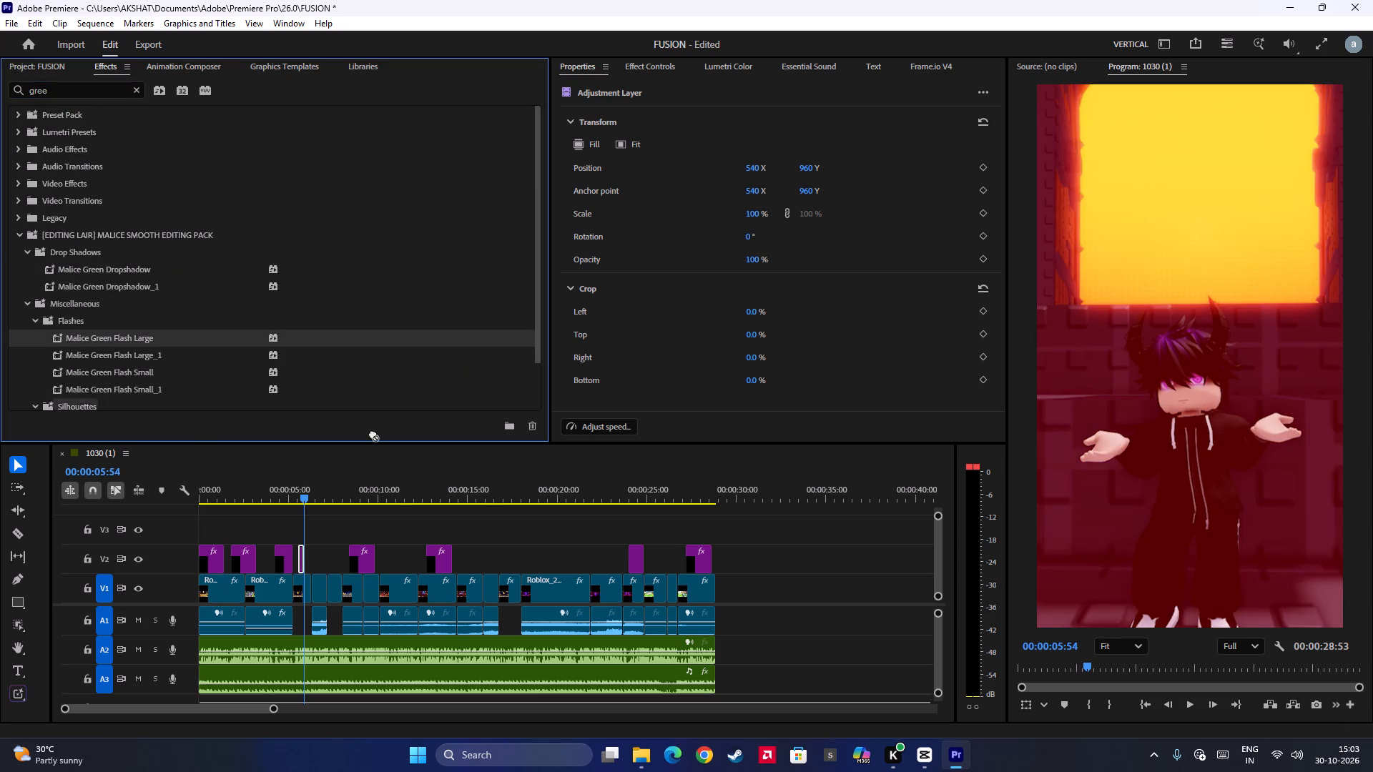
{"action": "left_click_drag", "start_coordinate": [373, 433], "coordinate": [360, 555]}
{"action": "left_click_drag", "start_coordinate": [127, 333], "coordinate": [330, 420]}
{"action": "left_click_drag", "start_coordinate": [330, 420], "coordinate": [697, 554]}
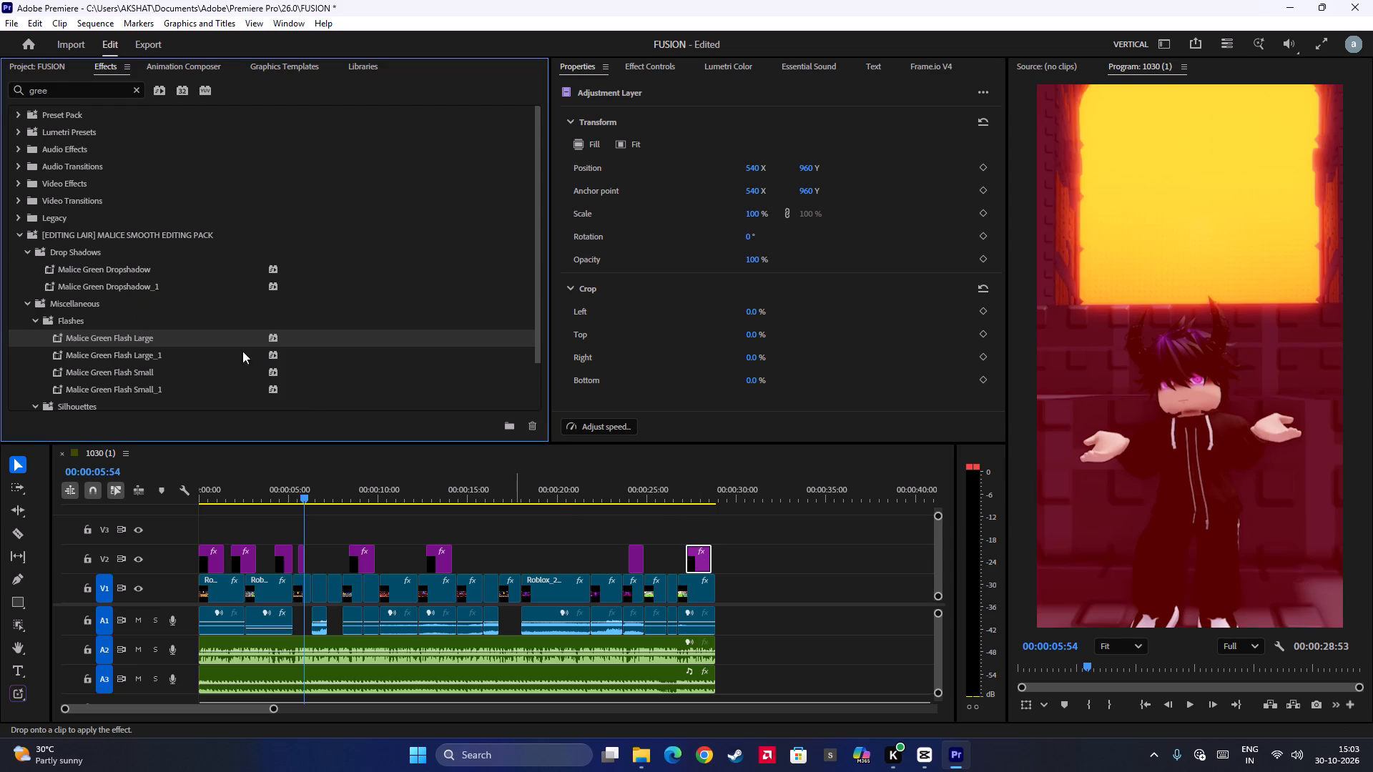
{"action": "left_click_drag", "start_coordinate": [167, 339], "coordinate": [445, 557]}
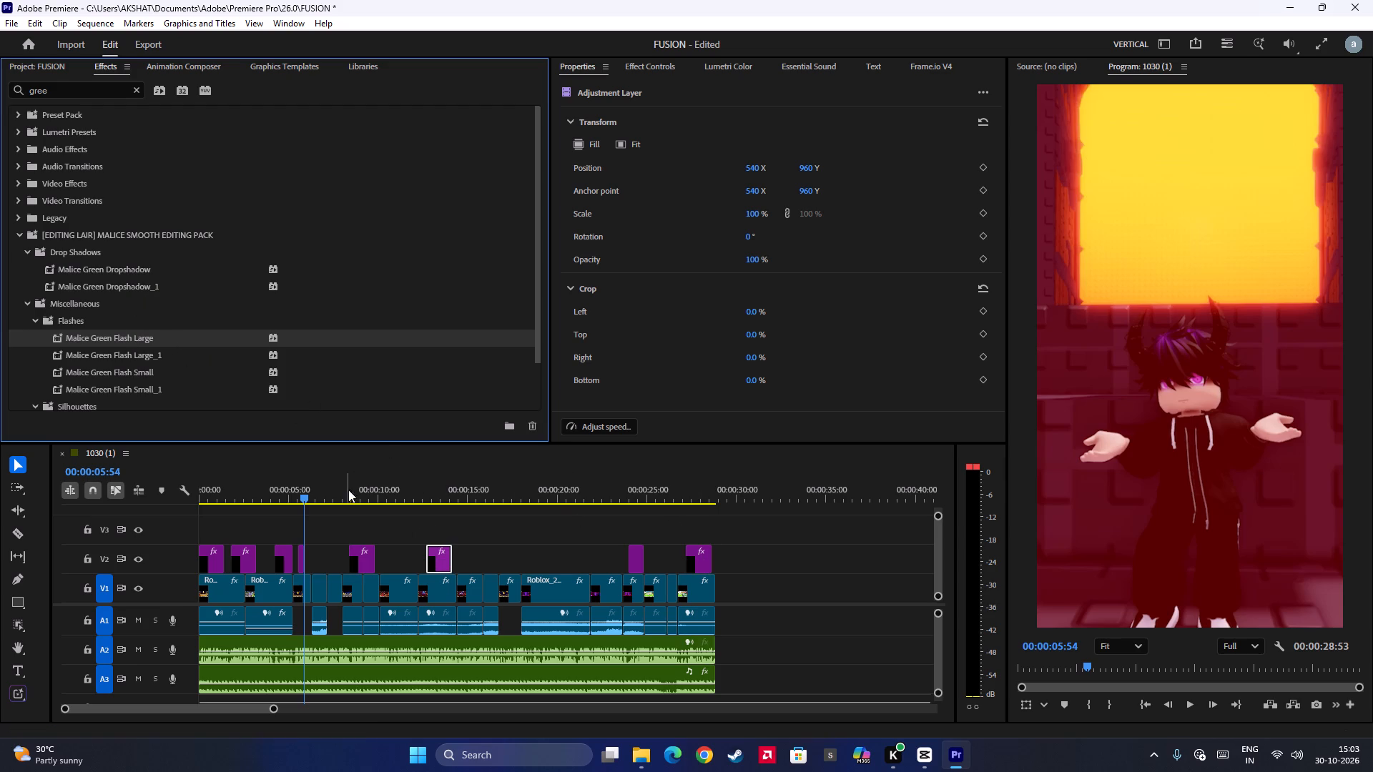
Play back the section from about 8 to 10 seconds and the sequence's opening to check the flashes.
{"action": "left_click", "coordinate": [360, 487]}
{"action": "left_click", "coordinate": [352, 494]}
{"action": "key", "text": "space"}
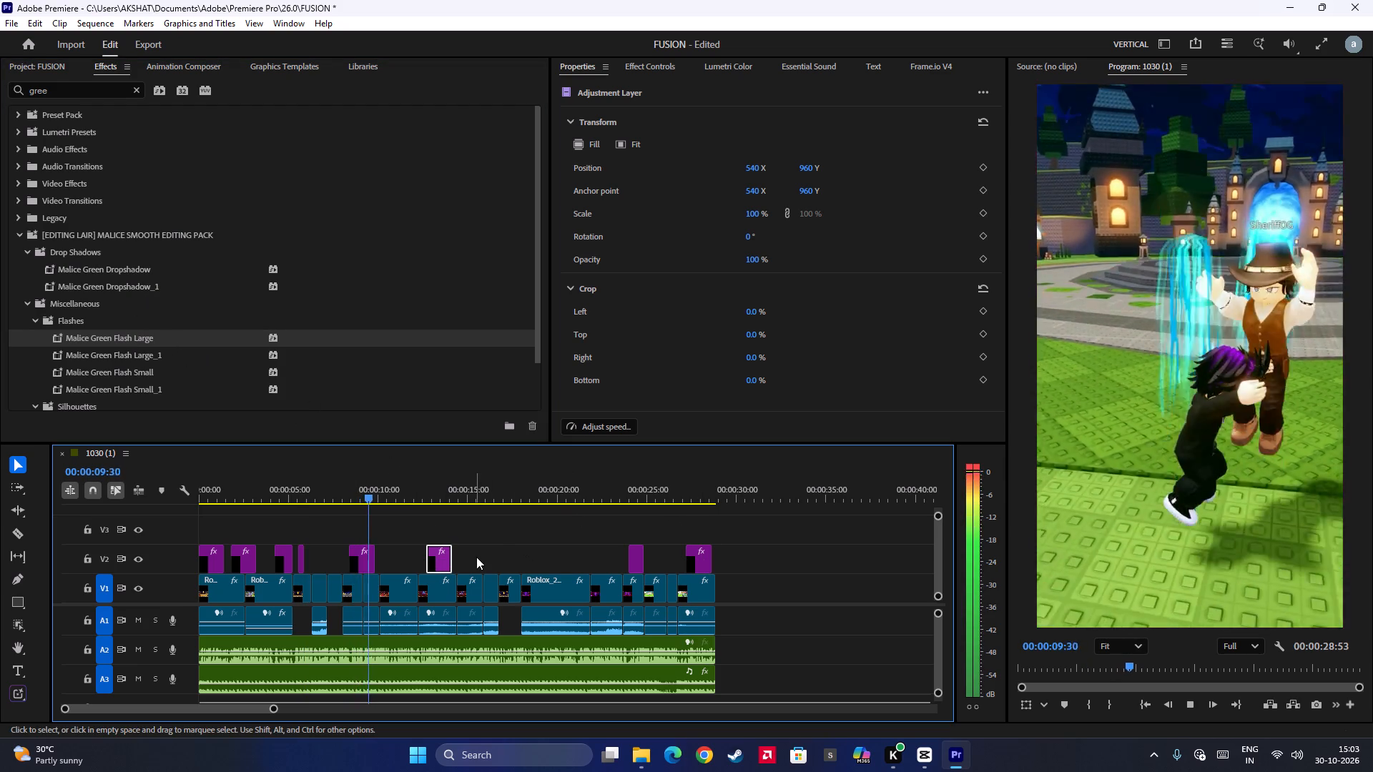
{"action": "scroll", "coordinate": [476, 560], "scroll_direction": "up", "scroll_amount": 8, "text": "alt"}
{"action": "key", "text": "space"}
{"action": "left_click_drag", "start_coordinate": [259, 519], "coordinate": [128, 523]}
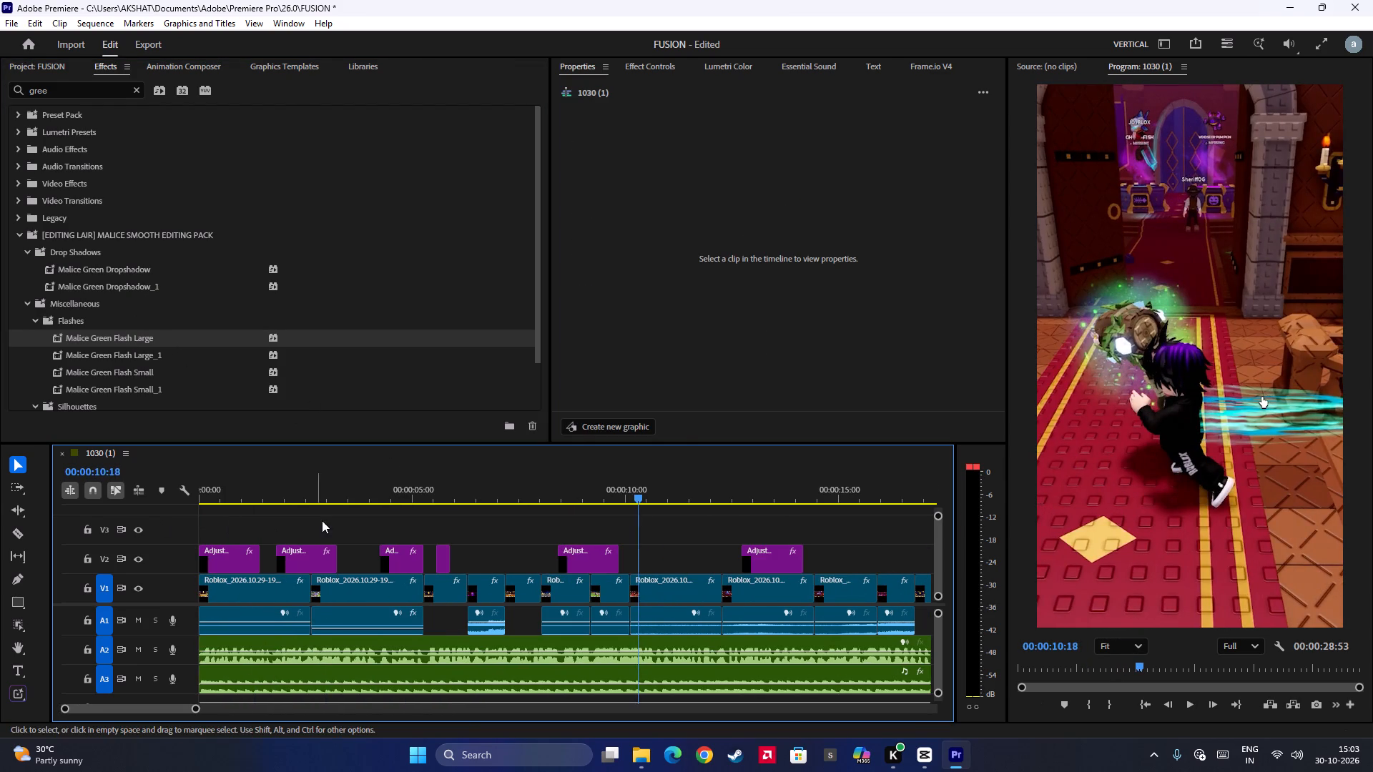
{"action": "left_click", "coordinate": [320, 500]}
{"action": "left_click_drag", "start_coordinate": [320, 511], "coordinate": [130, 516]}
{"action": "key", "text": "space"}
{"action": "key", "text": "space"}
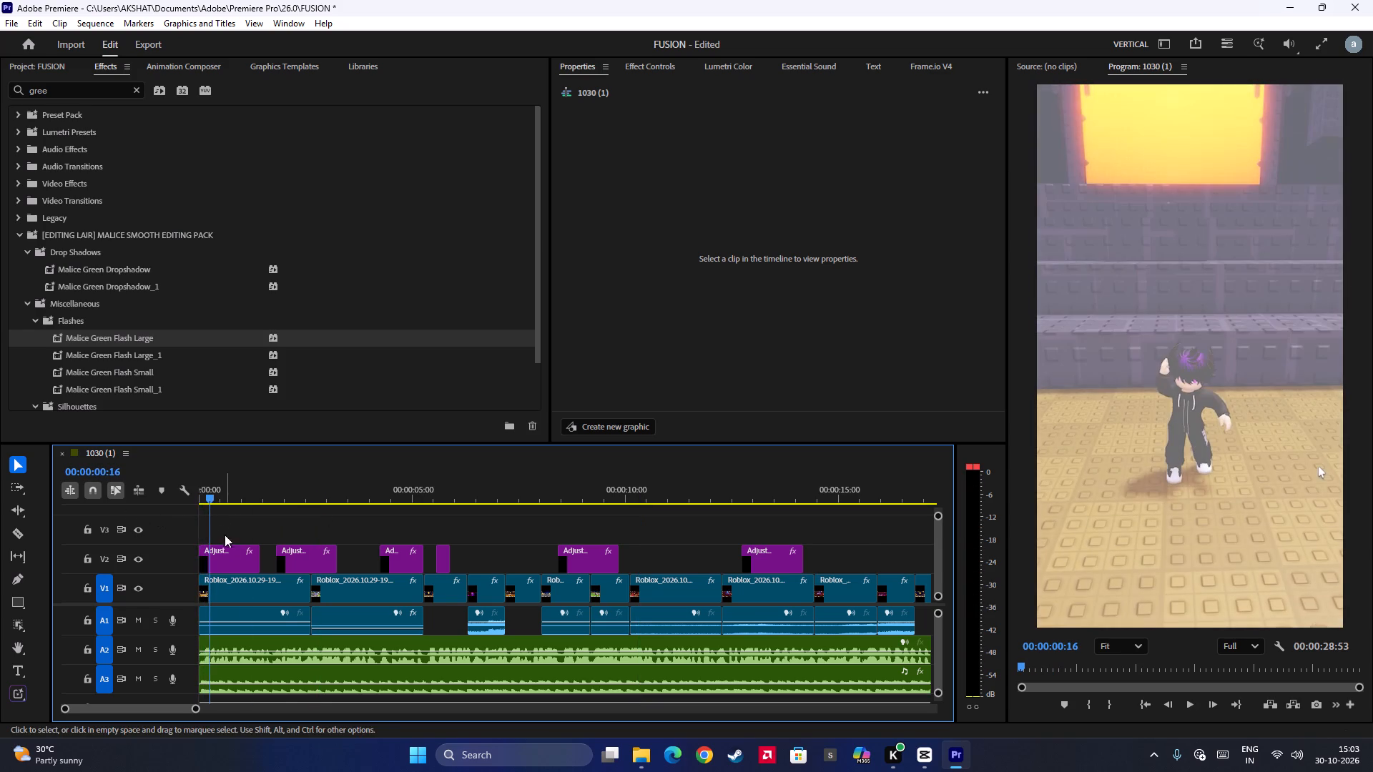
Split the first V2 adjustment layer at 00:00:00:04, delete the leading piece and move the remainder to the sequence start.
{"action": "scroll", "coordinate": [232, 545], "scroll_direction": "up", "scroll_amount": 8, "text": "alt"}
{"action": "scroll", "coordinate": [267, 525], "scroll_direction": "up", "scroll_amount": 8}
{"action": "left_click_drag", "start_coordinate": [226, 534], "coordinate": [220, 542]}
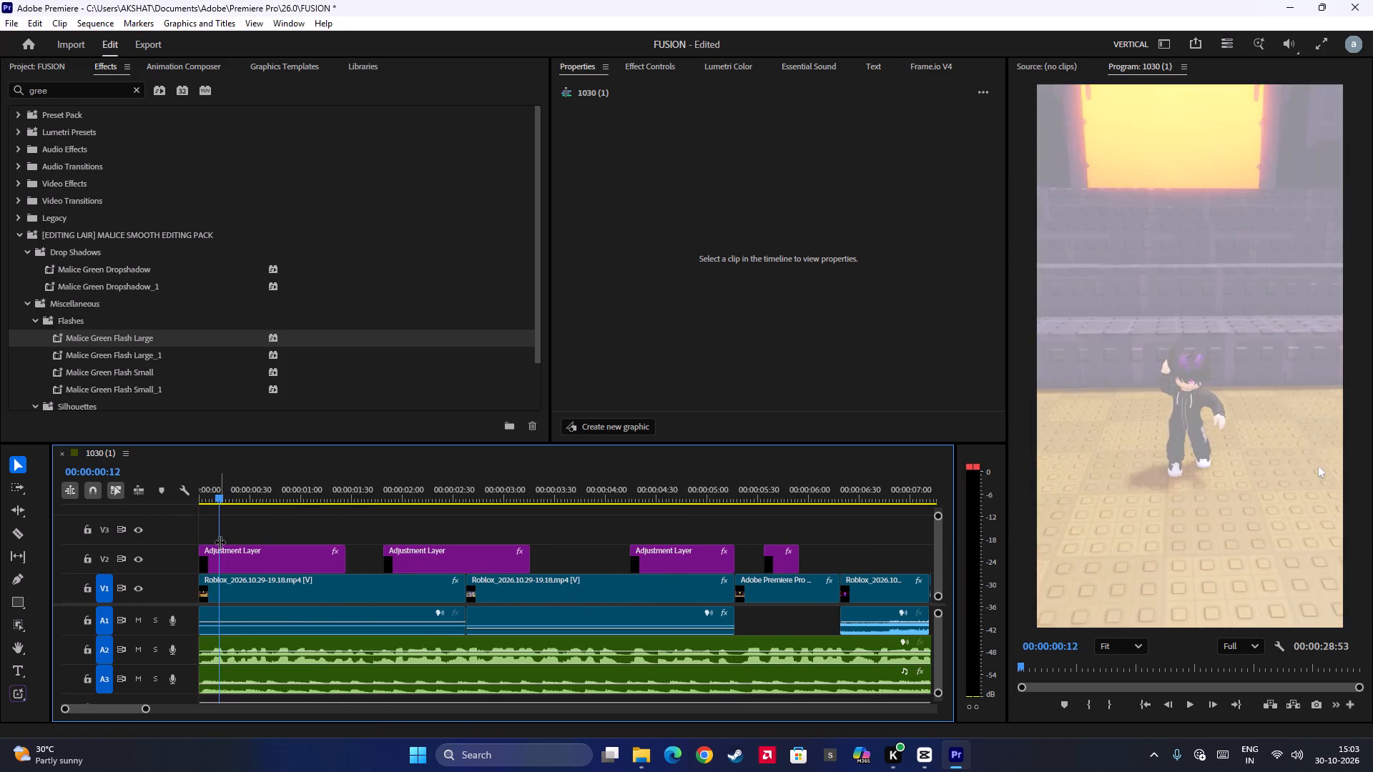
{"action": "left_click_drag", "start_coordinate": [220, 542], "coordinate": [207, 555]}
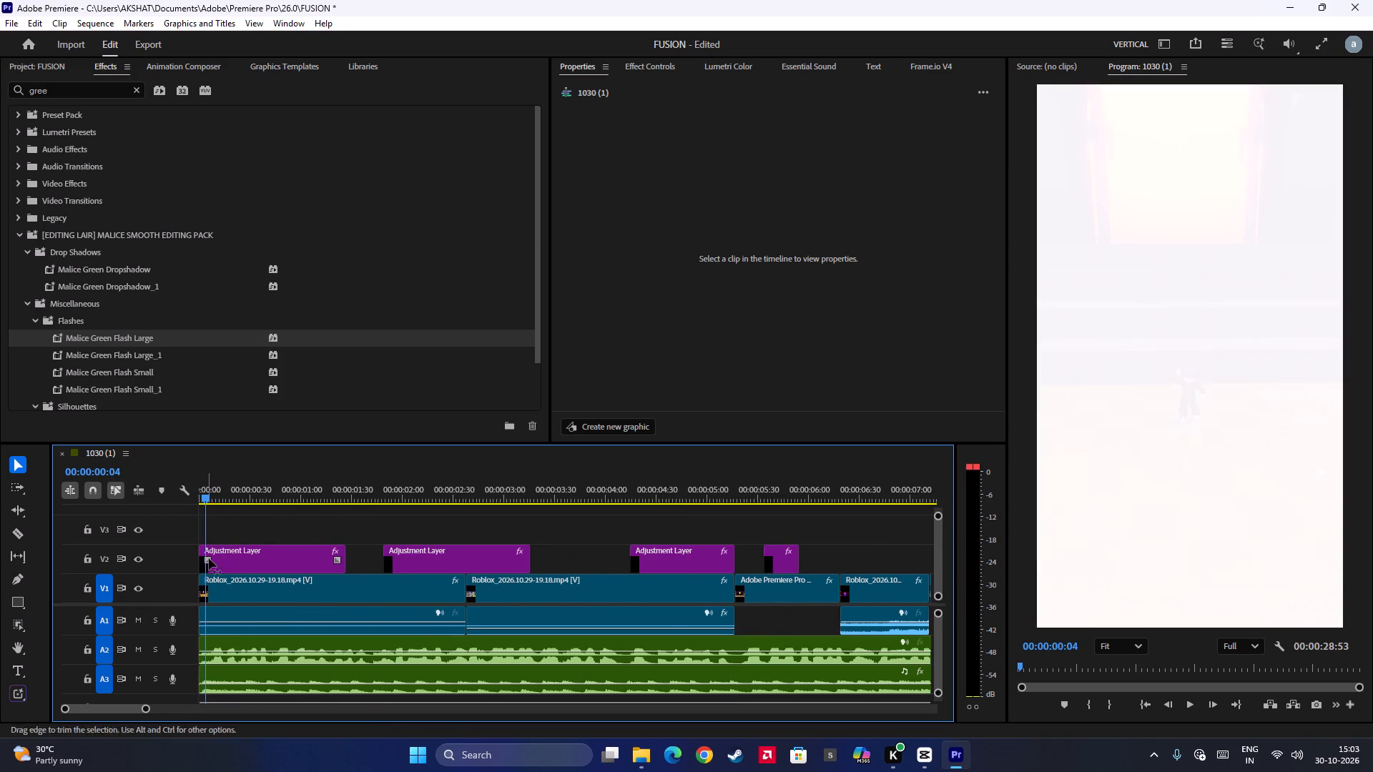
{"action": "left_click", "coordinate": [224, 566]}
{"action": "key", "text": "ctrl+b"}
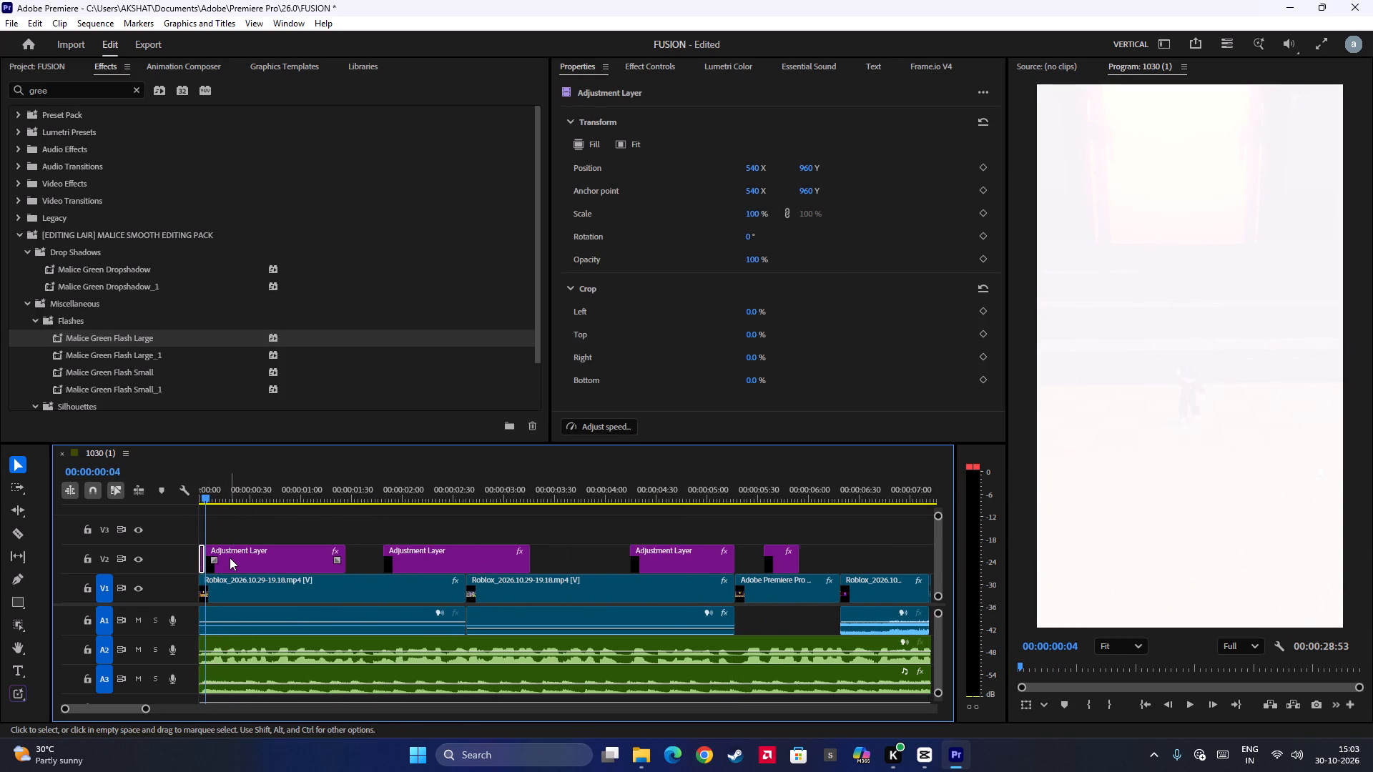
{"action": "key", "text": "equal"}
{"action": "key", "text": "BackSpace"}
{"action": "left_click_drag", "start_coordinate": [232, 555], "coordinate": [185, 557]}
{"action": "left_click_drag", "start_coordinate": [210, 533], "coordinate": [187, 538]}
{"action": "key", "text": "space"}
{"action": "key", "text": "space"}
Lock audio tracks A2 and A3, which hold the 1030 (1).MP3 voice clip and the background music.
{"action": "scroll", "coordinate": [304, 547], "scroll_direction": "down", "scroll_amount": 14, "text": "alt"}
{"action": "scroll", "coordinate": [291, 631], "scroll_direction": "down", "scroll_amount": 6}
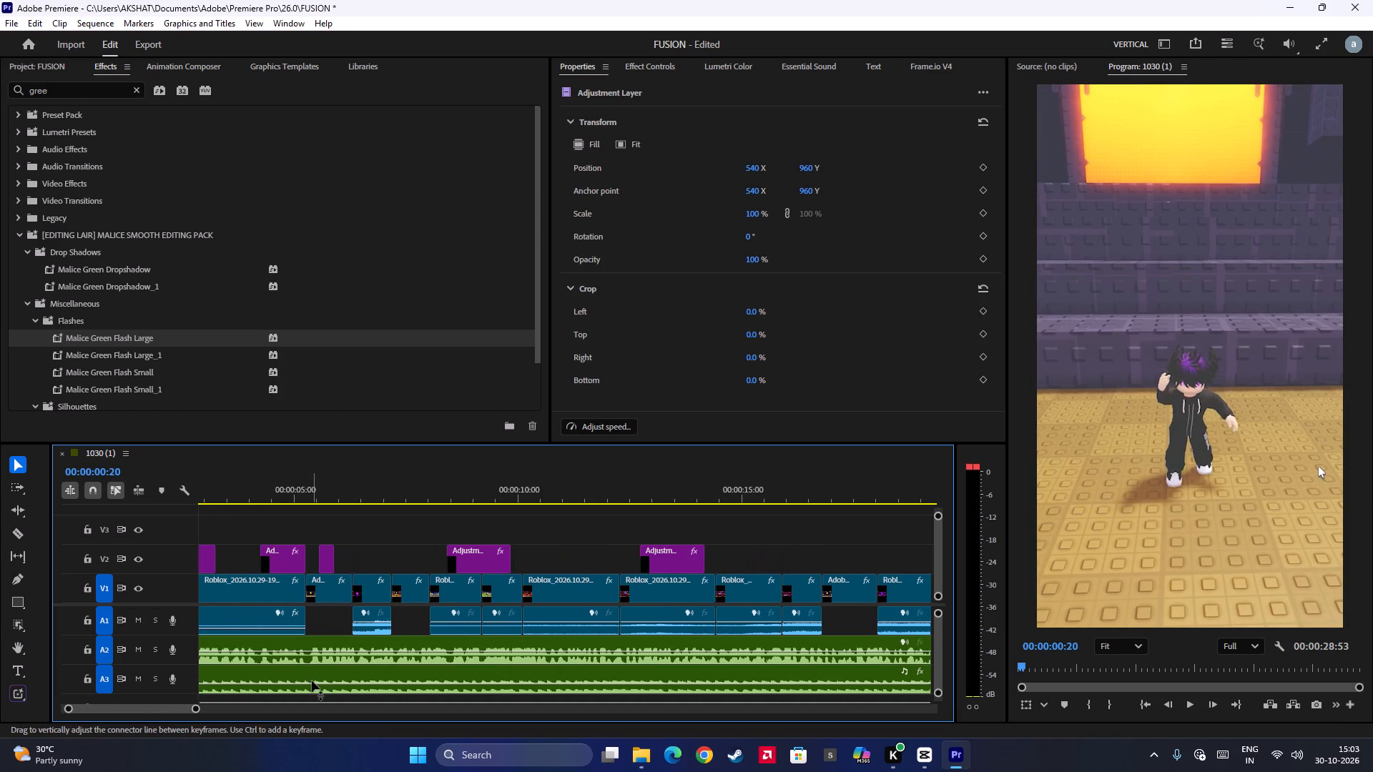
{"action": "left_click", "coordinate": [312, 681]}
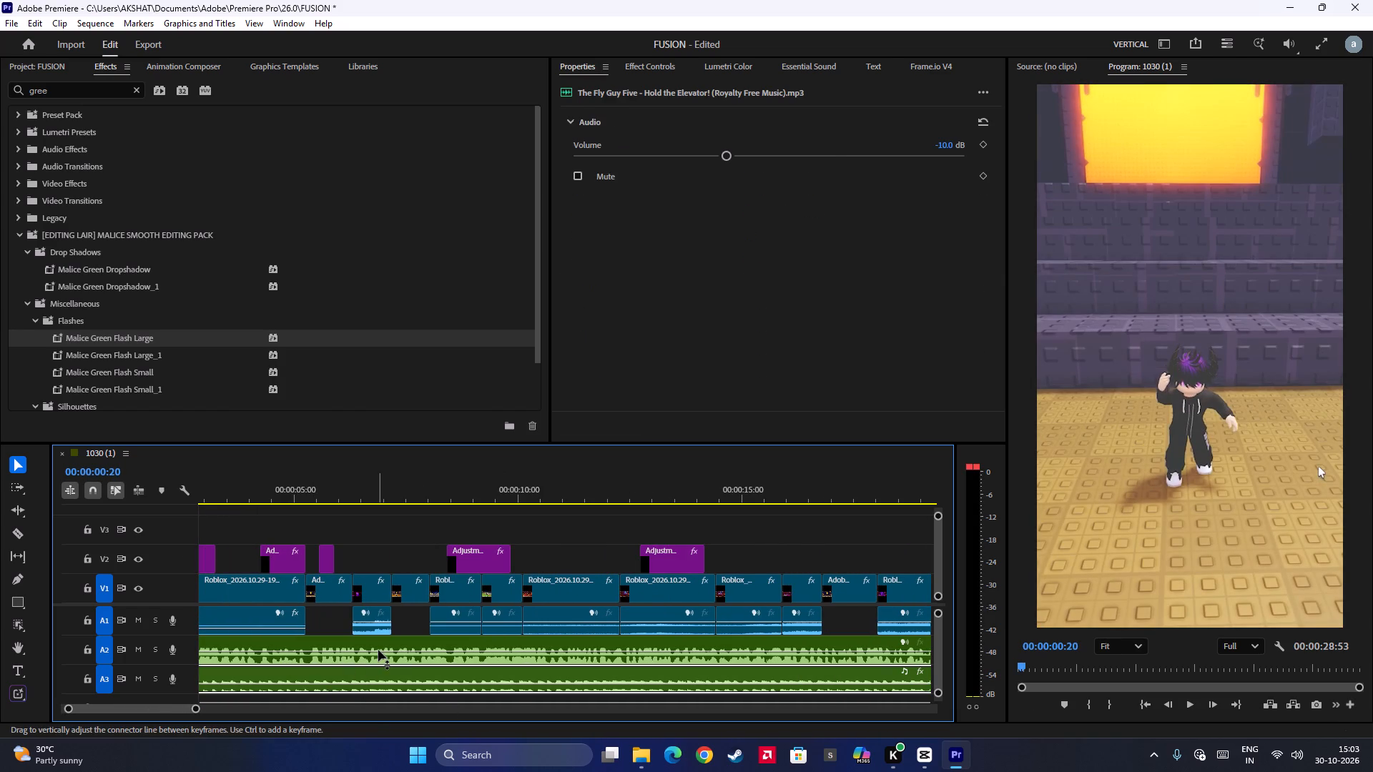
{"action": "left_click", "coordinate": [378, 650]}
{"action": "scroll", "coordinate": [271, 633], "scroll_direction": "up", "scroll_amount": 11}
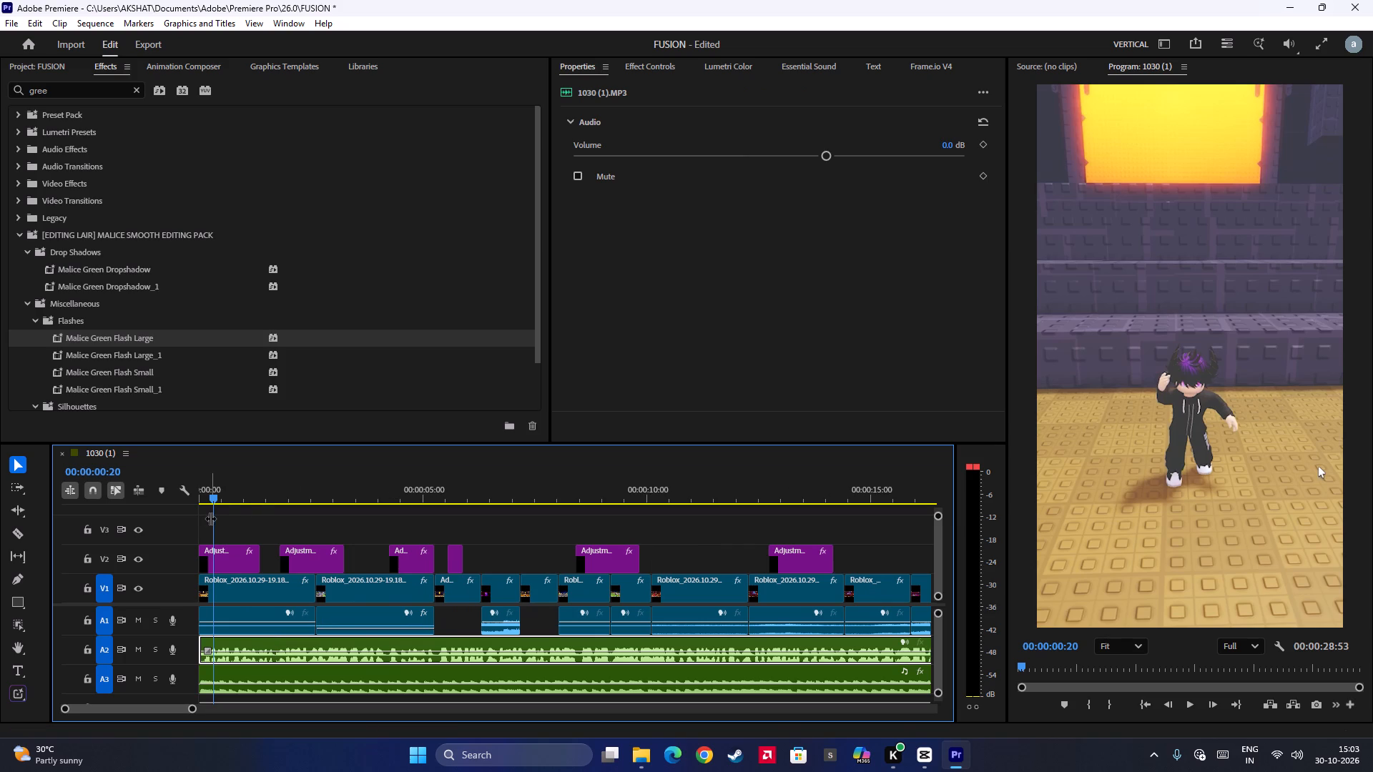
{"action": "left_click_drag", "start_coordinate": [211, 522], "coordinate": [156, 529]}
{"action": "left_click", "coordinate": [85, 653]}
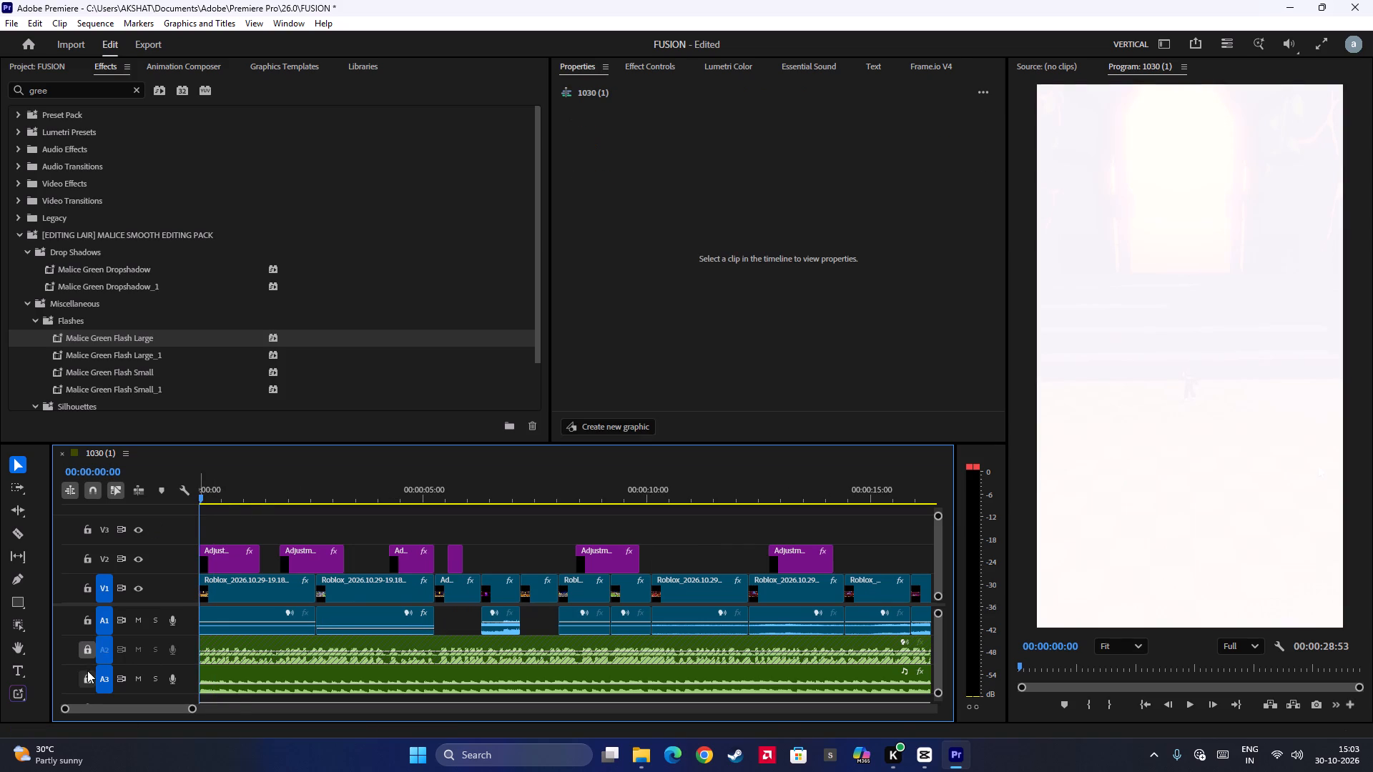
{"action": "left_click", "coordinate": [88, 674]}
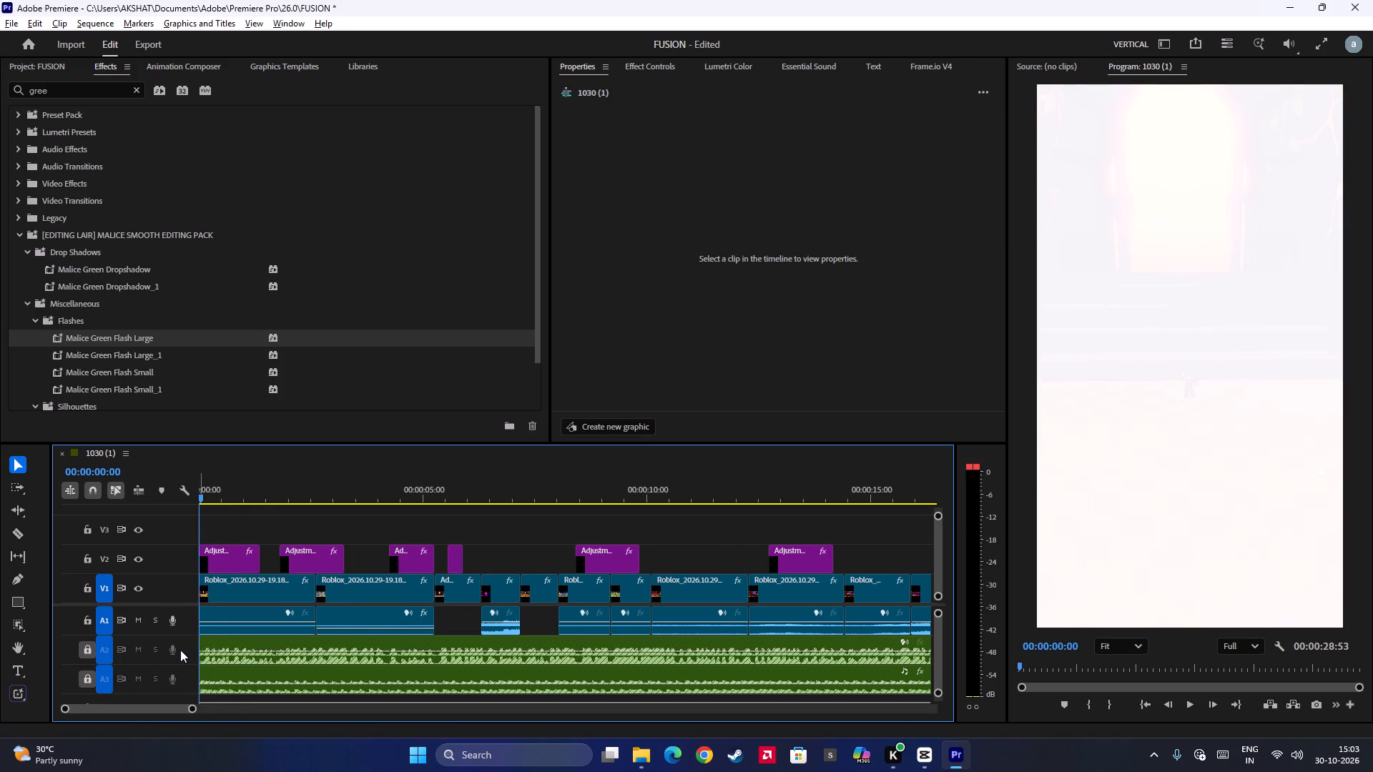
Reduce the heights of the A2, A3 and Mix tracks in the timeline.
{"action": "scroll", "coordinate": [180, 650], "scroll_direction": "down", "scroll_amount": 14, "text": "alt"}
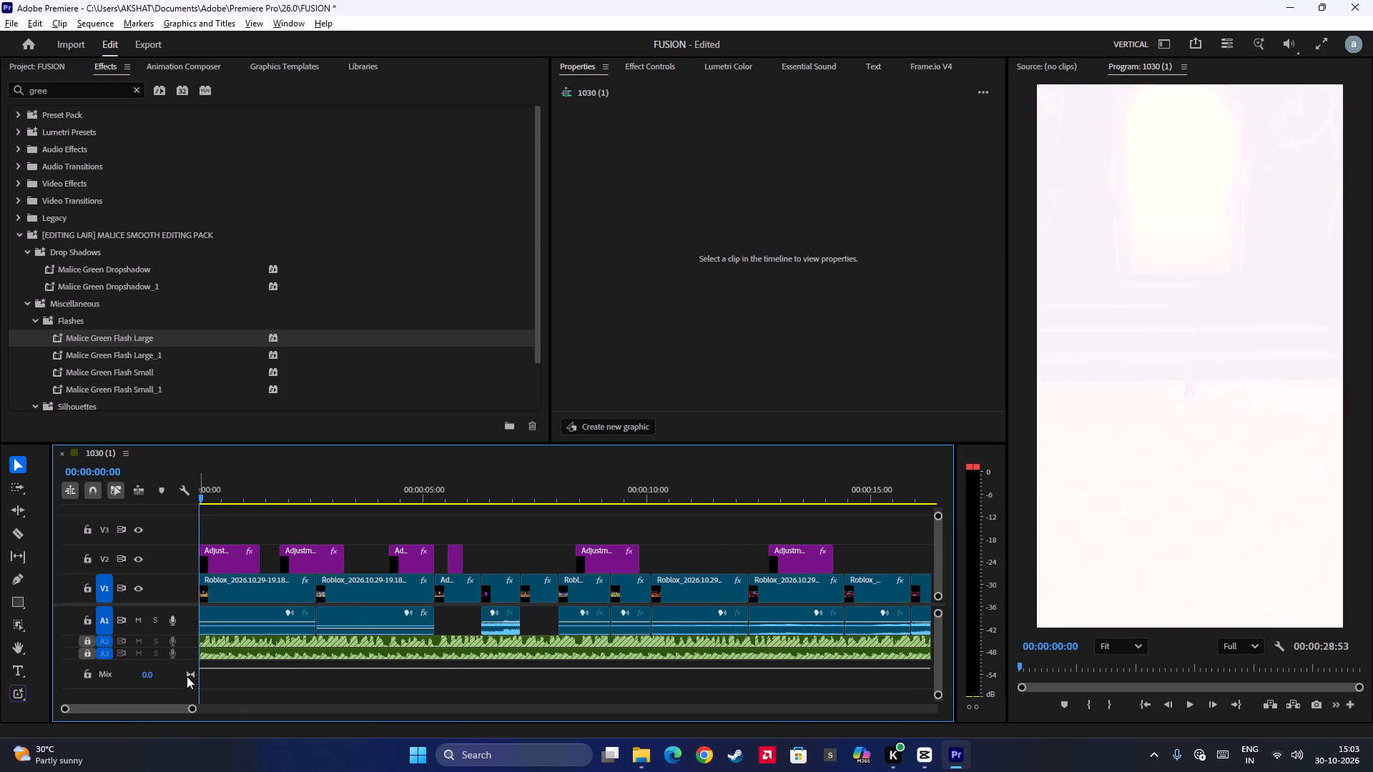
{"action": "scroll", "coordinate": [187, 685], "scroll_direction": "down", "scroll_amount": 4, "text": "alt"}
Place anime-shine-sound-effect from the sound effect bin on a new A4 audio track near the sequence start.
{"action": "left_click", "coordinate": [11, 74]}
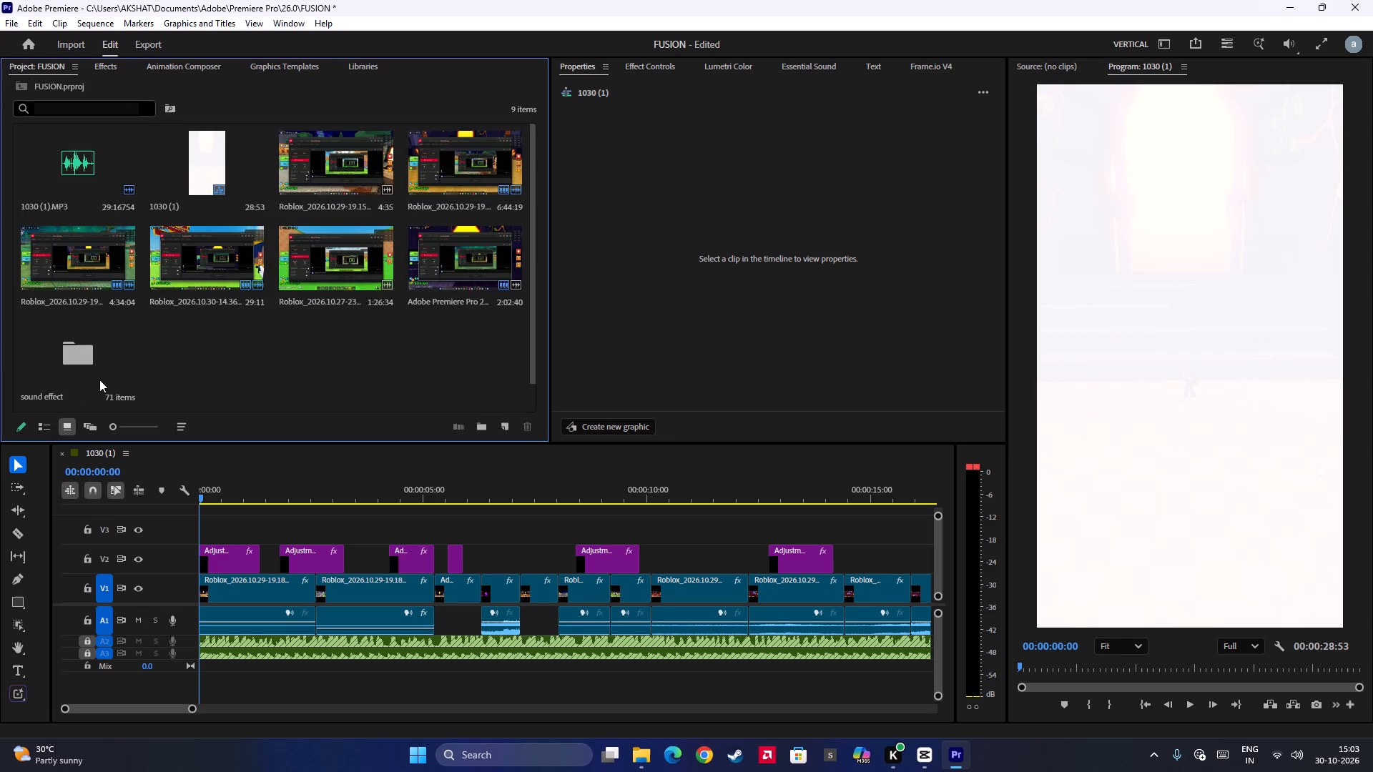
{"action": "double_click", "coordinate": [82, 367]}
{"action": "scroll", "coordinate": [269, 310], "scroll_direction": "down", "scroll_amount": 1}
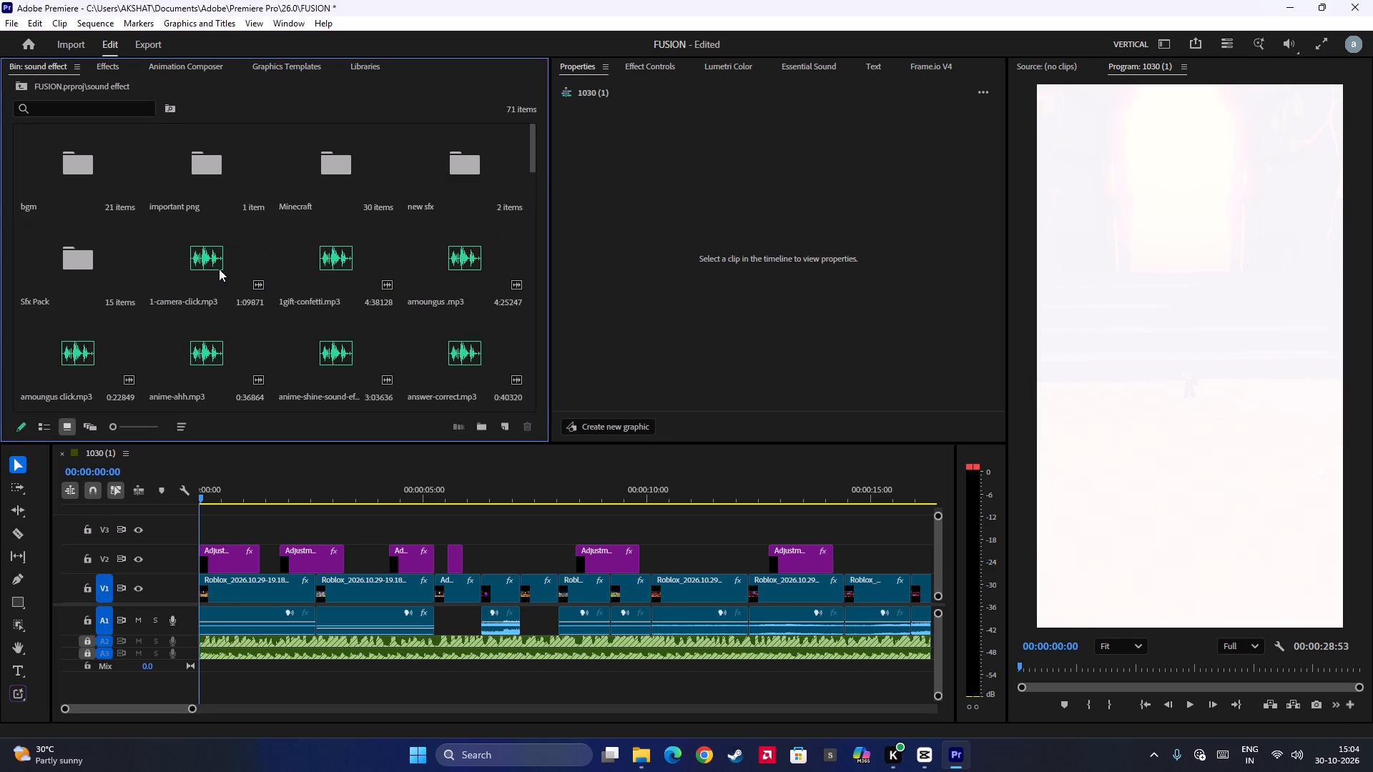
{"action": "left_click_drag", "start_coordinate": [325, 264], "coordinate": [205, 666]}
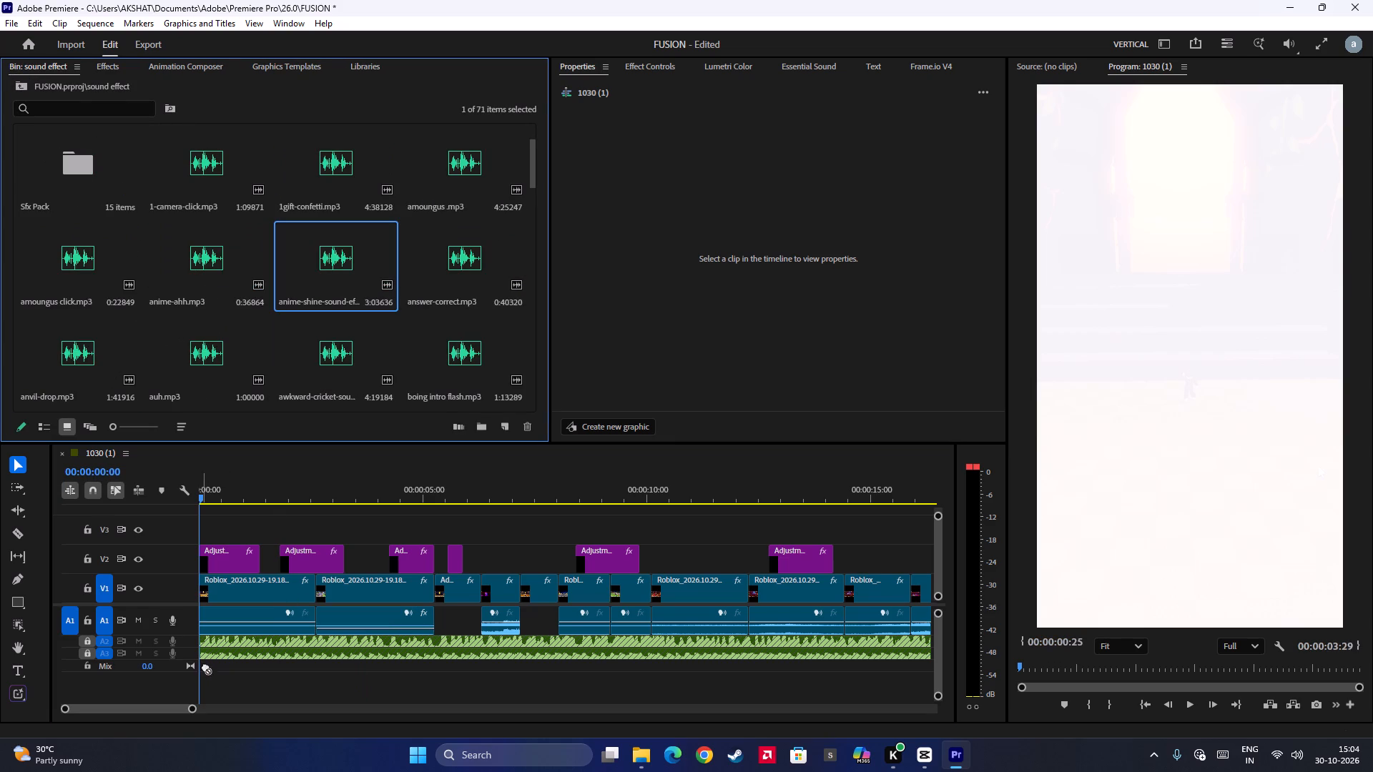
{"action": "left_click_drag", "start_coordinate": [205, 666], "coordinate": [210, 679]}
Split the anime-shine sound effect at 00:00:00:29, delete the leading piece and move the remainder to the sequence start.
{"action": "scroll", "coordinate": [270, 654], "scroll_direction": "up", "scroll_amount": 8, "text": "alt"}
{"action": "scroll", "coordinate": [271, 648], "scroll_direction": "up", "scroll_amount": 12}
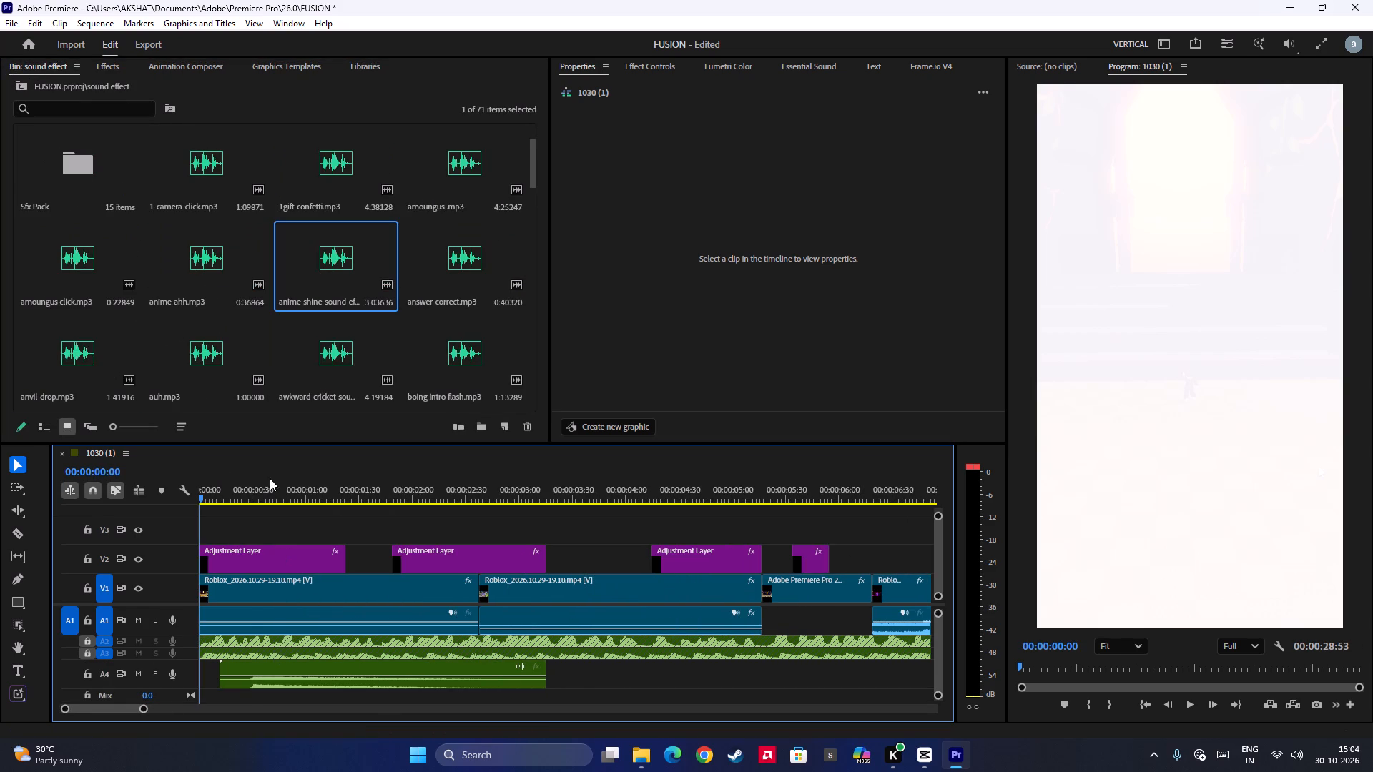
{"action": "left_click", "coordinate": [252, 490]}
{"action": "left_click", "coordinate": [265, 673]}
{"action": "key", "text": "ctrl+b"}
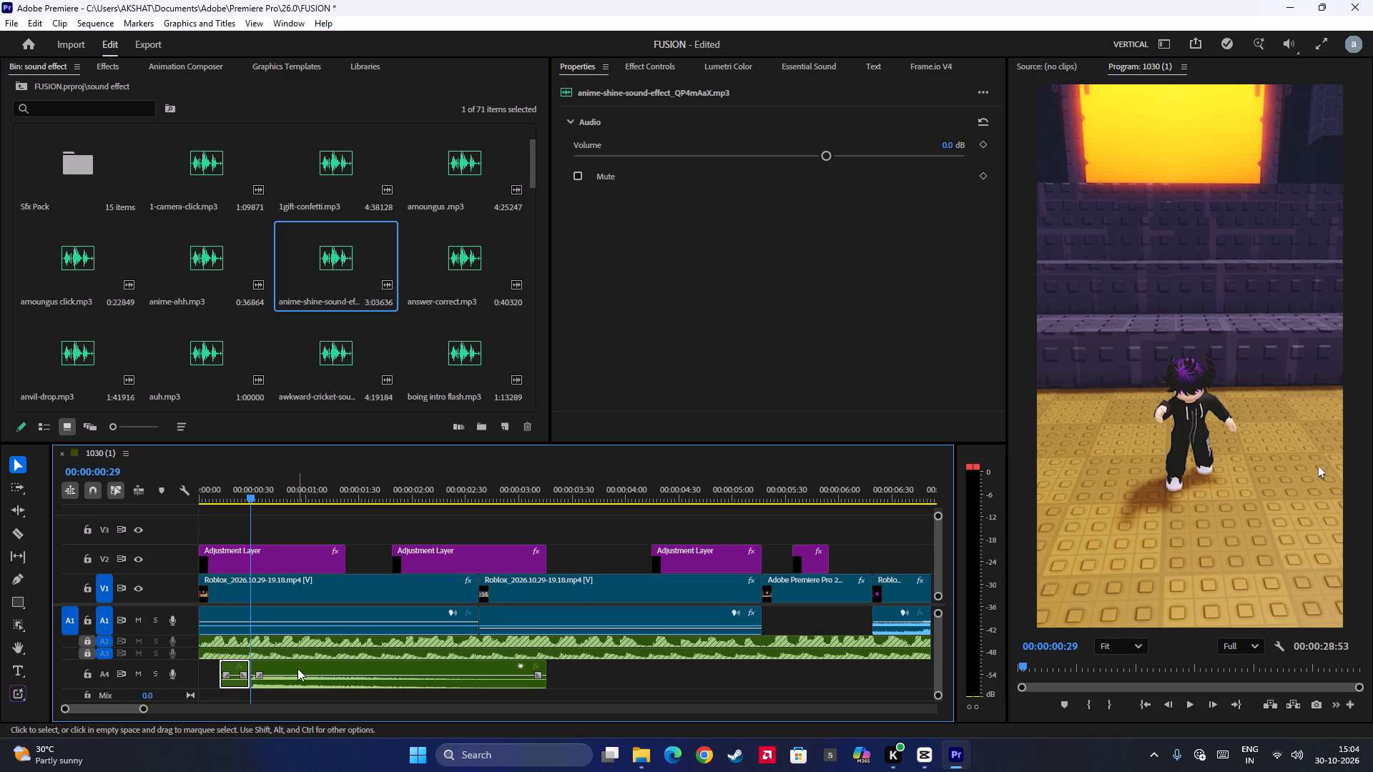
{"action": "key", "text": "BackSpace"}
{"action": "left_click_drag", "start_coordinate": [297, 668], "coordinate": [192, 663]}
Set the volume of the anime-shine sound effect on A4 to 1.8 dB.
{"action": "left_click", "coordinate": [848, 159]}
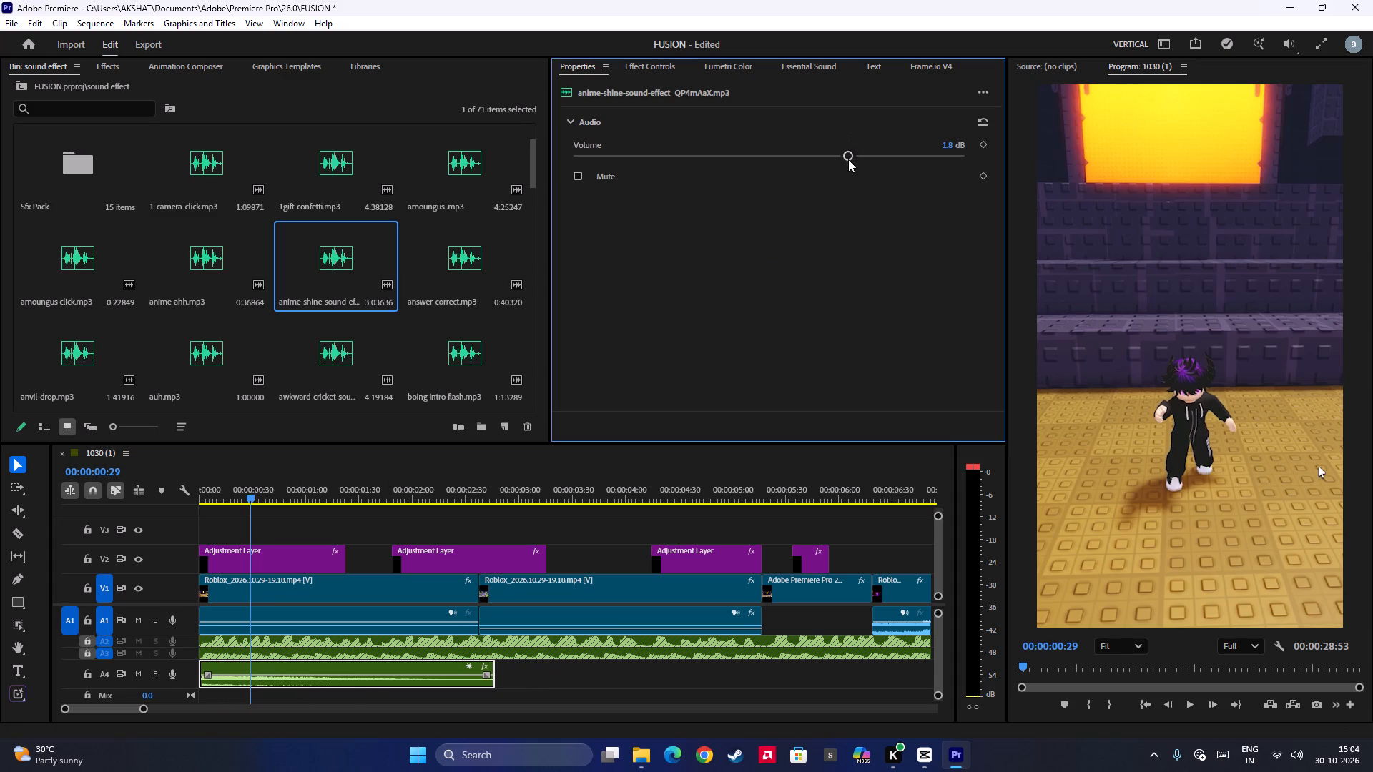
Play back the sequence from the start to about 00:00:04:03 to check the shine sound against the flashes.
{"action": "left_click_drag", "start_coordinate": [249, 528], "coordinate": [149, 519]}
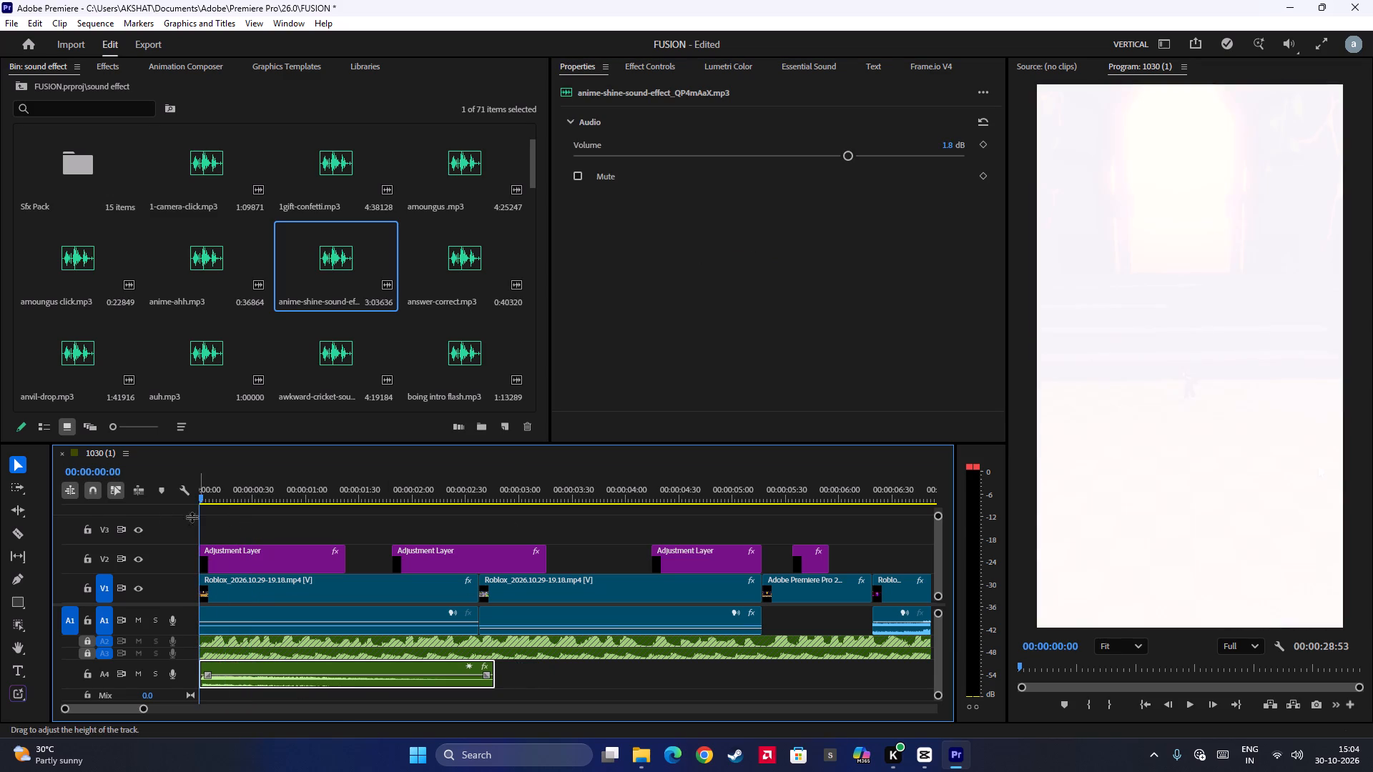
{"action": "key", "text": "space"}
{"action": "key", "text": "space"}
{"action": "key", "text": "space"}
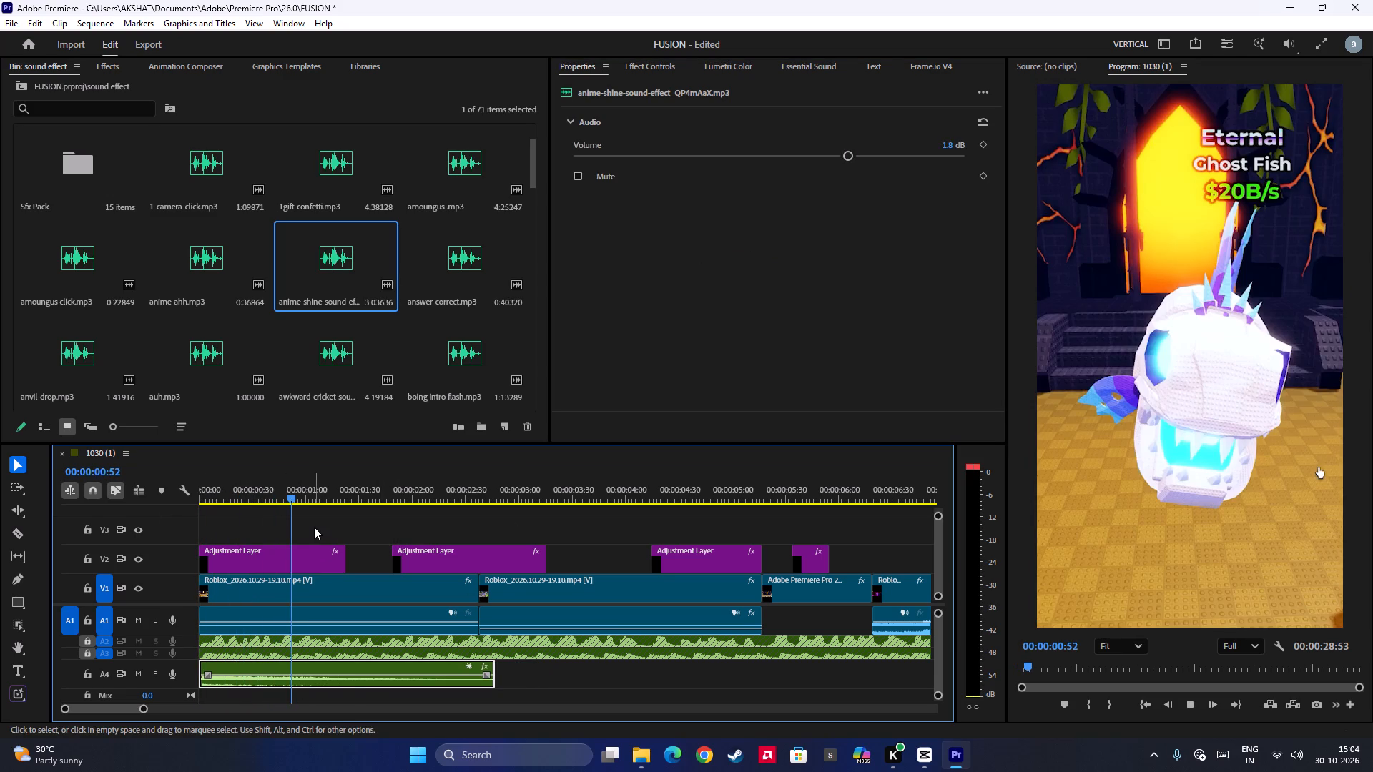
{"action": "key", "text": "space"}
{"action": "left_click_drag", "start_coordinate": [396, 524], "coordinate": [353, 528]}
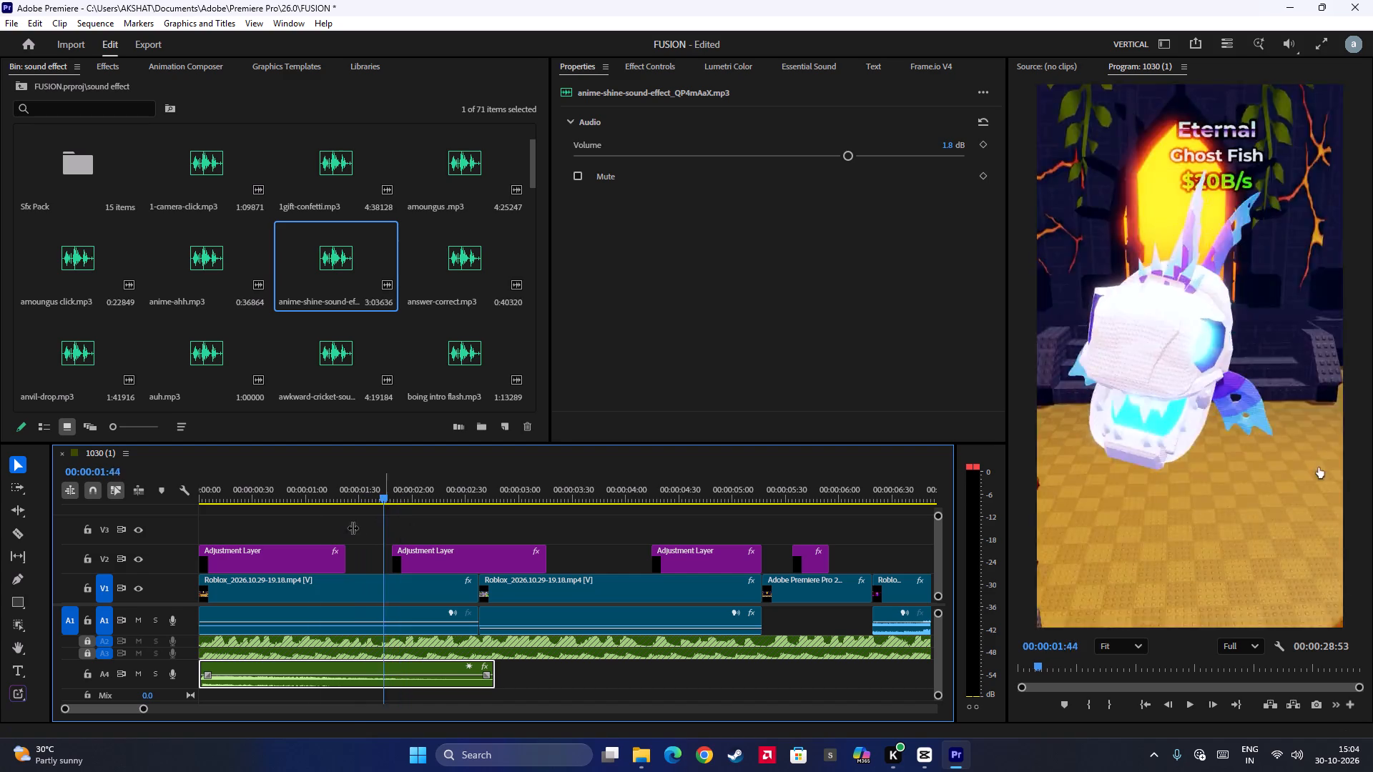
{"action": "left_click_drag", "start_coordinate": [353, 528], "coordinate": [190, 519]}
{"action": "key", "text": "space"}
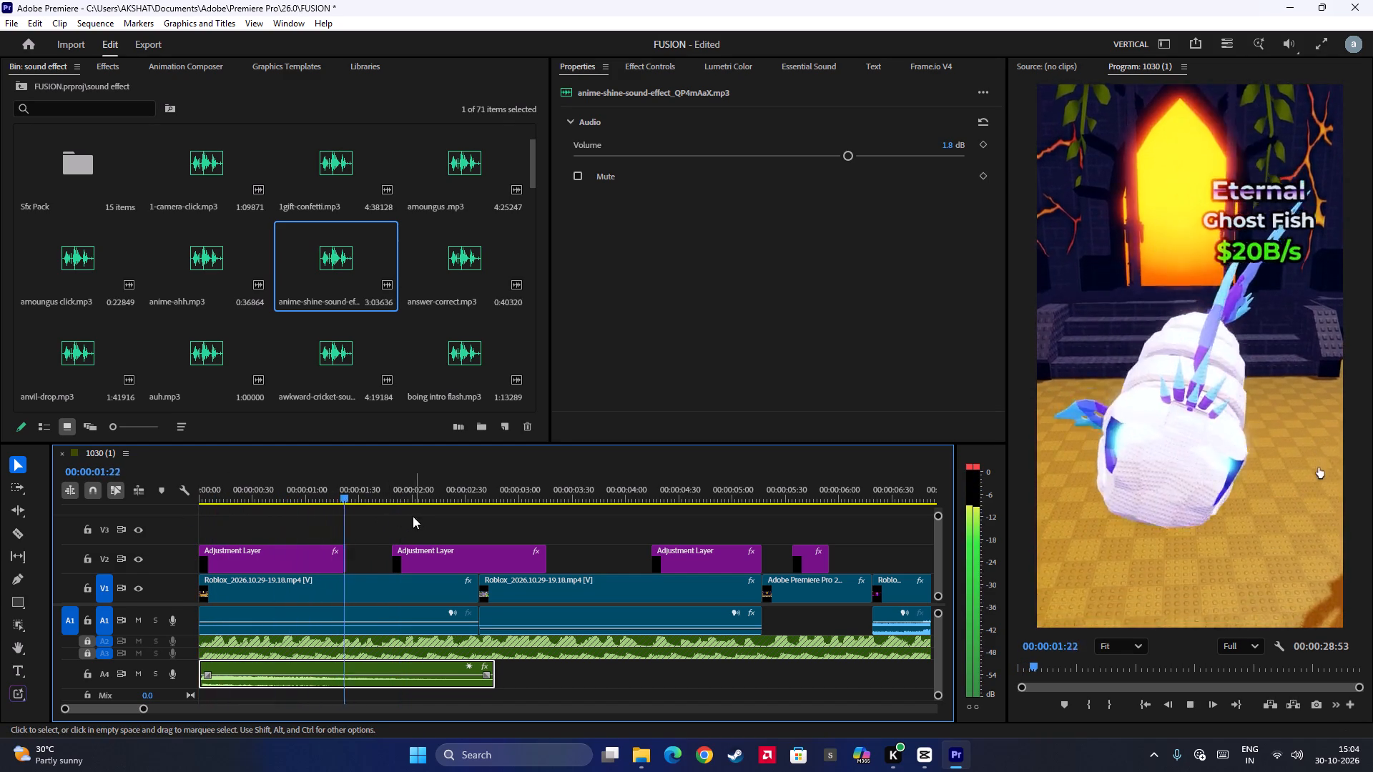
{"action": "key", "text": "space"}
{"action": "left_click_drag", "start_coordinate": [385, 526], "coordinate": [390, 533]}
{"action": "key", "text": "space"}
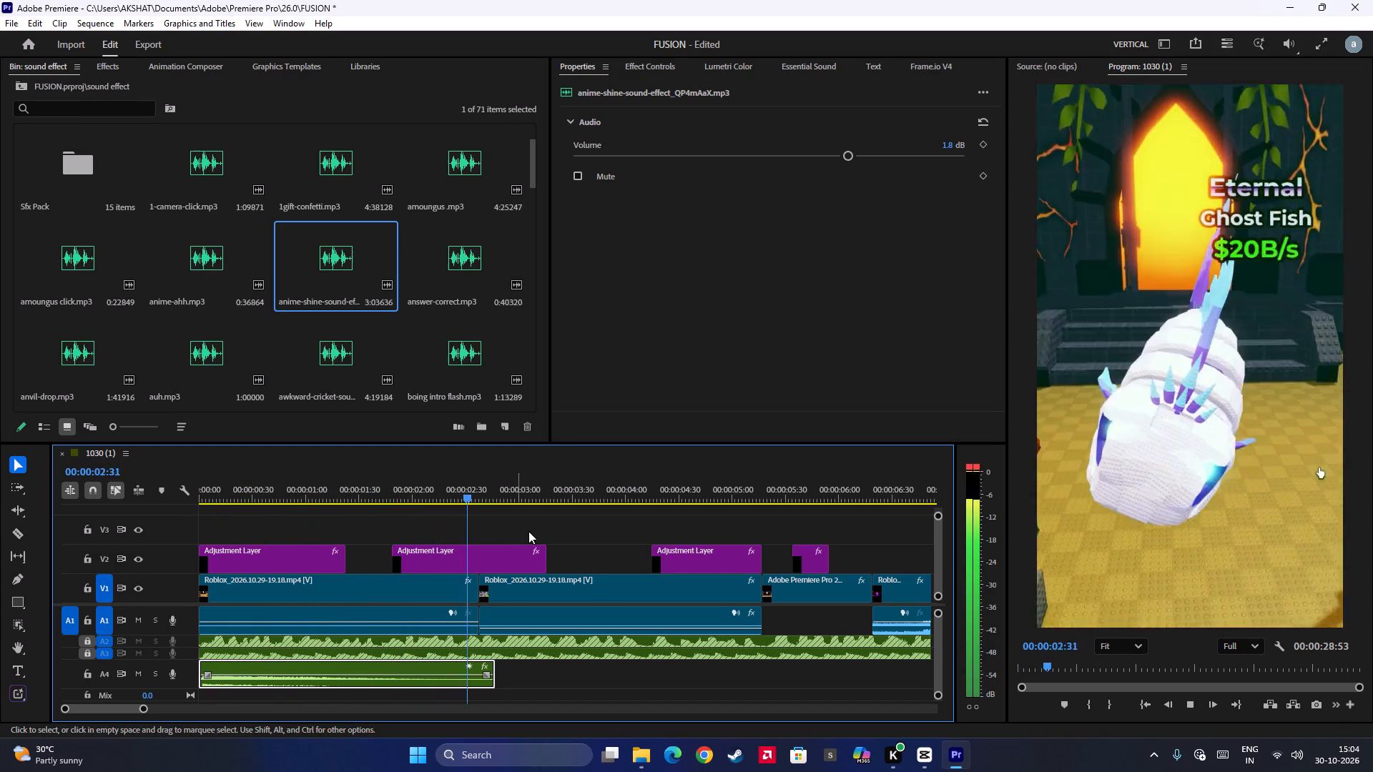
{"action": "key", "text": "space"}
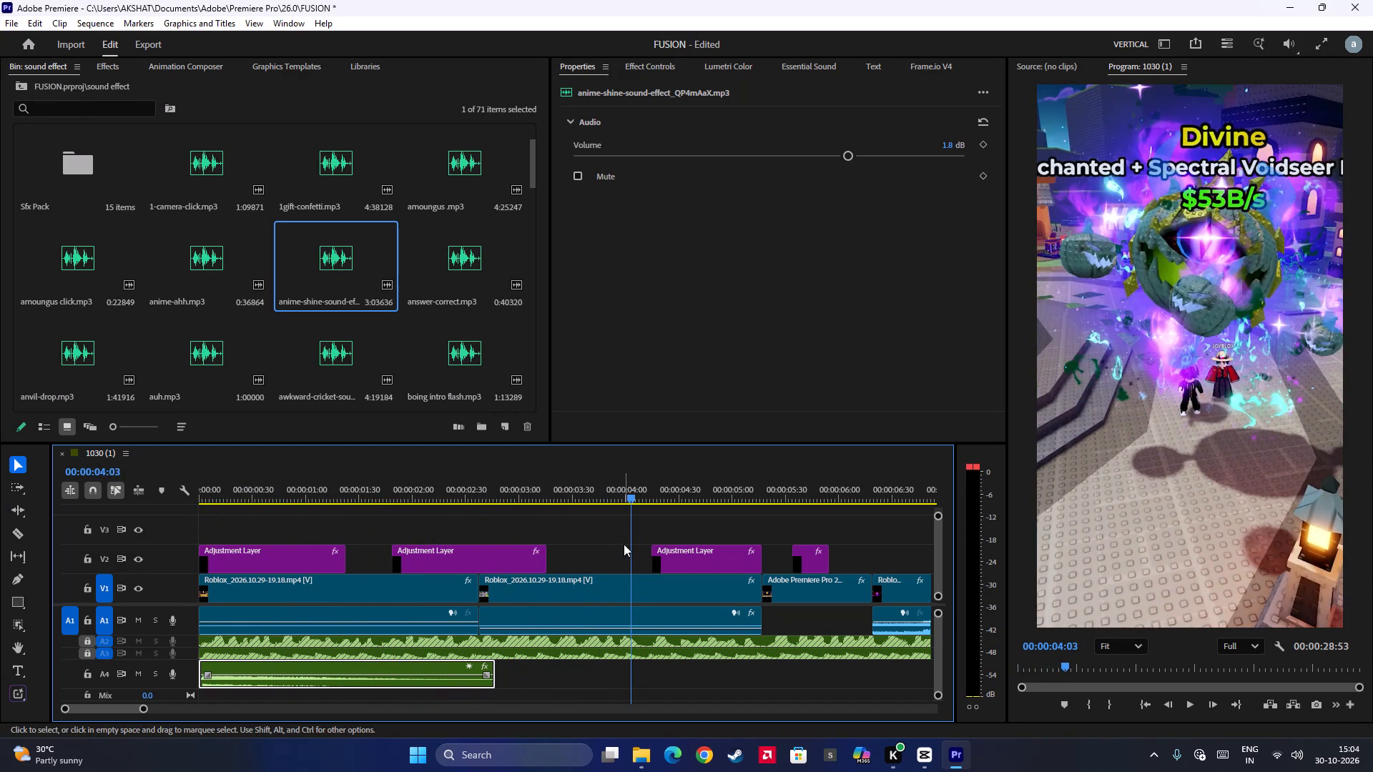
Keyframe the second V1 clip's Scale from 00:00:03:22, raising it to 268.1 at 00:00:03:30 for a quick zoom-in.
{"action": "left_click_drag", "start_coordinate": [631, 548], "coordinate": [507, 567]}
{"action": "key", "text": "space"}
{"action": "key", "text": "space"}
{"action": "left_click", "coordinate": [581, 589]}
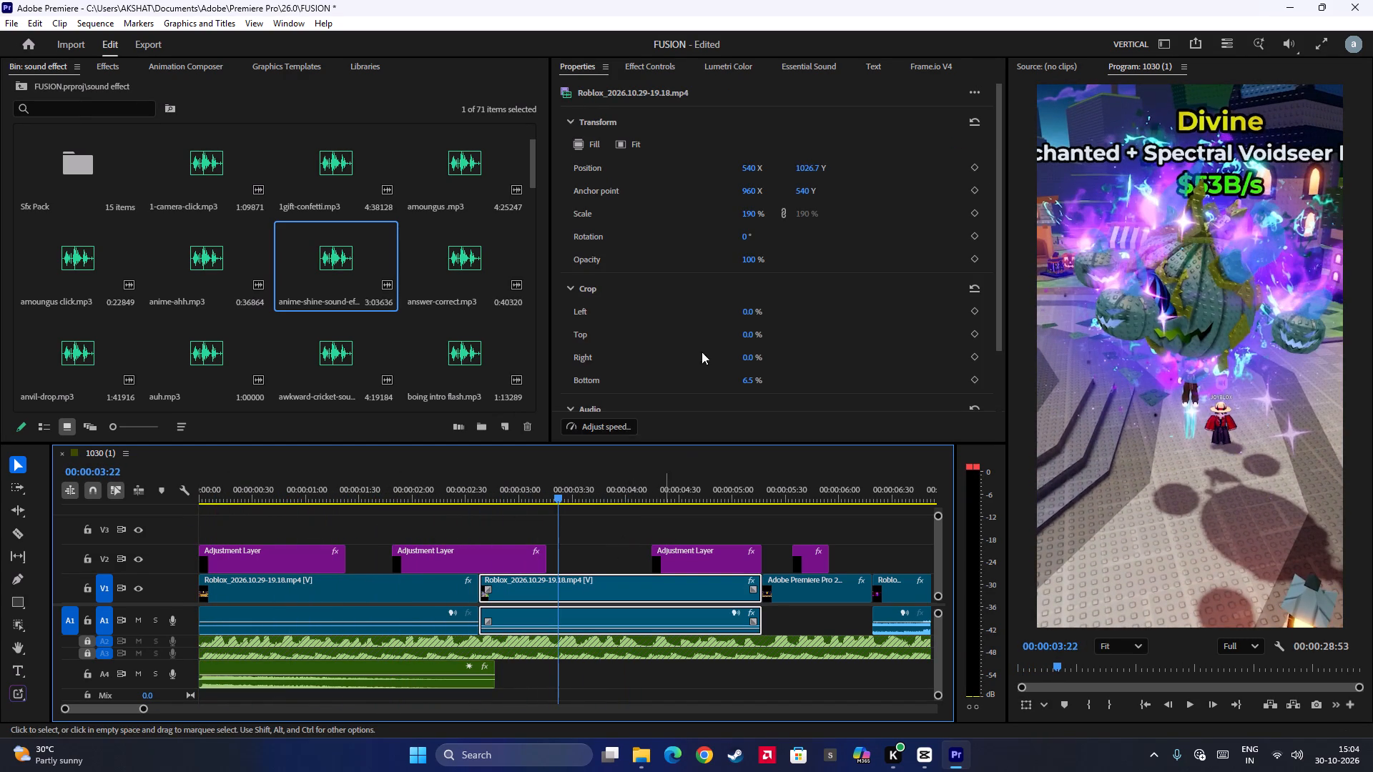
{"action": "left_click", "coordinate": [636, 61]}
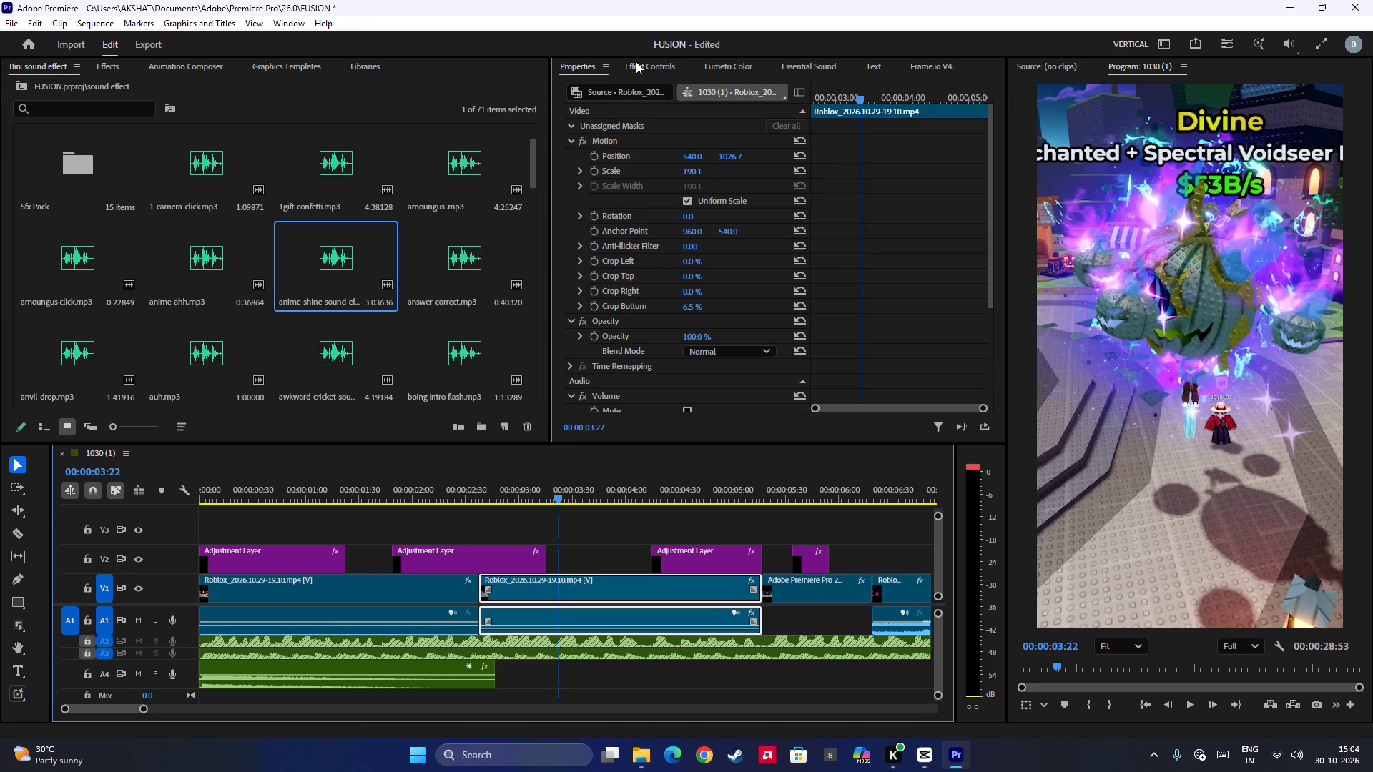
{"action": "left_click", "coordinate": [596, 173]}
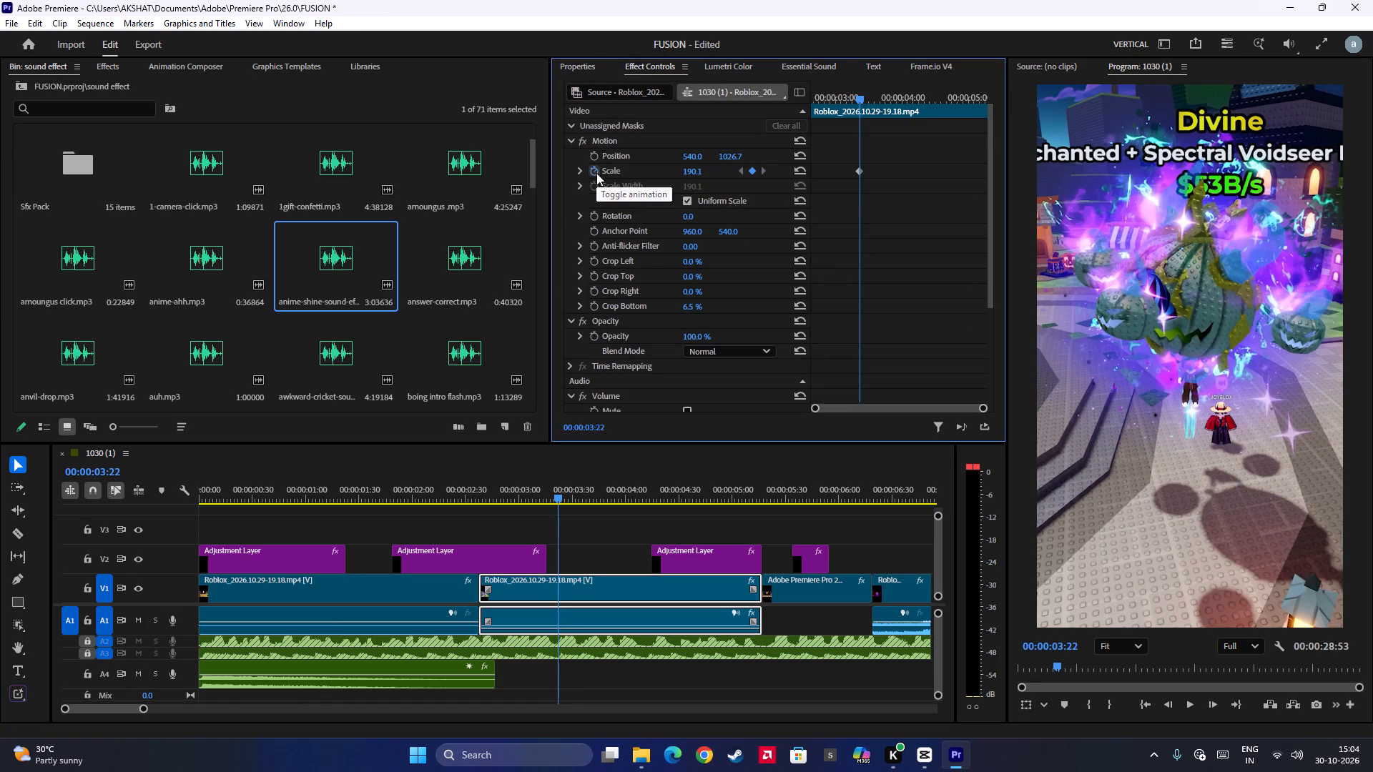
{"action": "key", "text": "Right"}
{"action": "key", "text": "Right"}
{"action": "key", "text": "Right"}
{"action": "key", "text": "Right"}
{"action": "key", "text": "Right"}
{"action": "key", "text": "Right"}
{"action": "key", "text": "Right"}
{"action": "key", "text": "Right"}
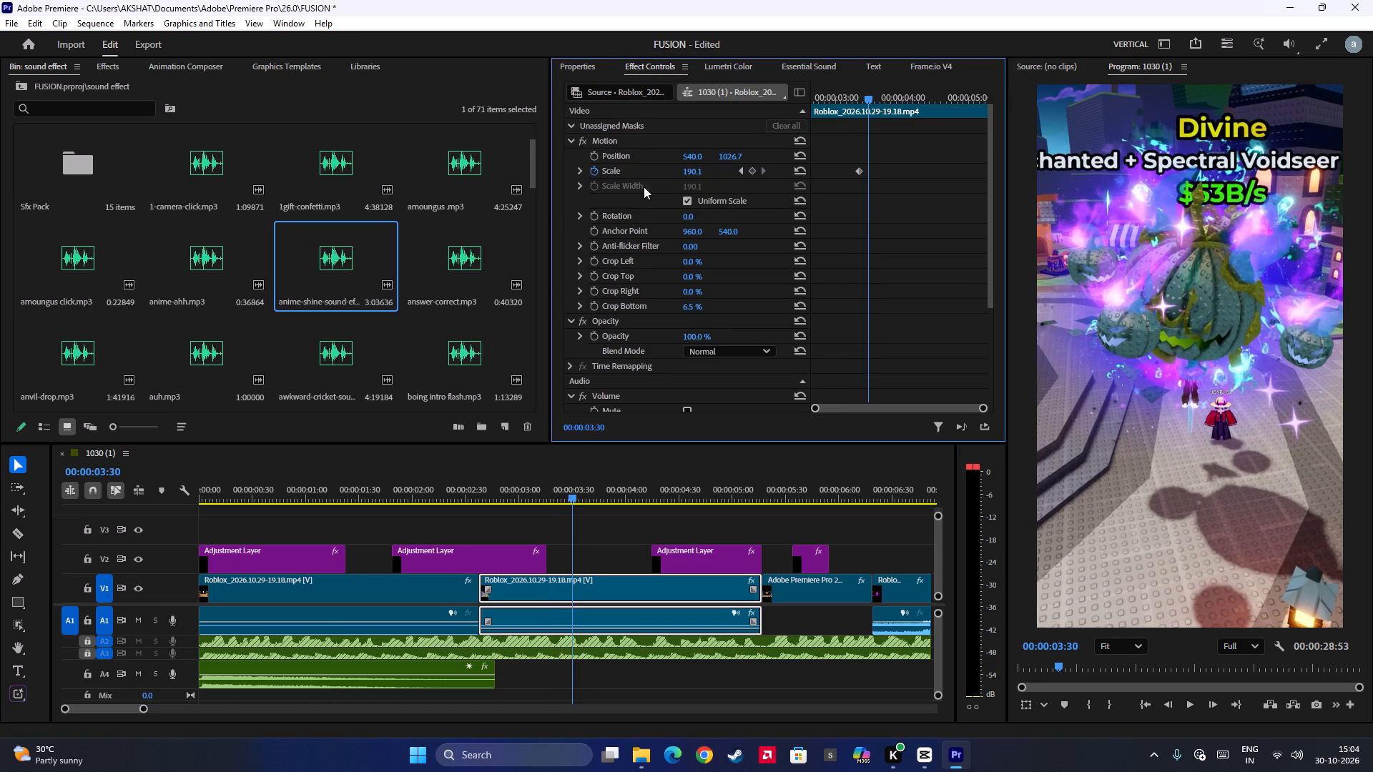
{"action": "left_click_drag", "start_coordinate": [694, 172], "coordinate": [693, 134]}
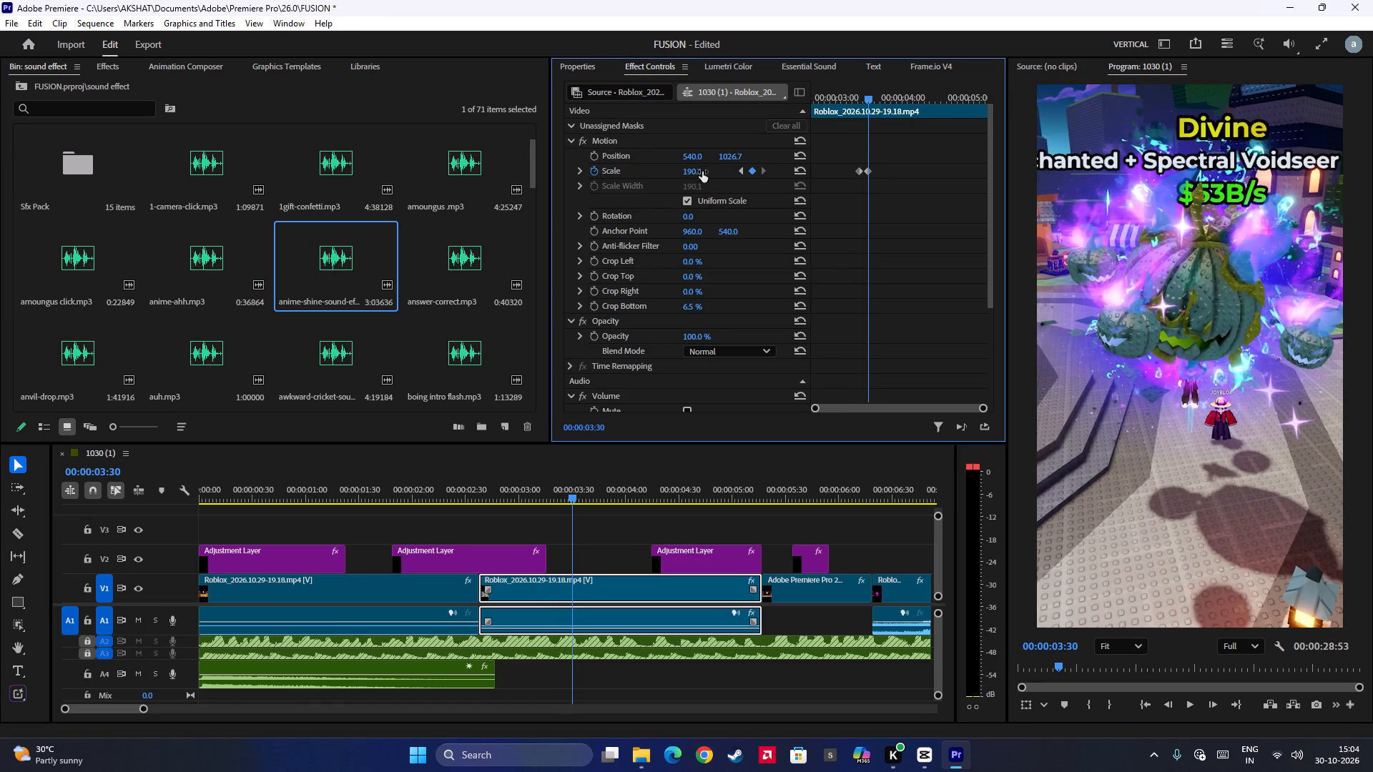
{"action": "left_click_drag", "start_coordinate": [692, 174], "coordinate": [690, 118]}
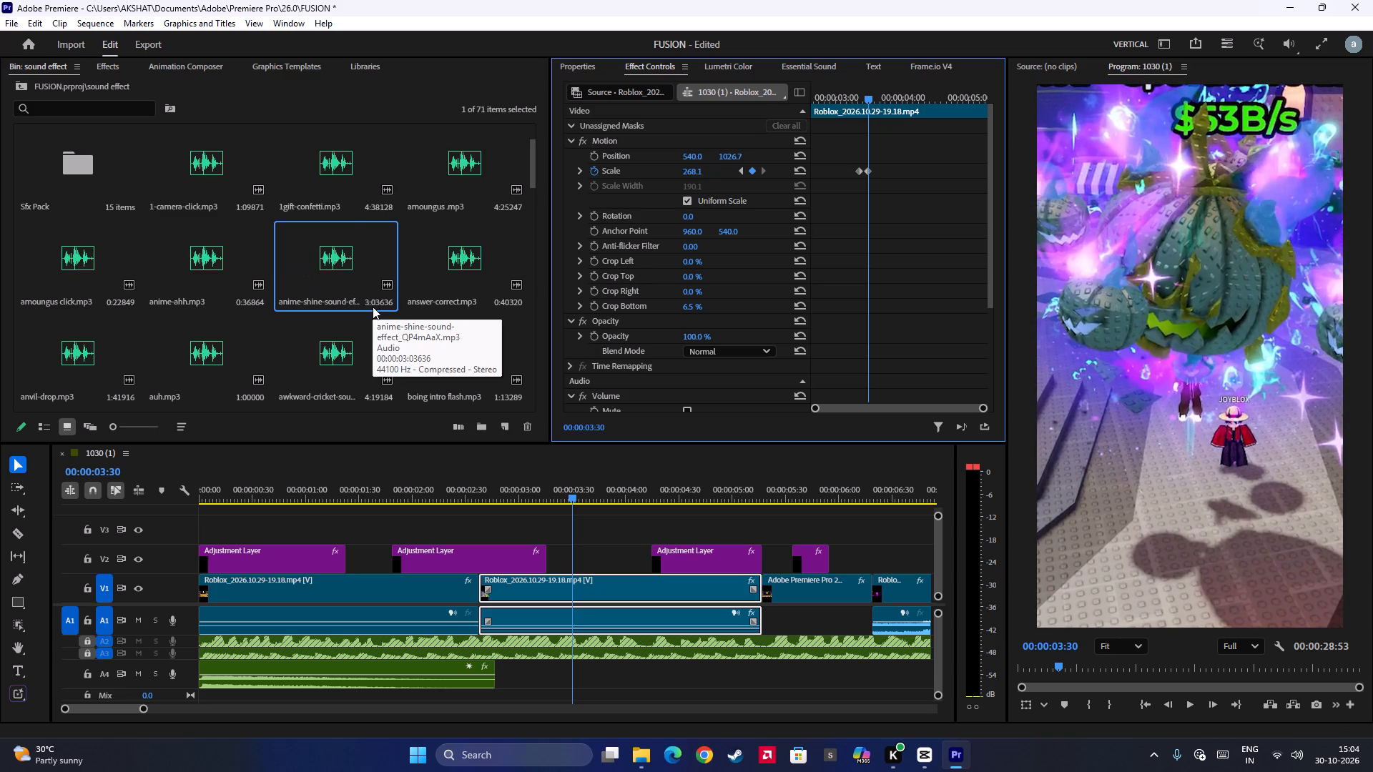
Add cartoonslip.mp3 to A4 at 00:00:03:30 and set its volume to 2.3 dB.
{"action": "scroll", "coordinate": [373, 307], "scroll_direction": "down", "scroll_amount": 1}
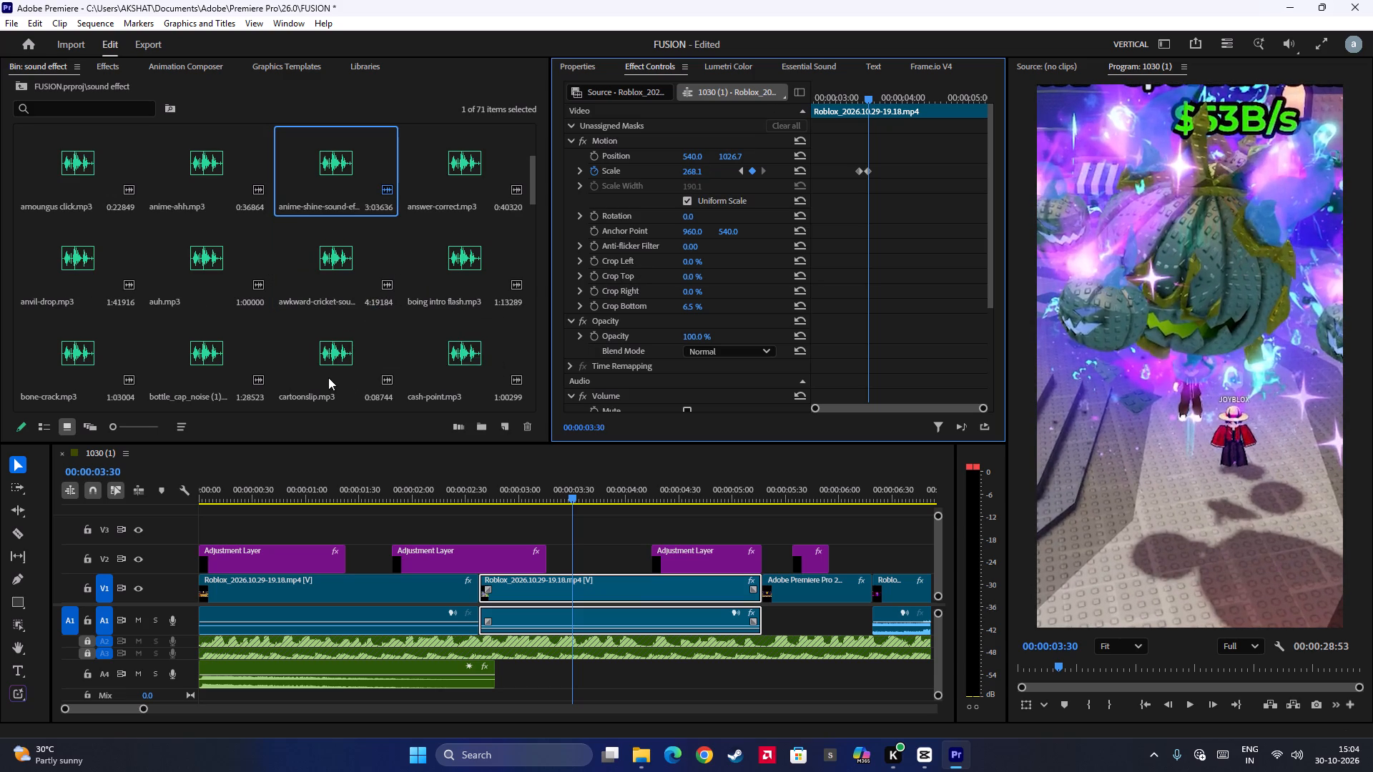
{"action": "left_click_drag", "start_coordinate": [315, 370], "coordinate": [570, 669]}
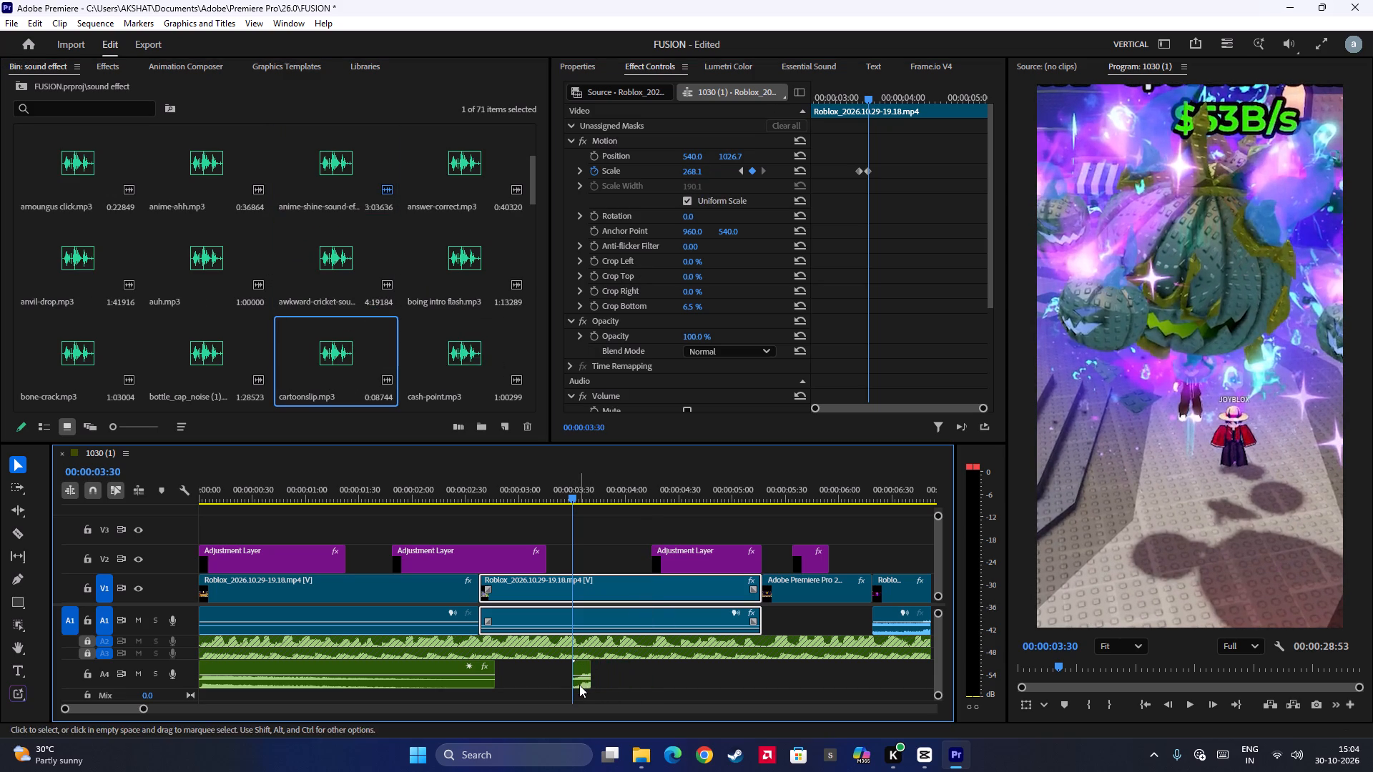
{"action": "left_click", "coordinate": [579, 685]}
{"action": "left_click", "coordinate": [569, 61]}
{"action": "left_click", "coordinate": [854, 156]}
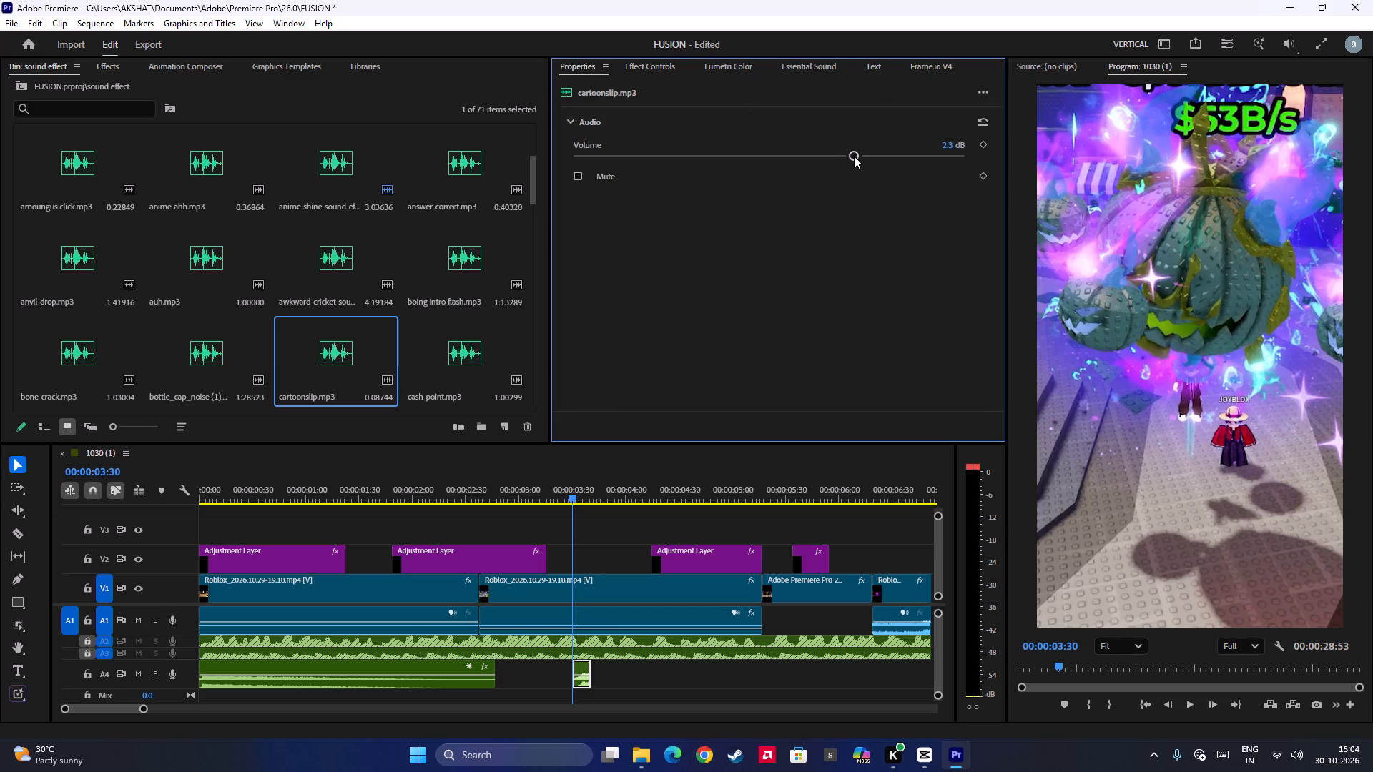
Play back the section around 3 to 5 seconds to check the zoom, slip sound and following flash.
{"action": "left_click", "coordinate": [543, 500]}
{"action": "key", "text": "space"}
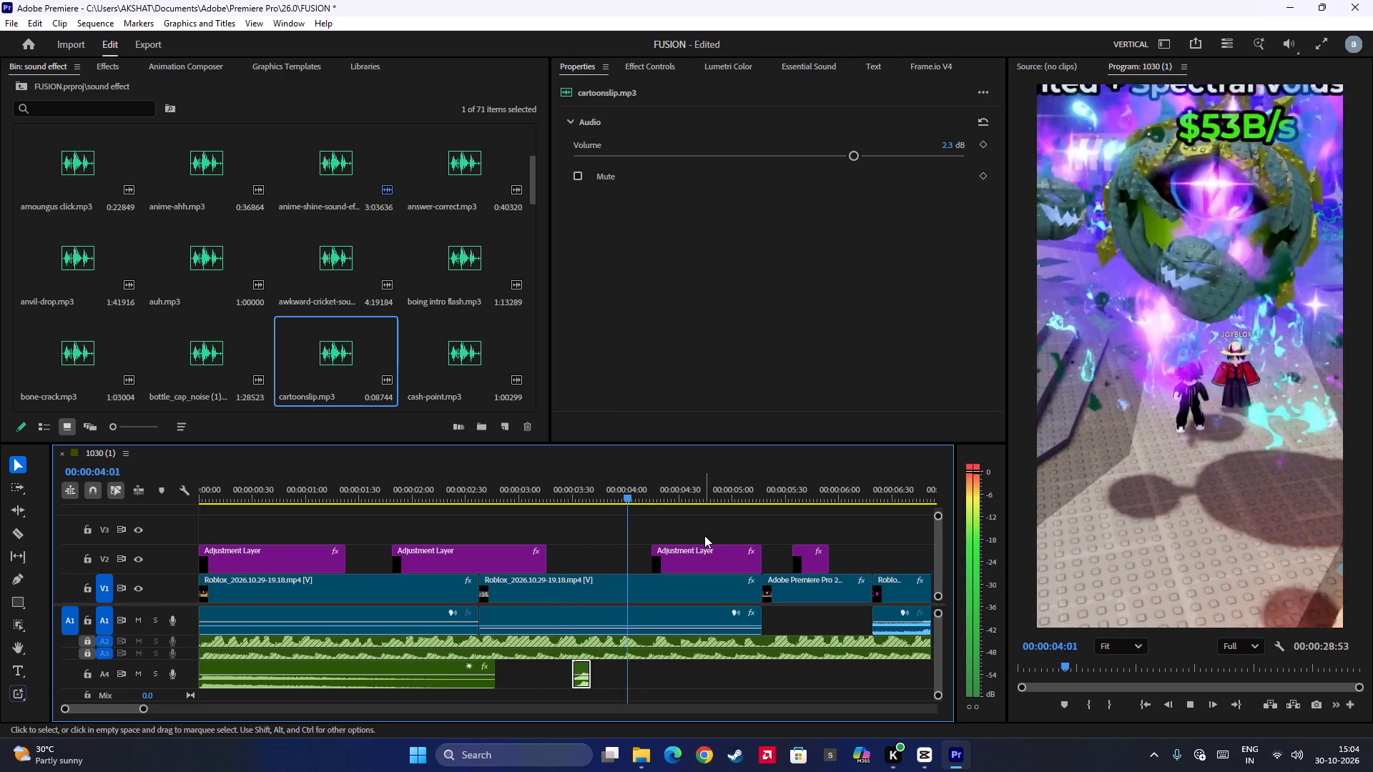
{"action": "key", "text": "space"}
{"action": "key", "text": "space"}
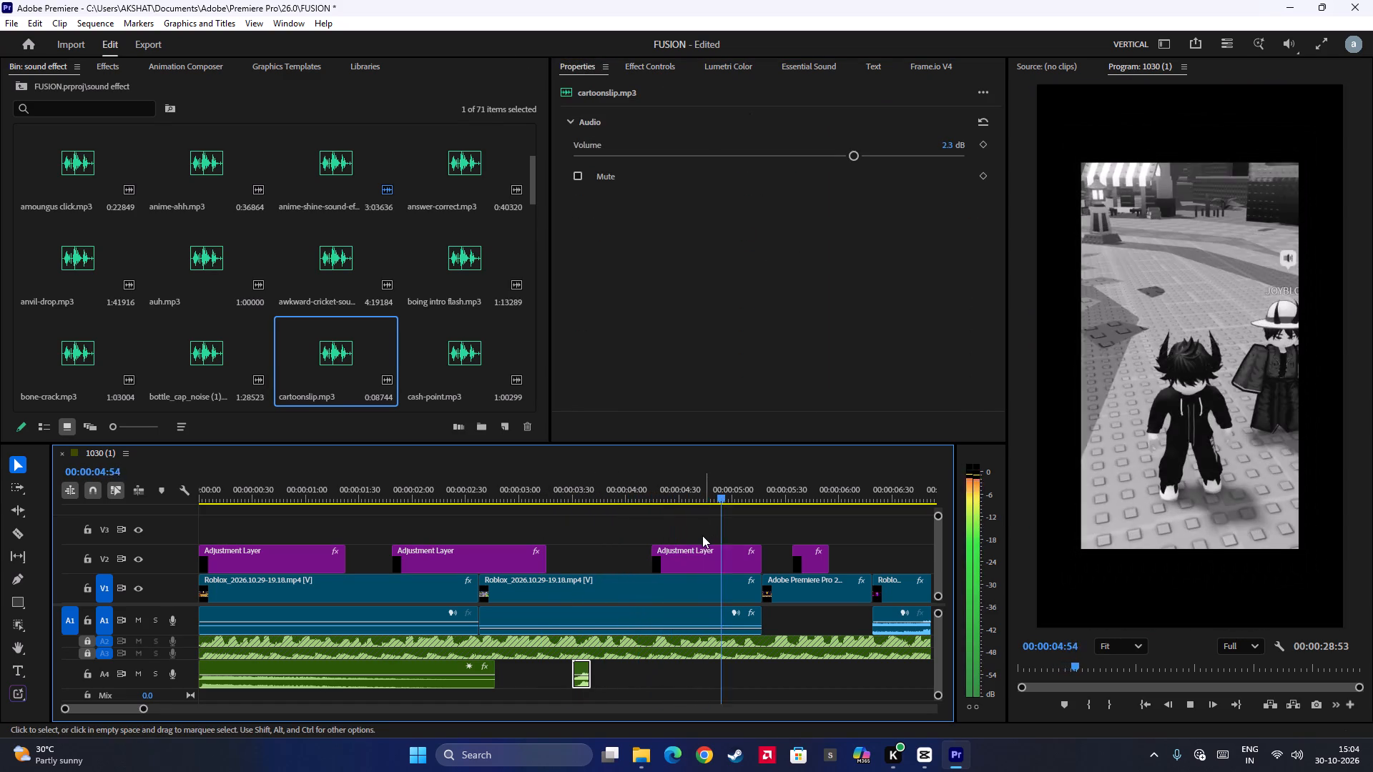
{"action": "key", "text": "space"}
{"action": "left_click", "coordinate": [613, 503]}
{"action": "key", "text": "space"}
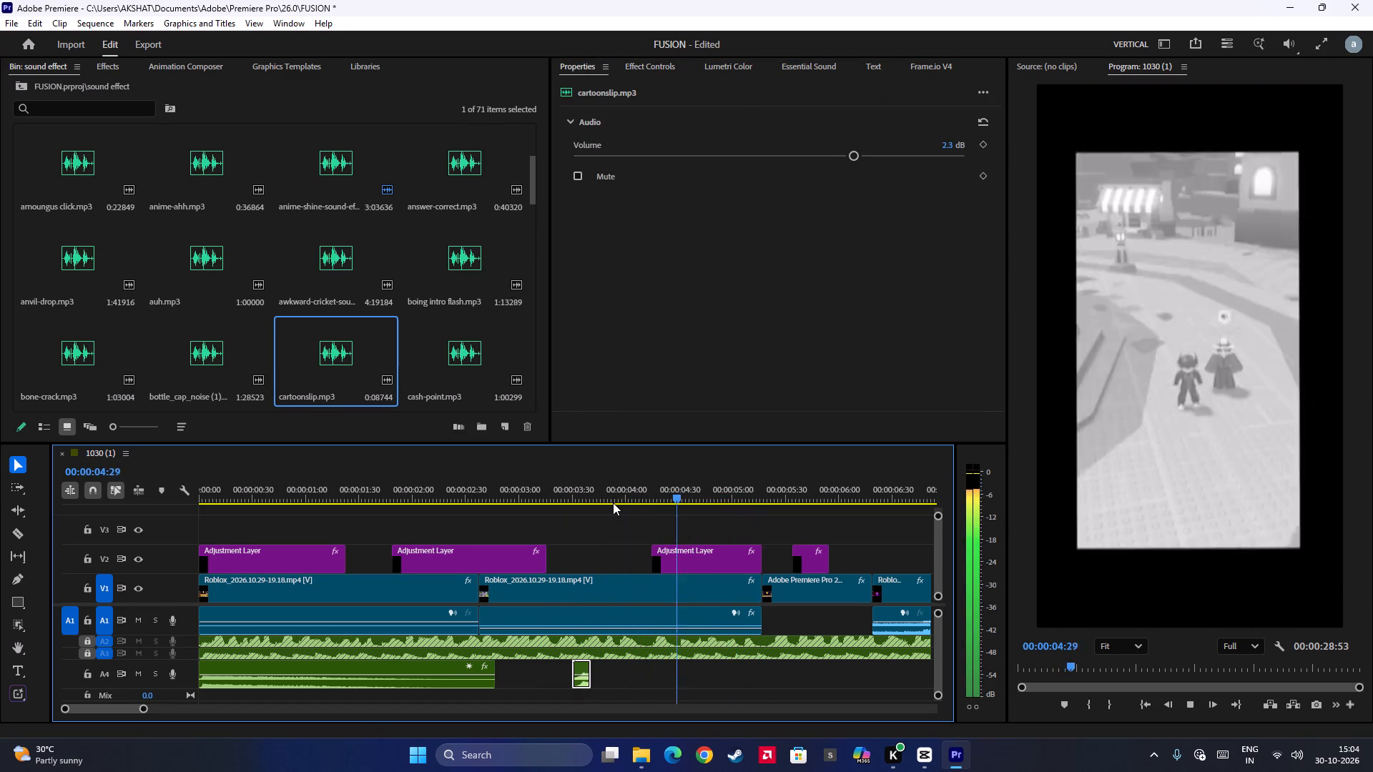
{"action": "key", "text": "space"}
Place awkward moment.mp3 from the Sfx Pack bin on A4 at 00:00:04:15, where the third adjustment layer starts.
{"action": "left_click", "coordinate": [613, 502]}
{"action": "key", "text": "space"}
{"action": "key", "text": "space"}
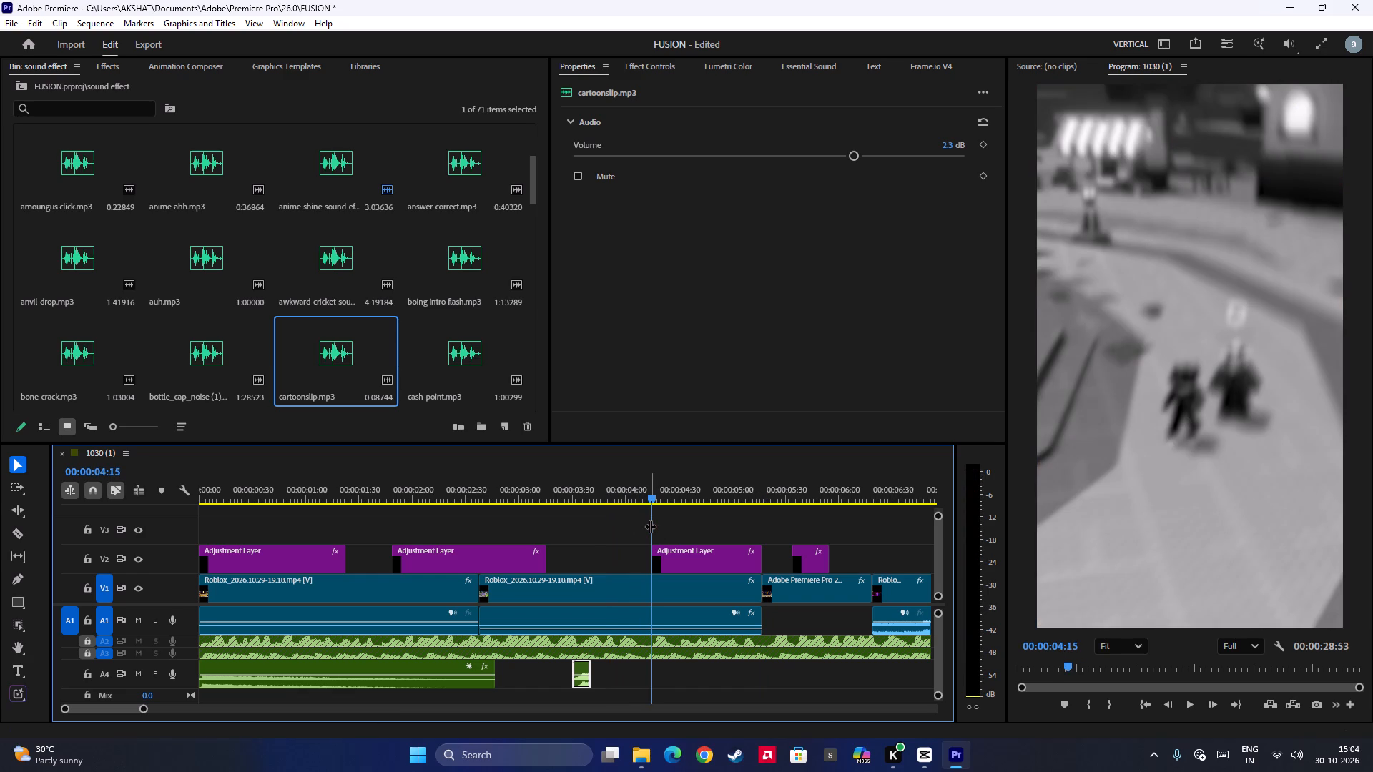
{"action": "scroll", "coordinate": [211, 236], "scroll_direction": "up", "scroll_amount": 10}
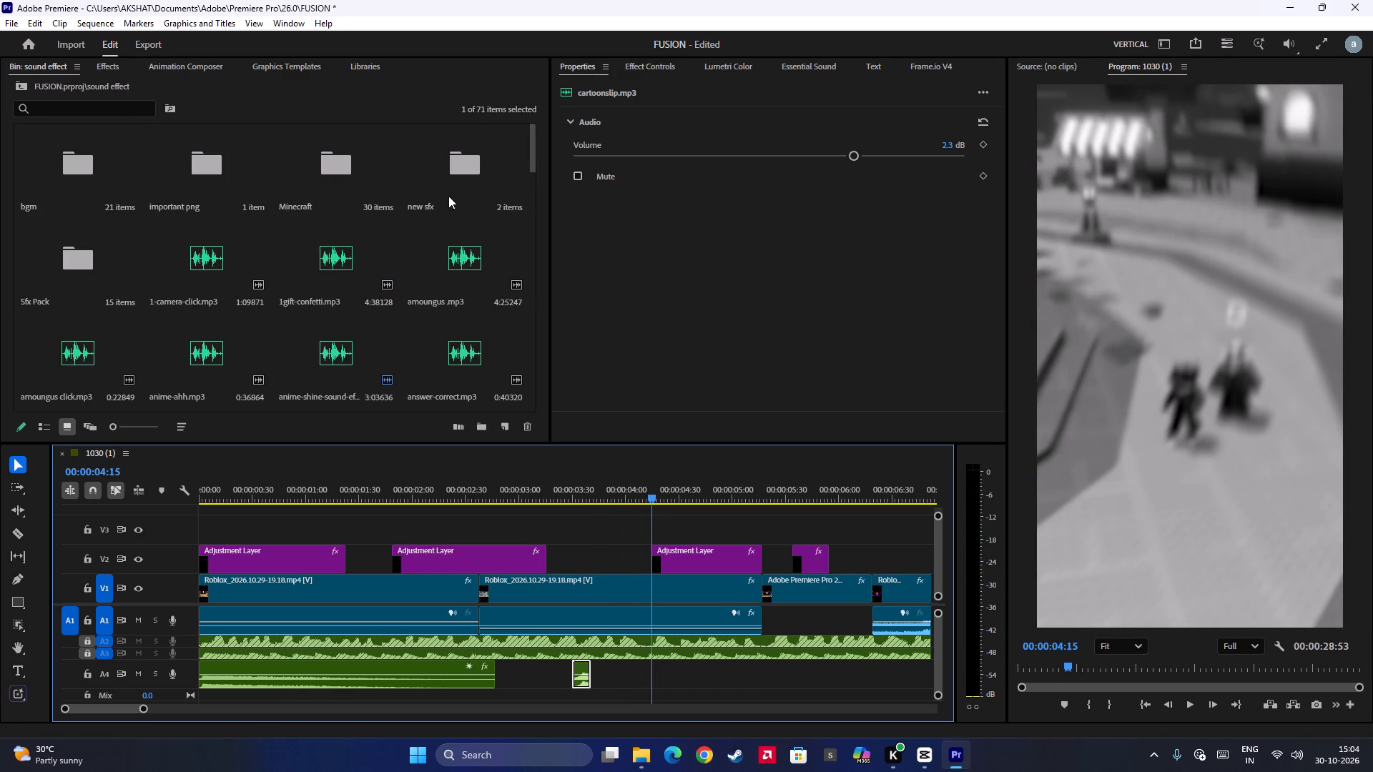
{"action": "double_click", "coordinate": [105, 271]}
{"action": "left_click_drag", "start_coordinate": [92, 169], "coordinate": [724, 685]}
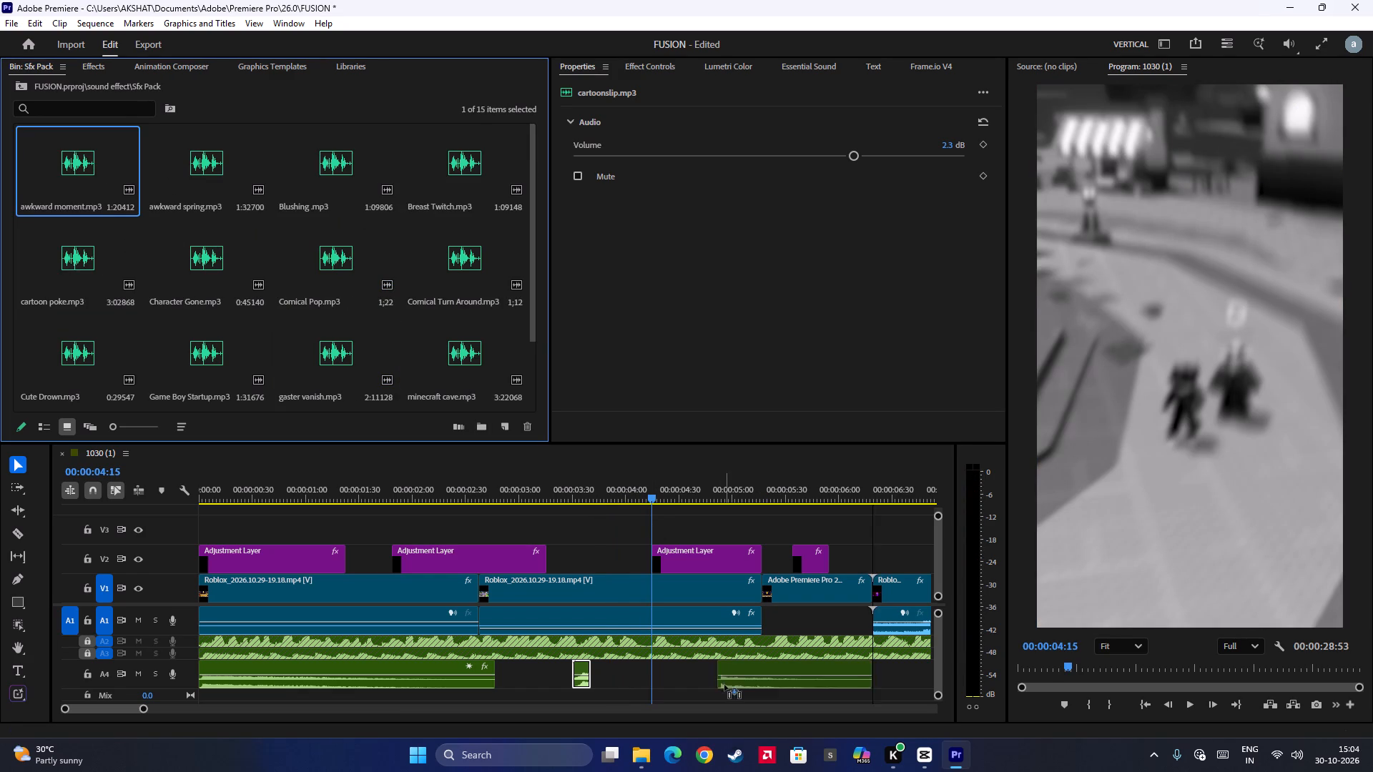
{"action": "left_click_drag", "start_coordinate": [724, 685], "coordinate": [650, 670]}
Shift the awkward moment.mp3 clip about two frames earlier and set its volume to 2.7 dB.
{"action": "scroll", "coordinate": [684, 672], "scroll_direction": "up", "scroll_amount": 8, "text": "alt"}
{"action": "left_click", "coordinate": [662, 667]}
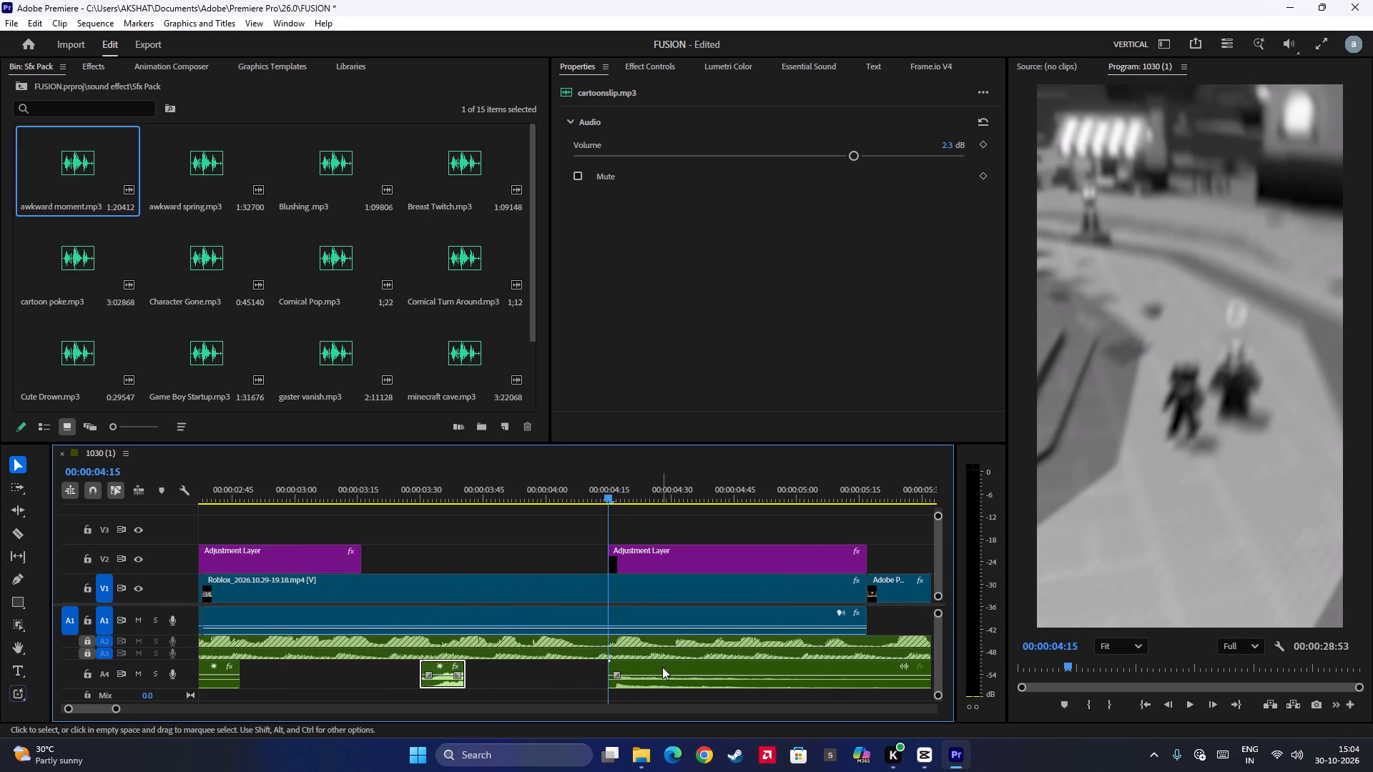
{"action": "left_click", "coordinate": [671, 667]}
{"action": "left_click_drag", "start_coordinate": [674, 670], "coordinate": [659, 670]}
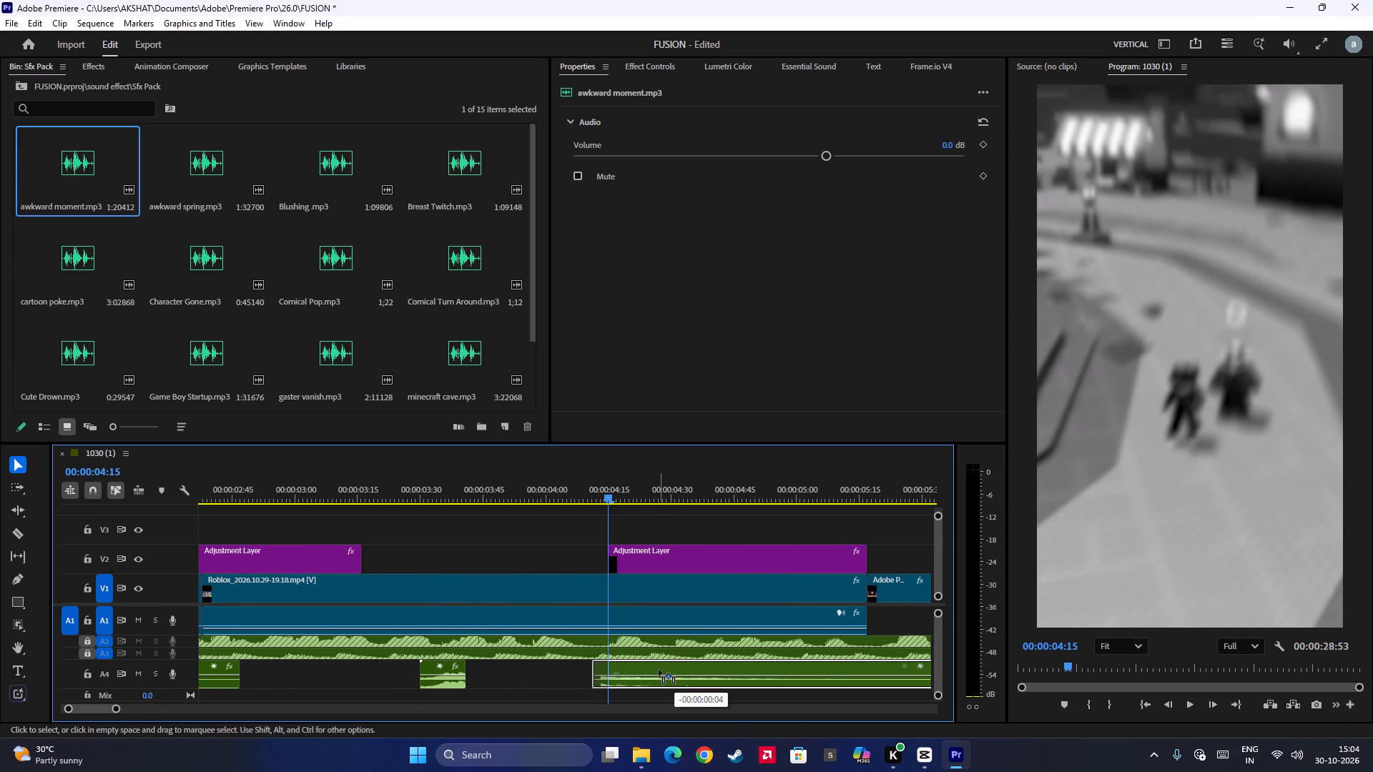
{"action": "left_click_drag", "start_coordinate": [659, 670], "coordinate": [665, 670]}
{"action": "left_click", "coordinate": [855, 154]}
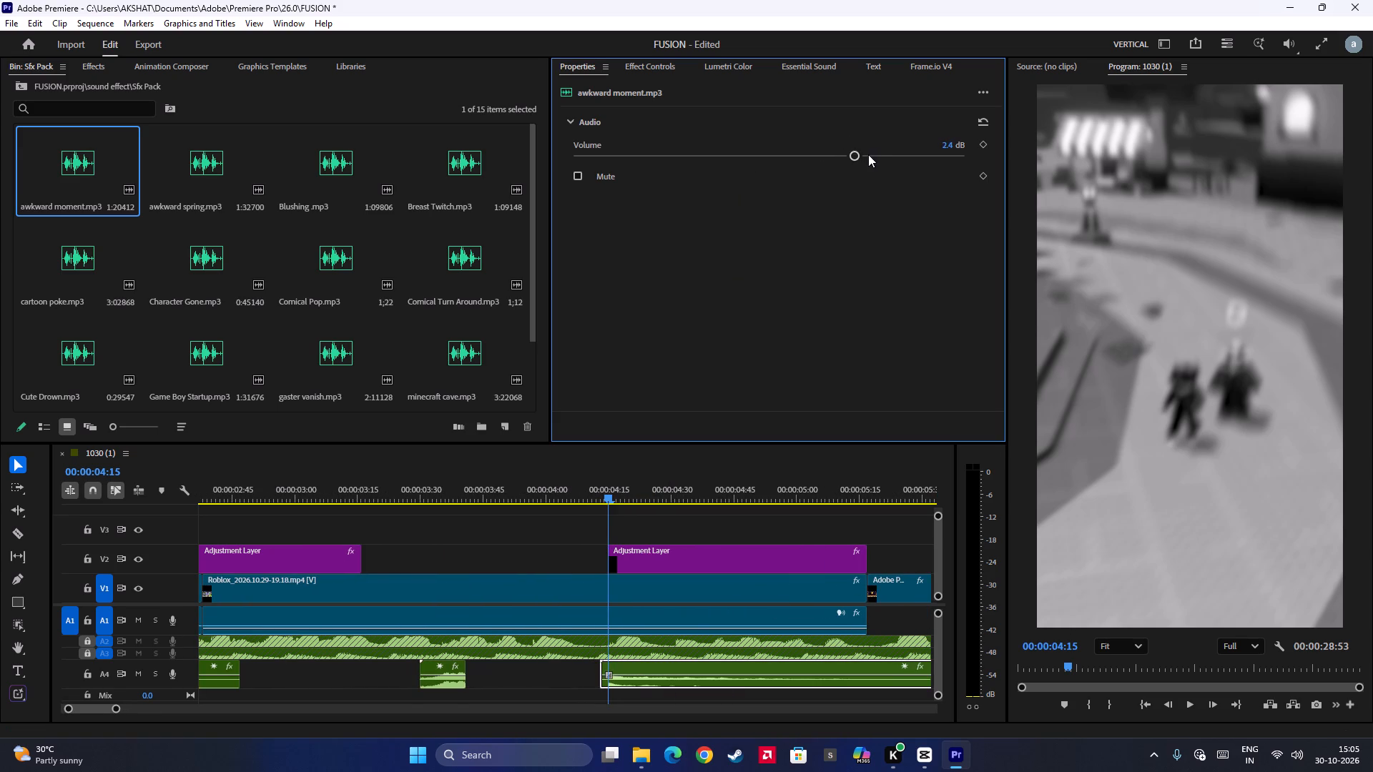
{"action": "left_click", "coordinate": [872, 153]}
{"action": "left_click", "coordinate": [859, 160]}
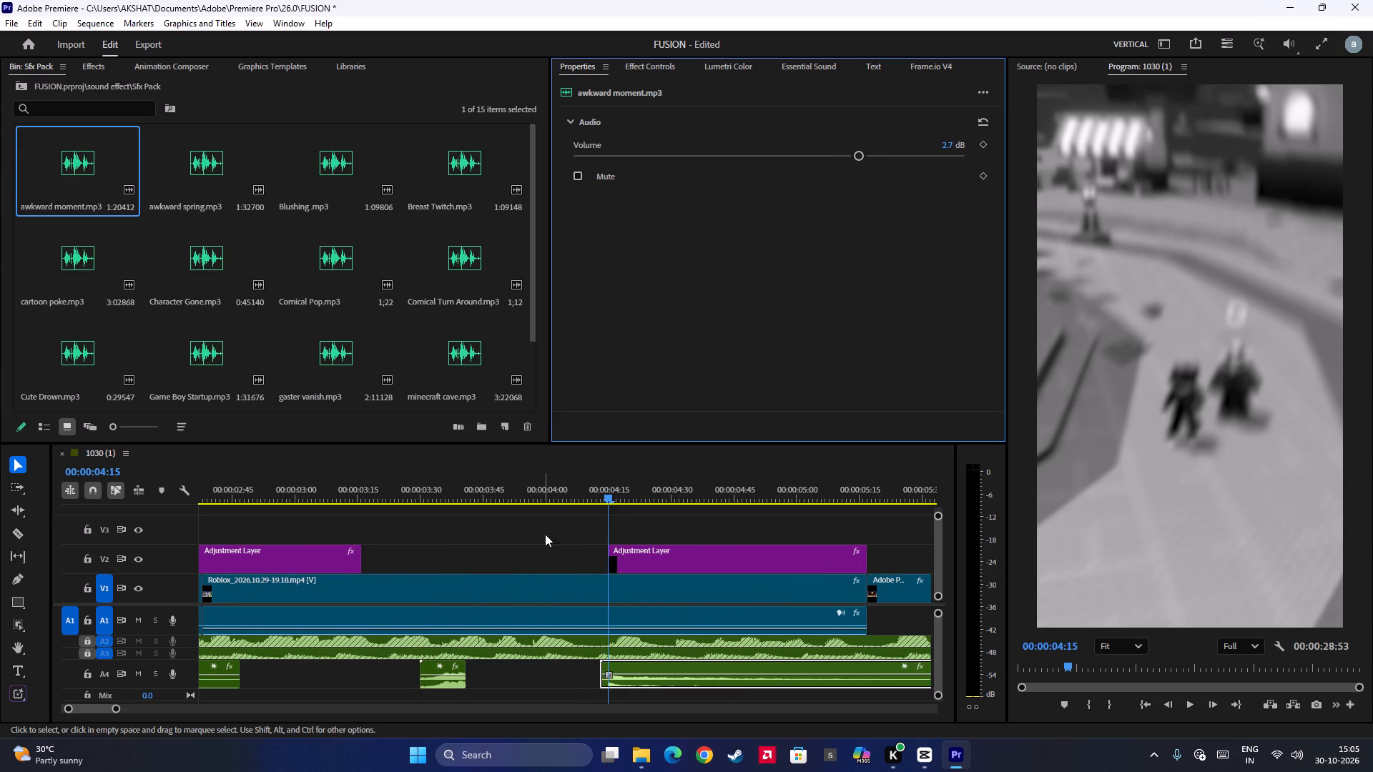
Play back from about 00:00:04:04 to 00:00:05:48 to check the awkward moment sound.
{"action": "left_click", "coordinate": [562, 498]}
{"action": "key", "text": "space"}
{"action": "scroll", "coordinate": [704, 544], "scroll_direction": "down", "scroll_amount": 6, "text": "alt"}
{"action": "scroll", "coordinate": [705, 547], "scroll_direction": "down", "scroll_amount": 4}
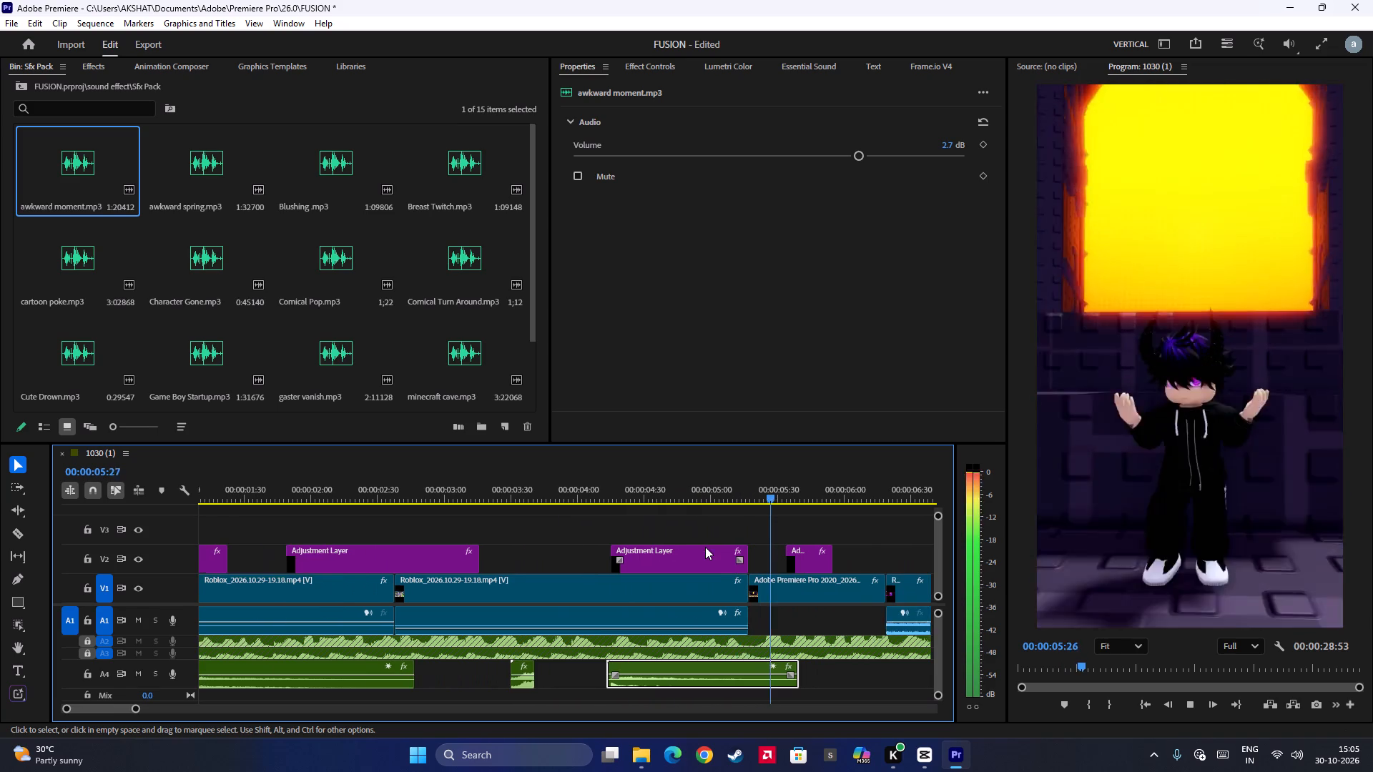
{"action": "scroll", "coordinate": [705, 547], "scroll_direction": "down", "scroll_amount": 3}
{"action": "key", "text": "space"}
Save the project.
{"action": "scroll", "coordinate": [716, 551], "scroll_direction": "down", "scroll_amount": 7, "text": "alt"}
{"action": "scroll", "coordinate": [716, 557], "scroll_direction": "down", "scroll_amount": 4}
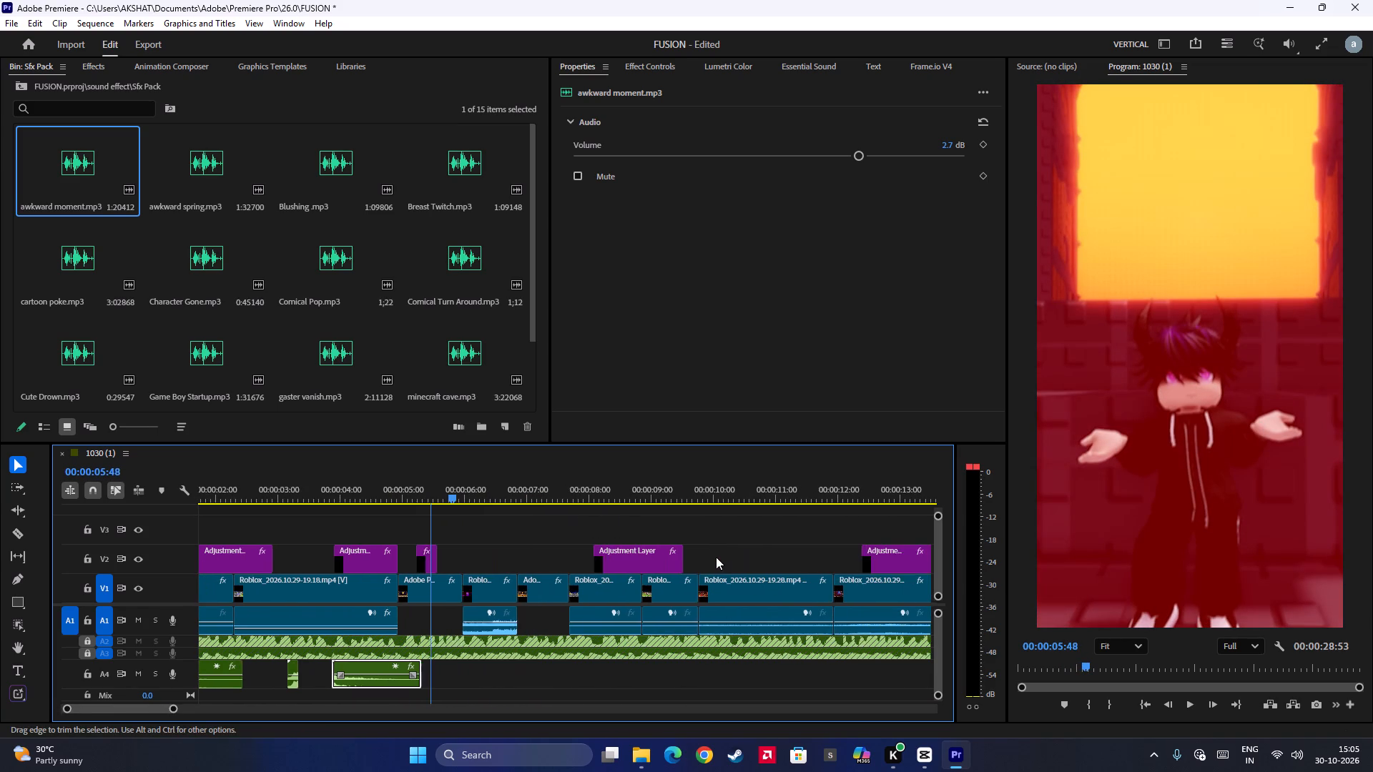
{"action": "scroll", "coordinate": [716, 557], "scroll_direction": "down", "scroll_amount": 20}
{"action": "scroll", "coordinate": [716, 557], "scroll_direction": "down", "scroll_amount": 20}
{"action": "scroll", "coordinate": [716, 557], "scroll_direction": "down", "scroll_amount": 2}
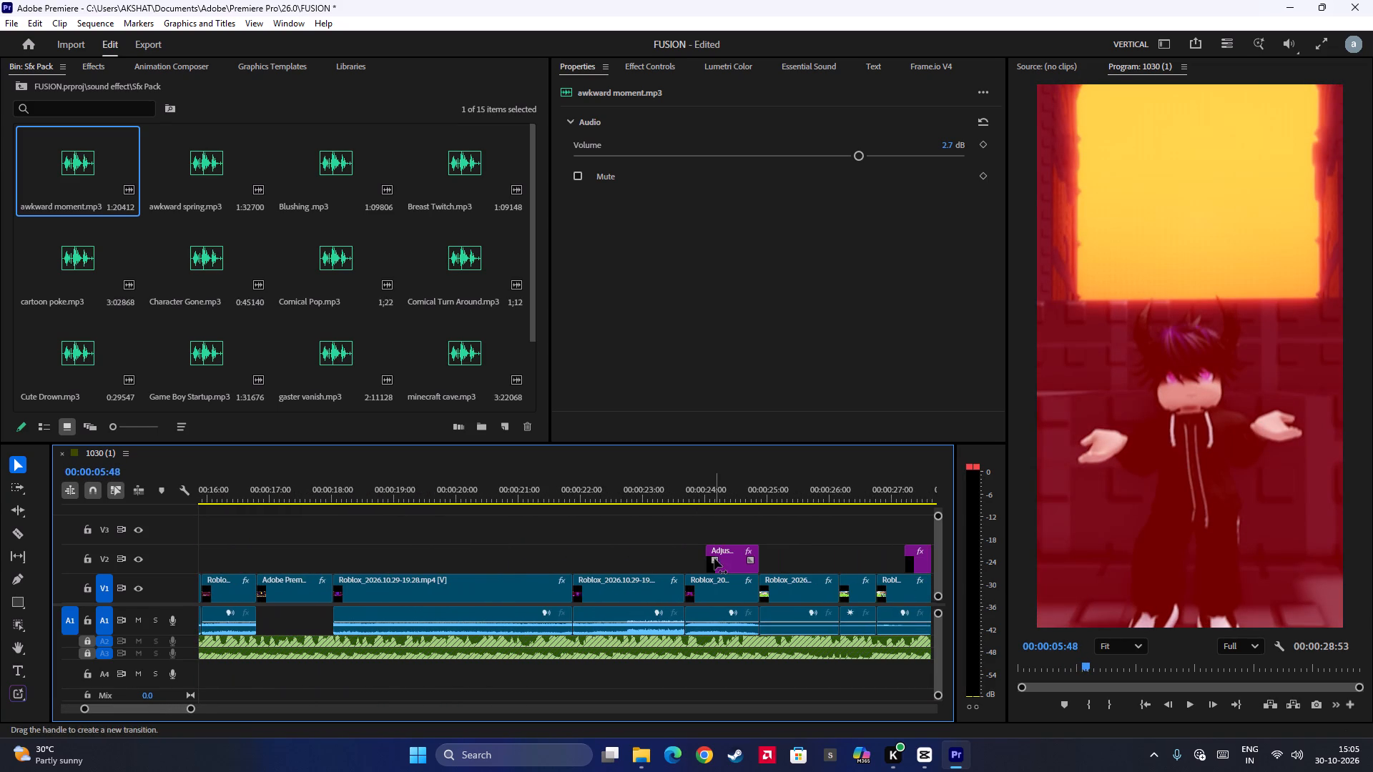
{"action": "key", "text": "ctrl+s"}
Paste the copied tick.mp3 sound on A4 at 00:00:24:00, where the adjustment layer starts.
{"action": "scroll", "coordinate": [722, 540], "scroll_direction": "down", "scroll_amount": 12}
{"action": "left_click", "coordinate": [453, 497]}
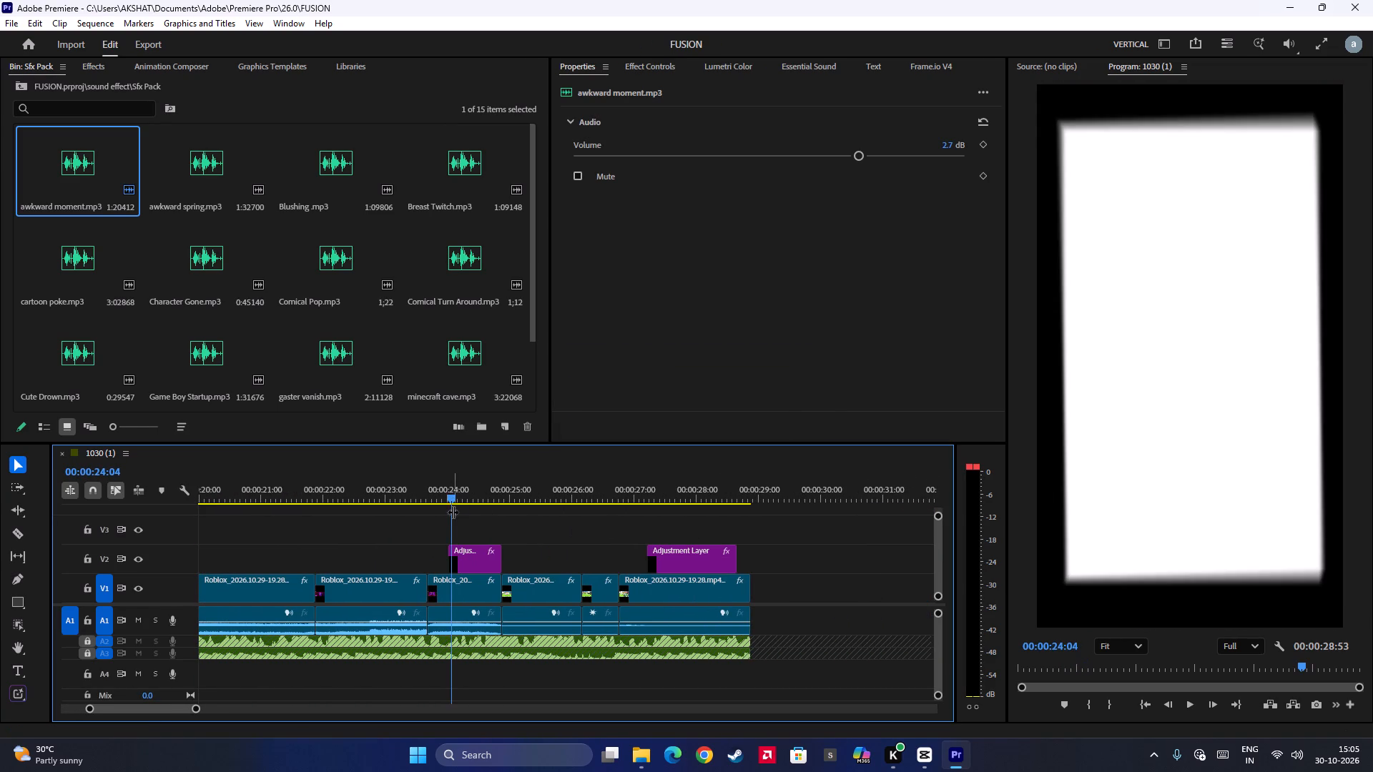
{"action": "left_click_drag", "start_coordinate": [452, 516], "coordinate": [448, 531]}
{"action": "key", "text": "ctrl+v"}
{"action": "scroll", "coordinate": [515, 536], "scroll_direction": "up", "scroll_amount": 7, "text": "alt"}
{"action": "scroll", "coordinate": [461, 530], "scroll_direction": "up", "scroll_amount": 15, "text": "alt"}
{"action": "left_click", "coordinate": [408, 493]}
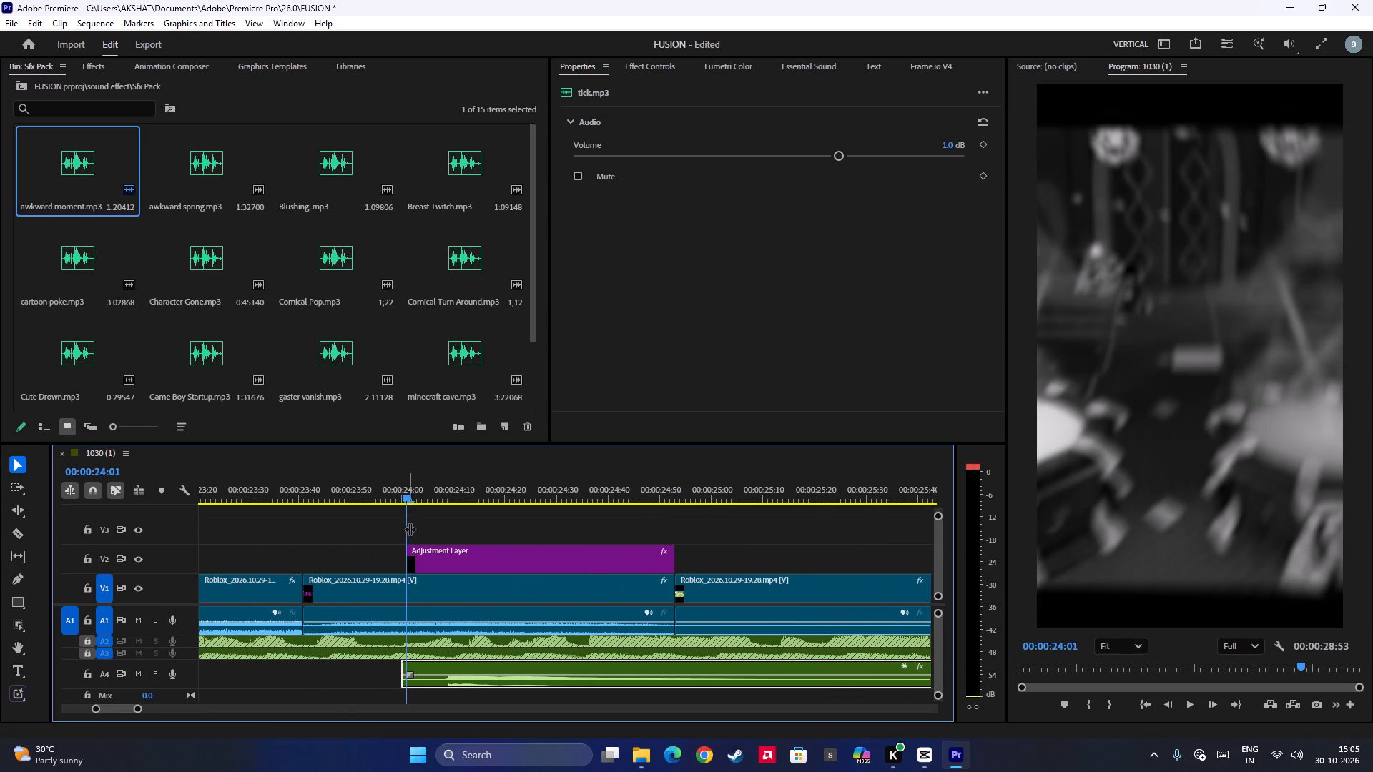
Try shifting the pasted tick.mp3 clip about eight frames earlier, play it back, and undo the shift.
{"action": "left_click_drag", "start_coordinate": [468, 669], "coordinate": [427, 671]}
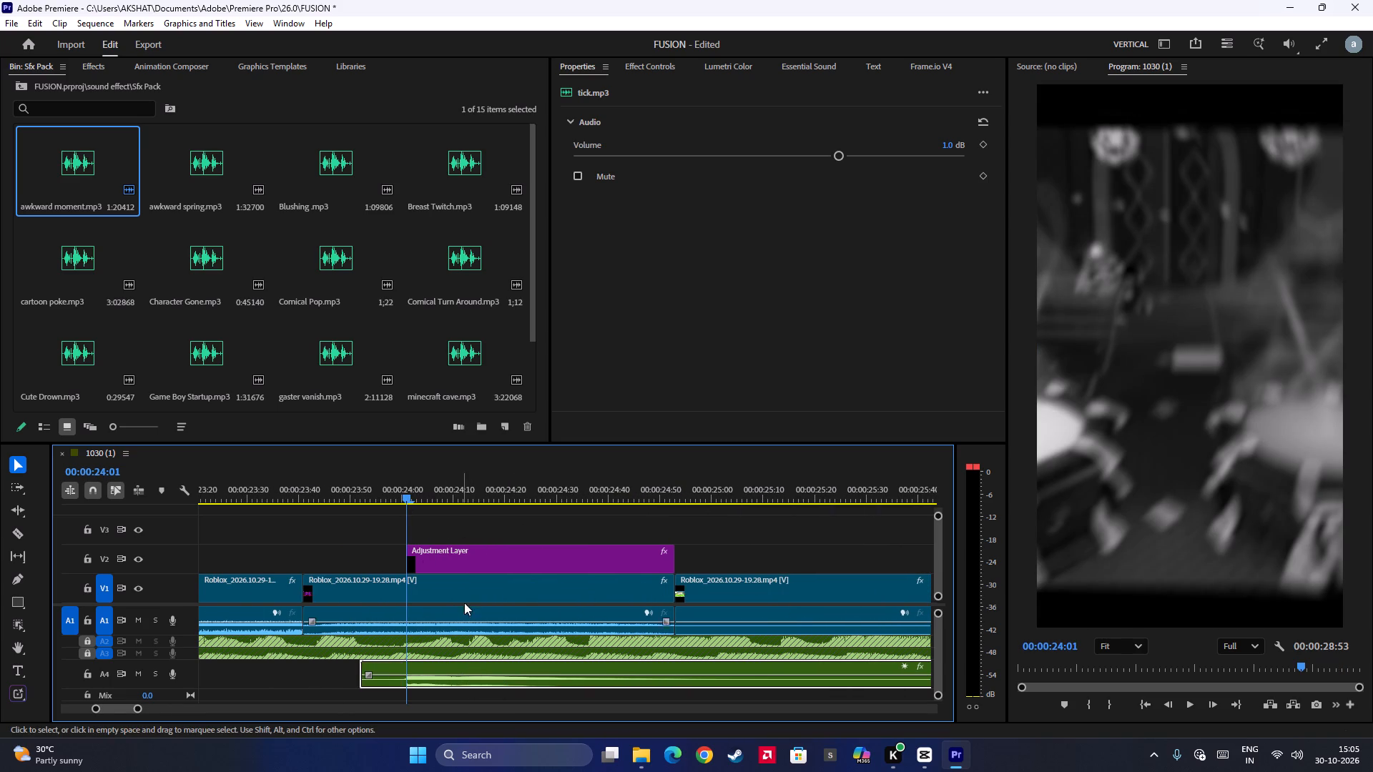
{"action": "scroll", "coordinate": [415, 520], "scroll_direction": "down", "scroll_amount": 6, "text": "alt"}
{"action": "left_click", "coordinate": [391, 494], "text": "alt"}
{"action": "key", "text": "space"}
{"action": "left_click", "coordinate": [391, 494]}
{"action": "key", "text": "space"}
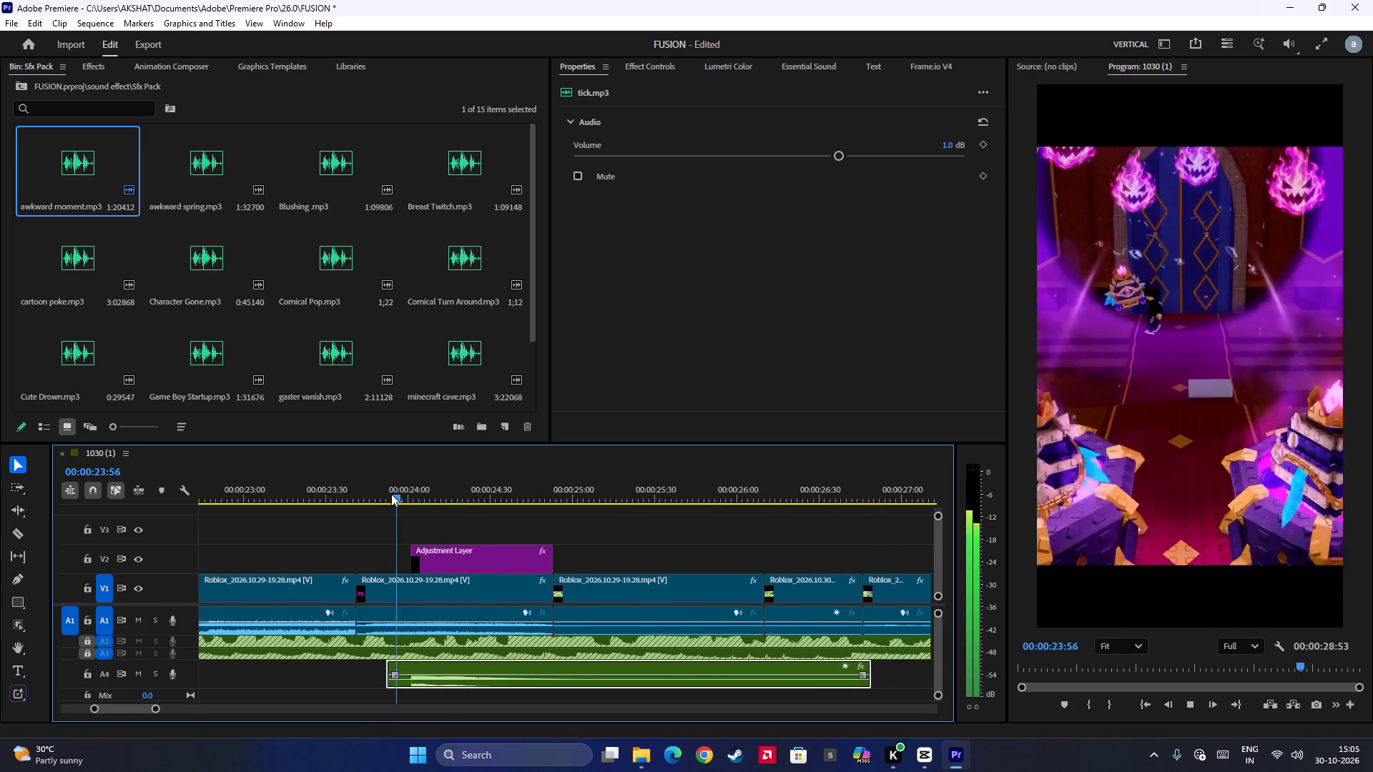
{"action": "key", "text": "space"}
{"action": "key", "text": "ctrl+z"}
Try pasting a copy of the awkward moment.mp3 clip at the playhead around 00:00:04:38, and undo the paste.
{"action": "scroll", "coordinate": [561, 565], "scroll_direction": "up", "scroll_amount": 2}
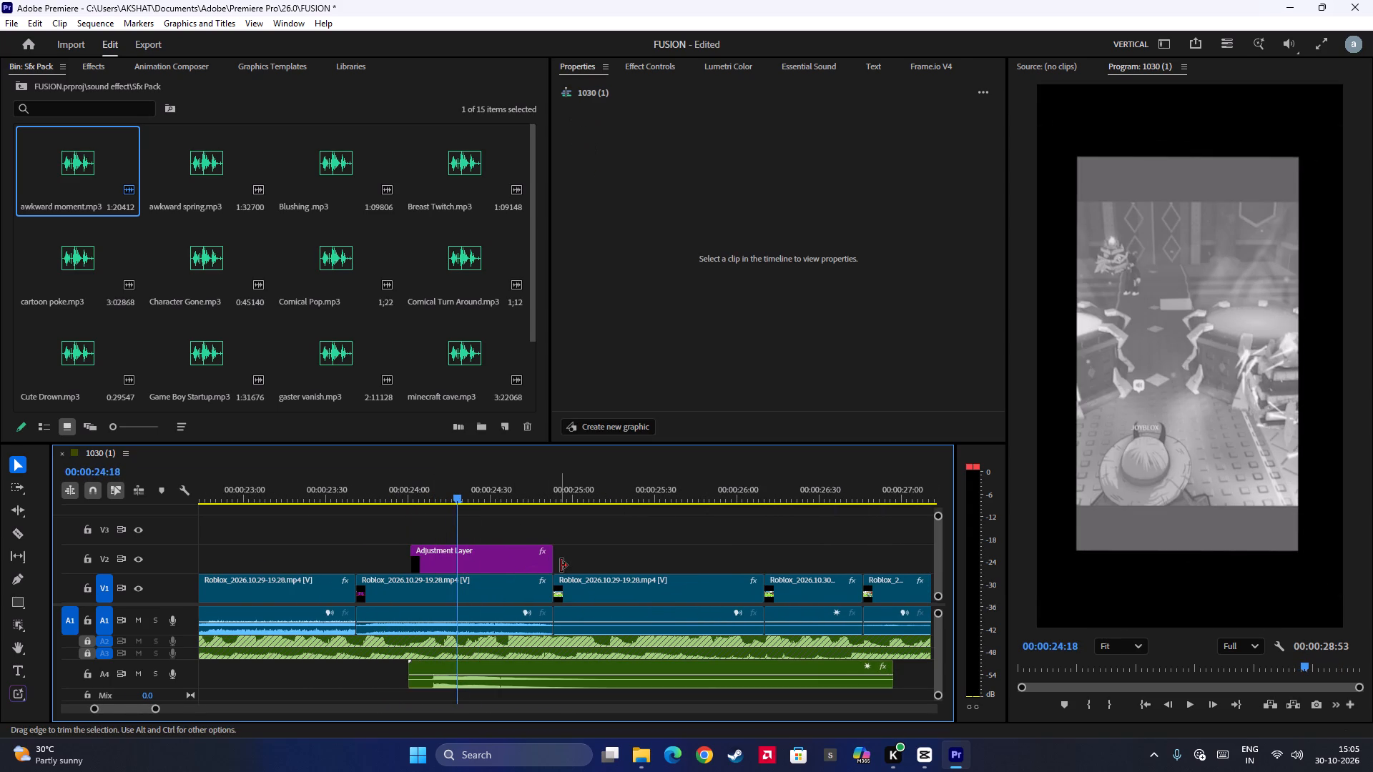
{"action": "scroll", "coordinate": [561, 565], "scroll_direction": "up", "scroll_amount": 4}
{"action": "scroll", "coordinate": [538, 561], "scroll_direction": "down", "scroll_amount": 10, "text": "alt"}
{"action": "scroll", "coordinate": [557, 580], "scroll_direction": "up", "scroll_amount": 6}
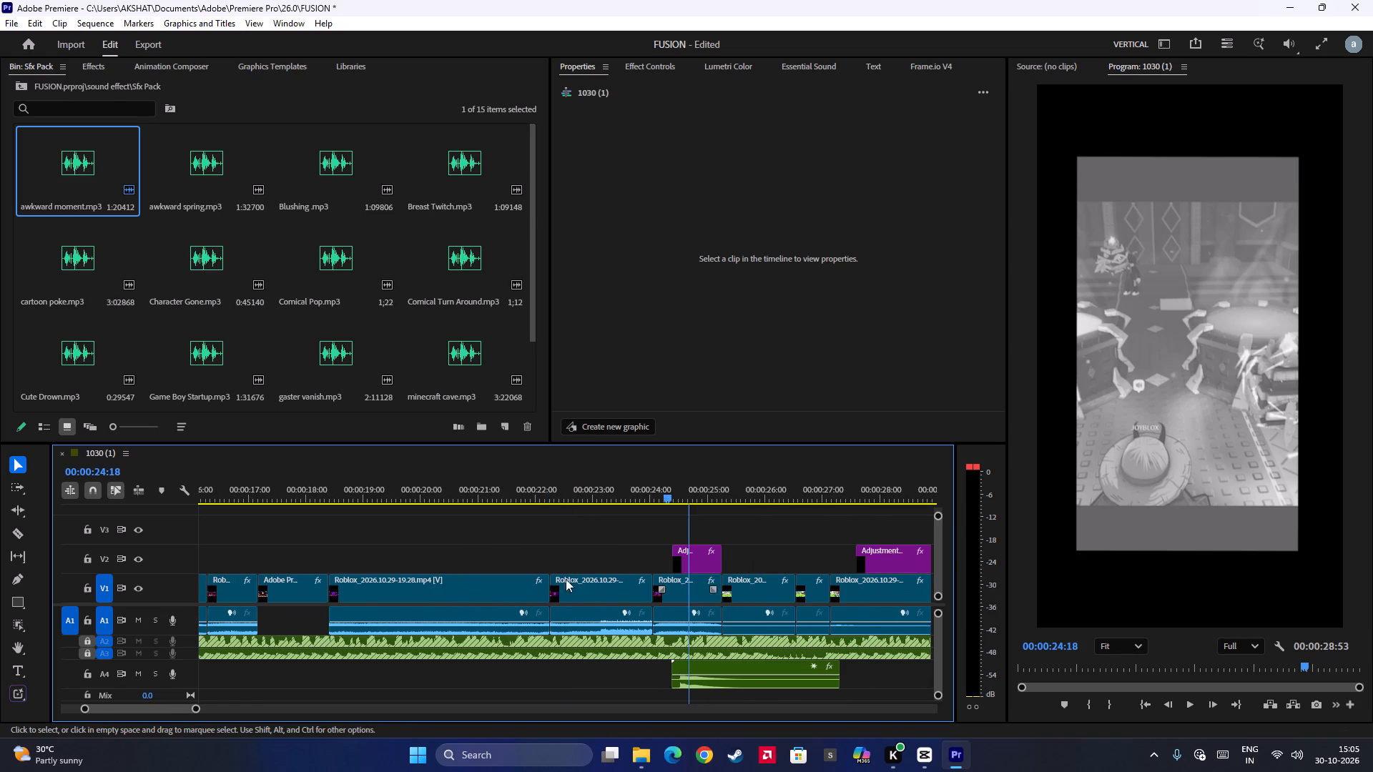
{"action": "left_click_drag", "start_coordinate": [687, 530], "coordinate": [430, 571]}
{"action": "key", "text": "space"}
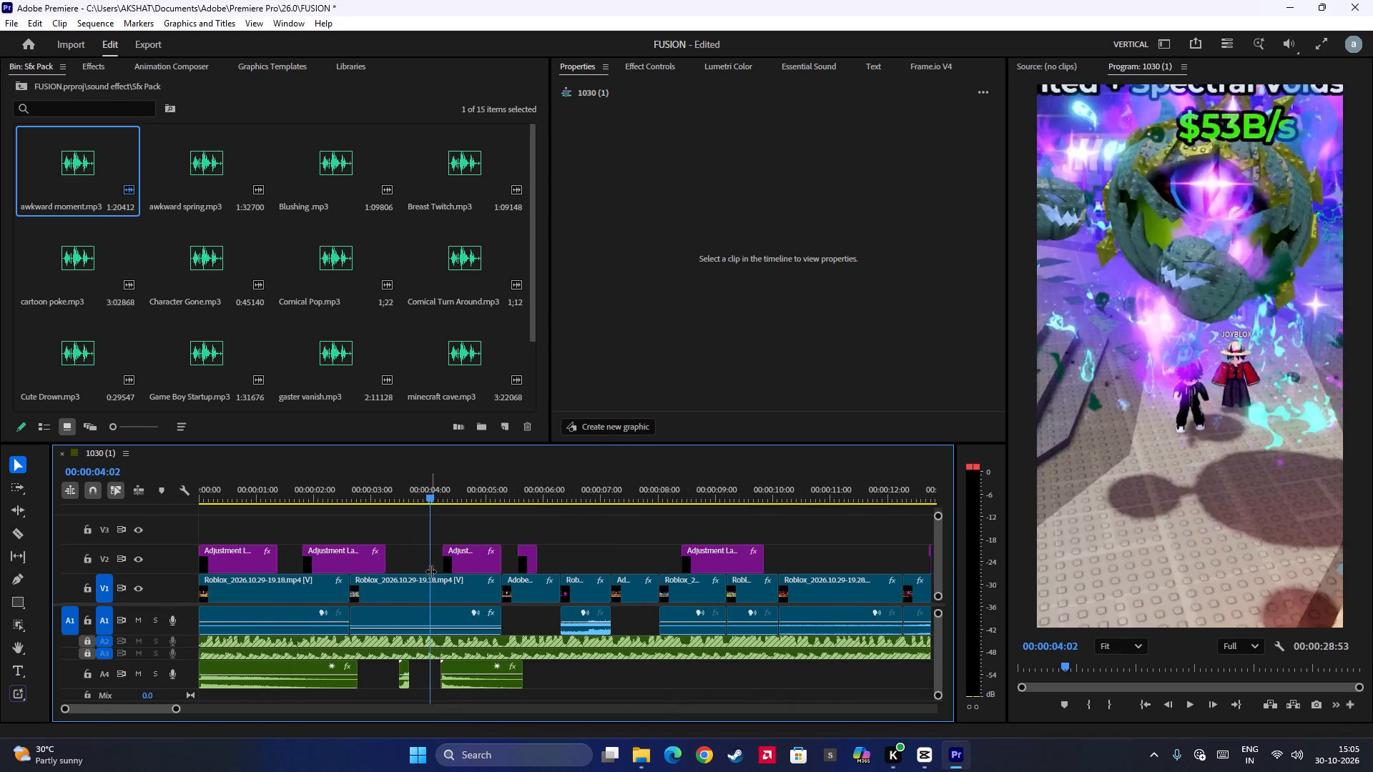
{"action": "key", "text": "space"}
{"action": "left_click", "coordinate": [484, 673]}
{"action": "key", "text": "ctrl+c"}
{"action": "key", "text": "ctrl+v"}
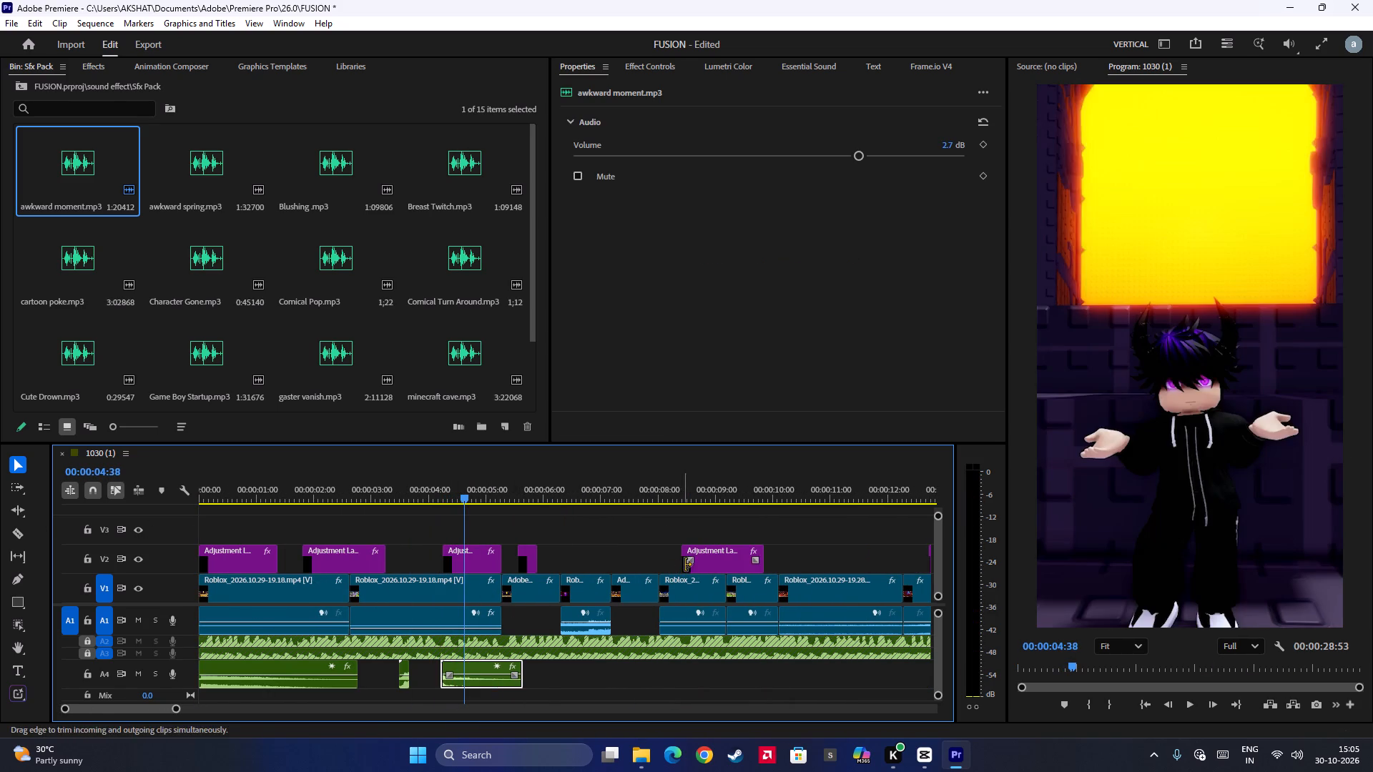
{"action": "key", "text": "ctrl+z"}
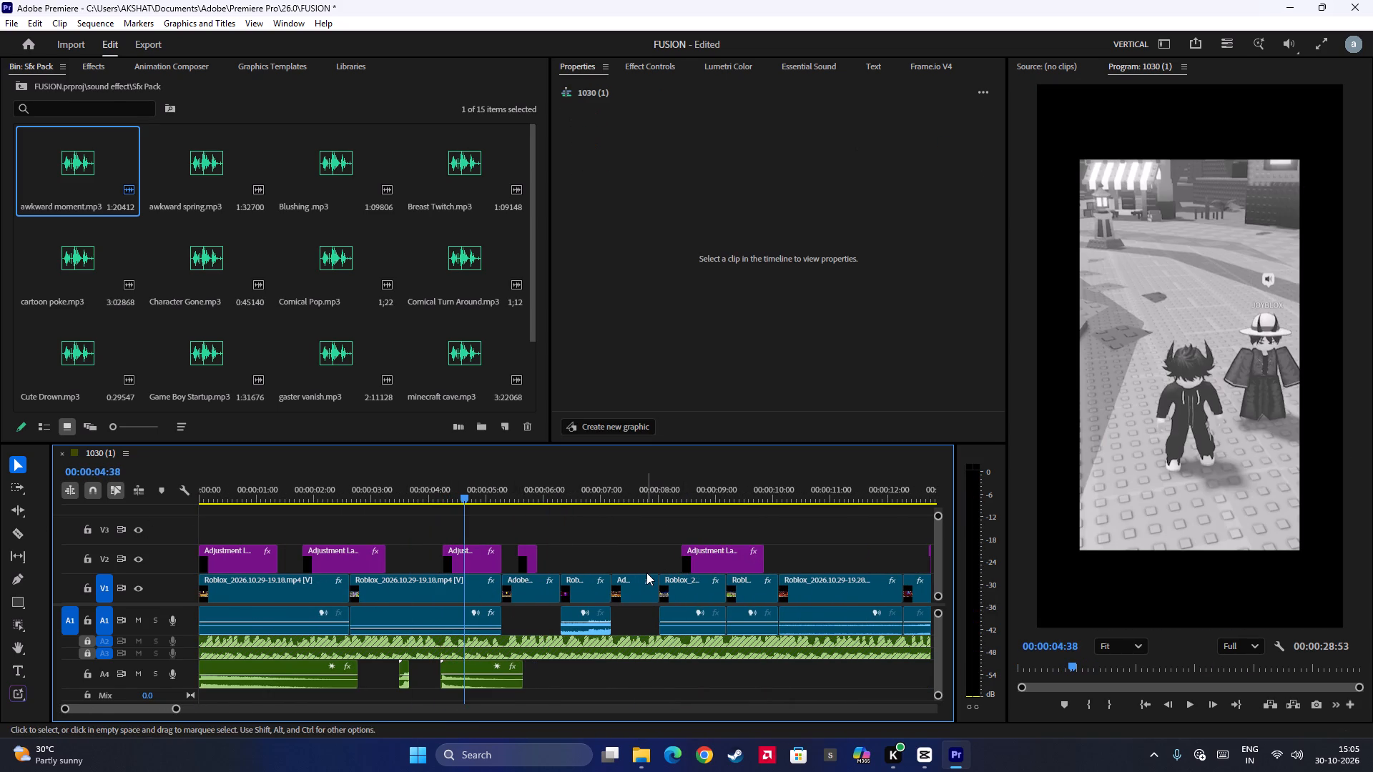
Copy the awkward moment.mp3 clip under the third adjustment layer on A4.
{"action": "left_click", "coordinate": [465, 657], "text": "ctrl"}
{"action": "left_click", "coordinate": [469, 664], "text": "ctrl"}
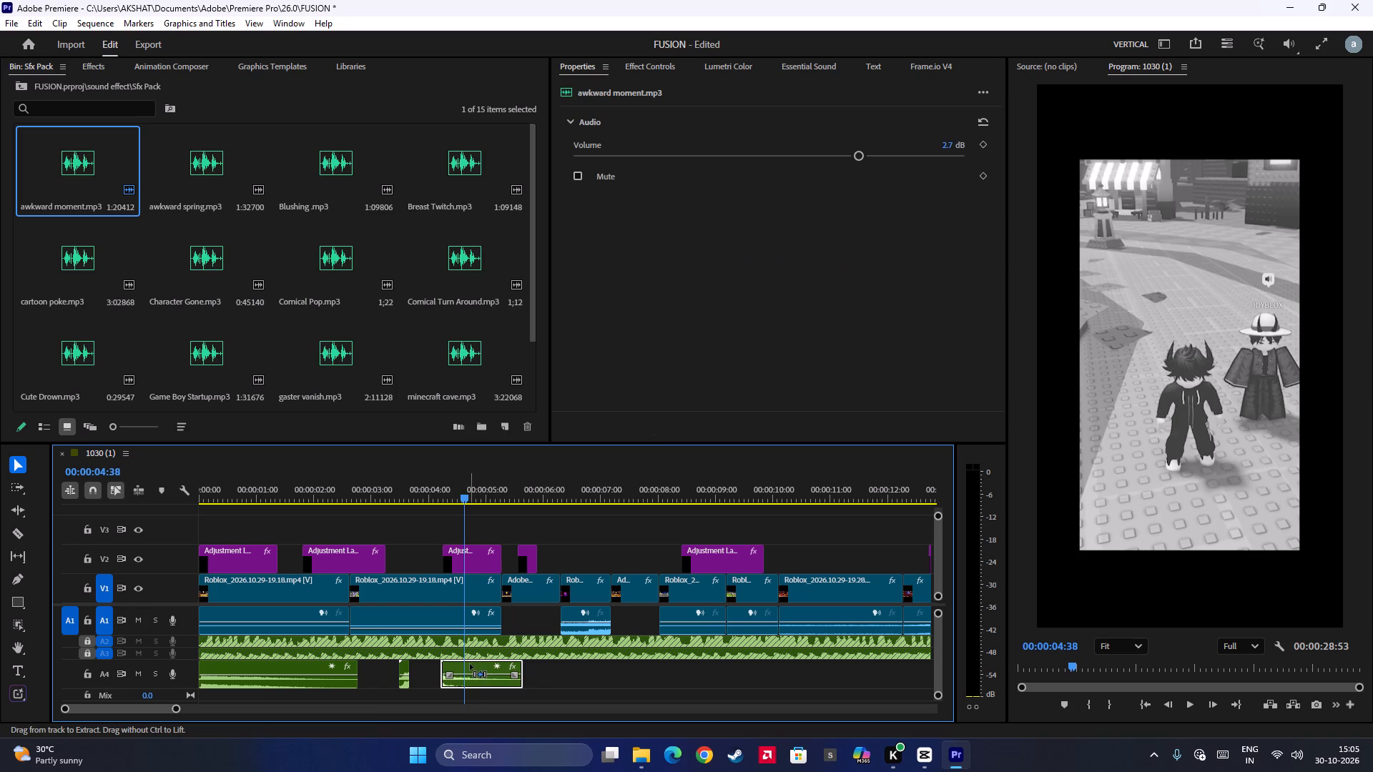
{"action": "key", "text": "ctrl+c"}
Play back the last two adjustment-layer moments, from about 00:00:24:00 and 00:00:27:00, to compare them.
{"action": "scroll", "coordinate": [548, 594], "scroll_direction": "down", "scroll_amount": 20}
{"action": "scroll", "coordinate": [548, 594], "scroll_direction": "down", "scroll_amount": 13}
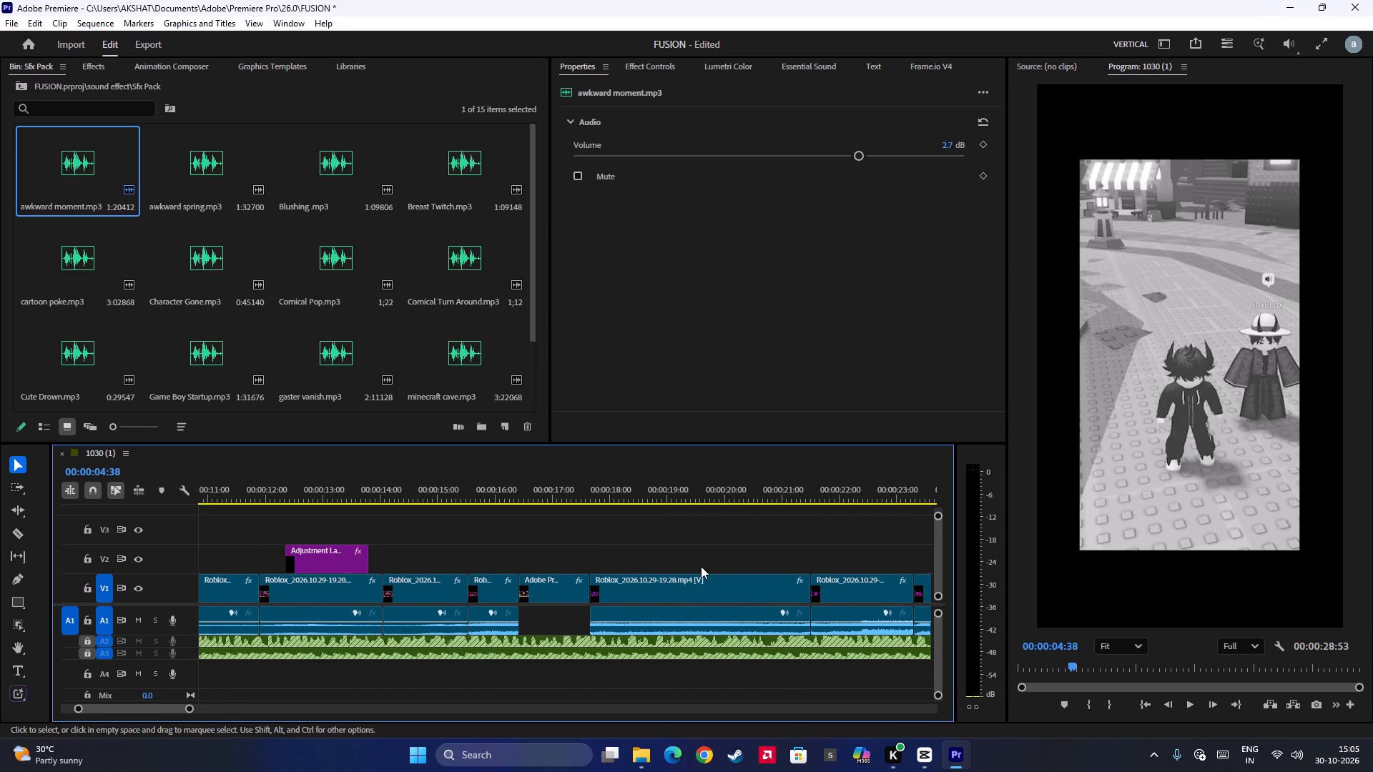
{"action": "scroll", "coordinate": [701, 566], "scroll_direction": "down", "scroll_amount": 10}
{"action": "left_click", "coordinate": [654, 490]}
{"action": "key", "text": "space"}
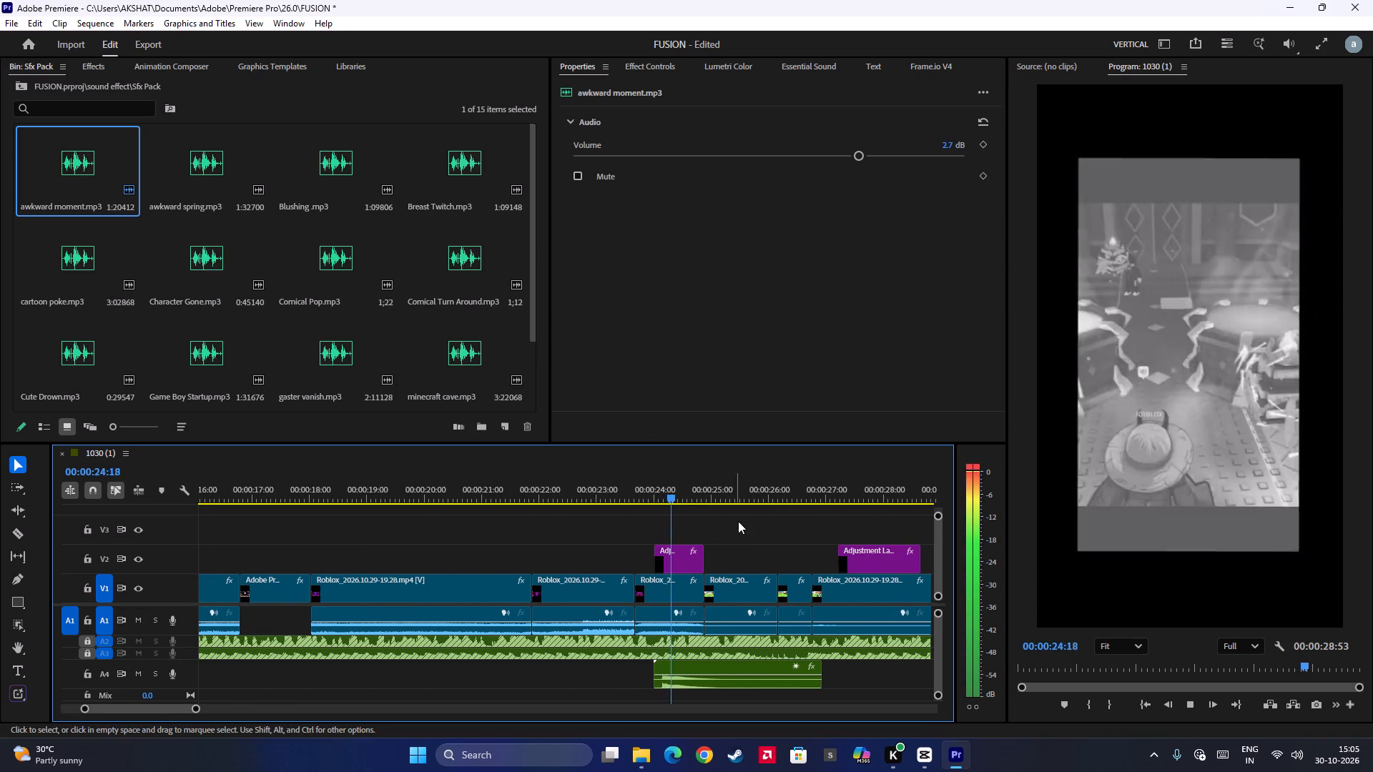
{"action": "left_click", "coordinate": [832, 491]}
{"action": "key", "text": "space"}
{"action": "key", "text": "space"}
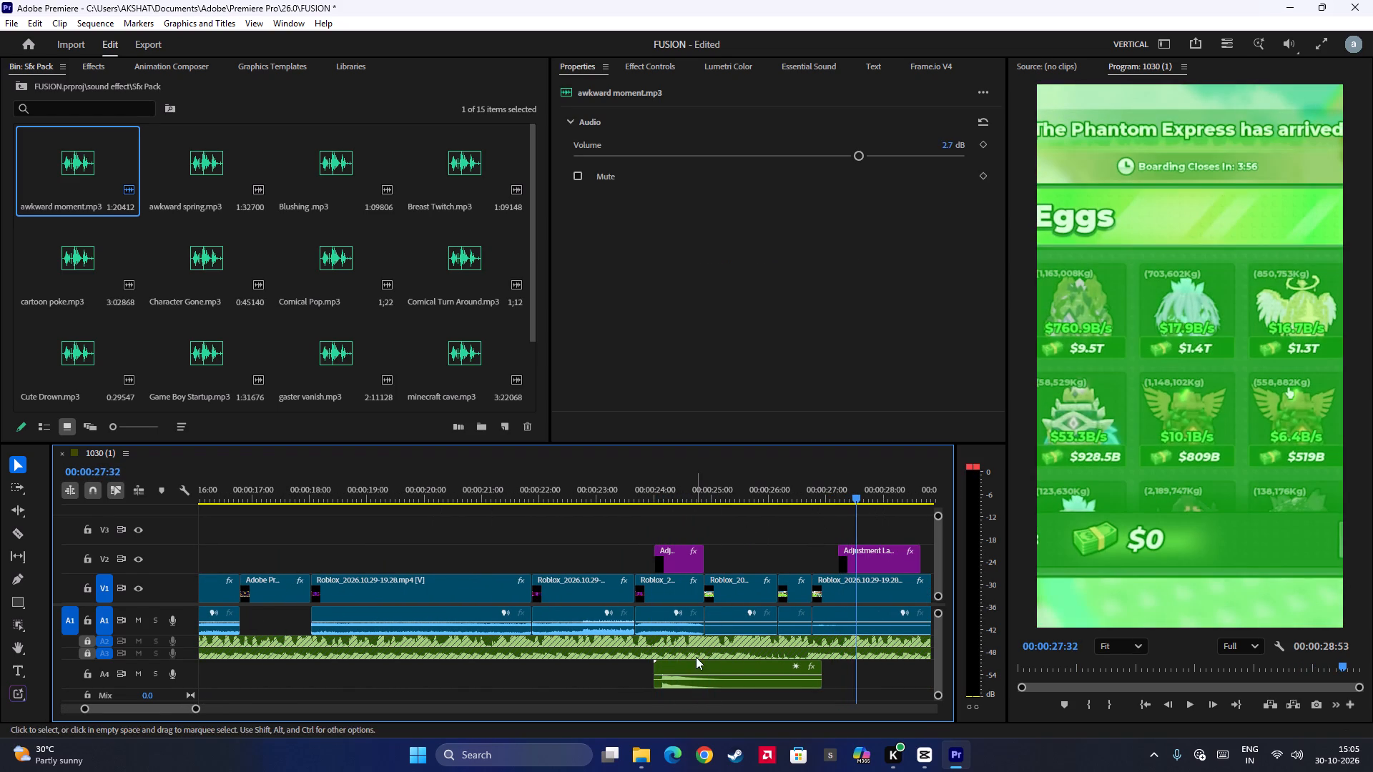
Move tick.mp3 from 00:00:24:00 back to the adjustment layer at 00:00:12:43, starting about nine frames before it.
{"action": "left_click_drag", "start_coordinate": [691, 665], "coordinate": [180, 681]}
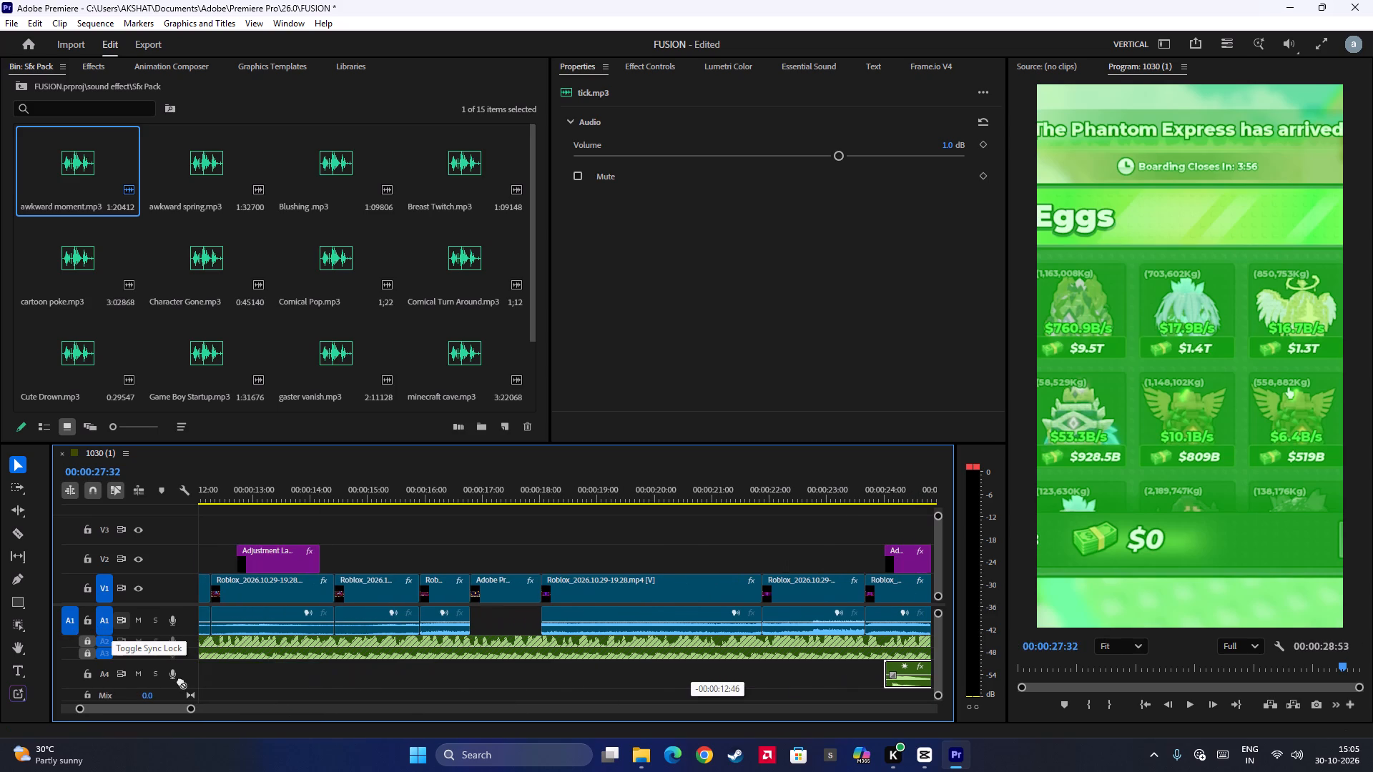
{"action": "left_click_drag", "start_coordinate": [180, 681], "coordinate": [273, 686]}
{"action": "scroll", "coordinate": [381, 628], "scroll_direction": "up", "scroll_amount": 7}
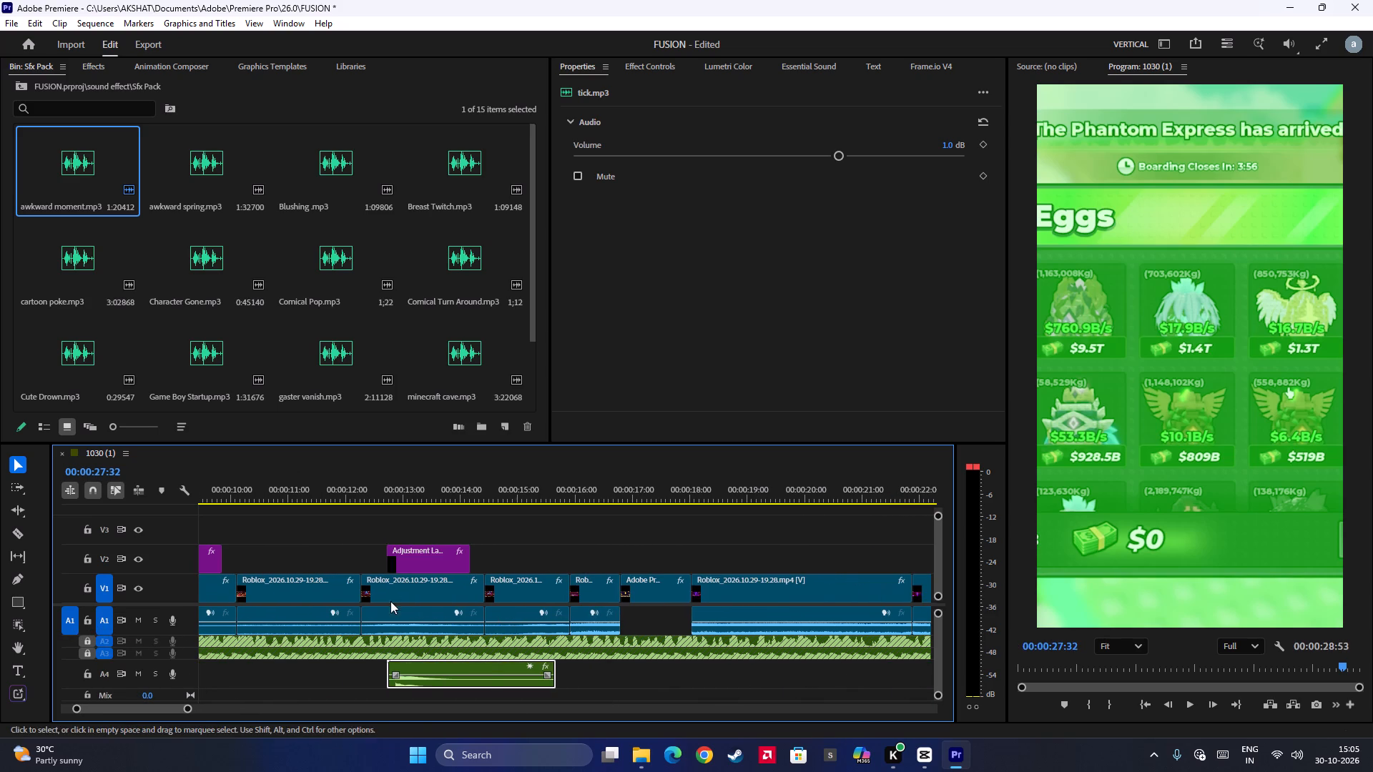
{"action": "left_click", "coordinate": [388, 493]}
{"action": "left_click_drag", "start_coordinate": [409, 668], "coordinate": [399, 669]}
{"action": "scroll", "coordinate": [416, 649], "scroll_direction": "up", "scroll_amount": 14}
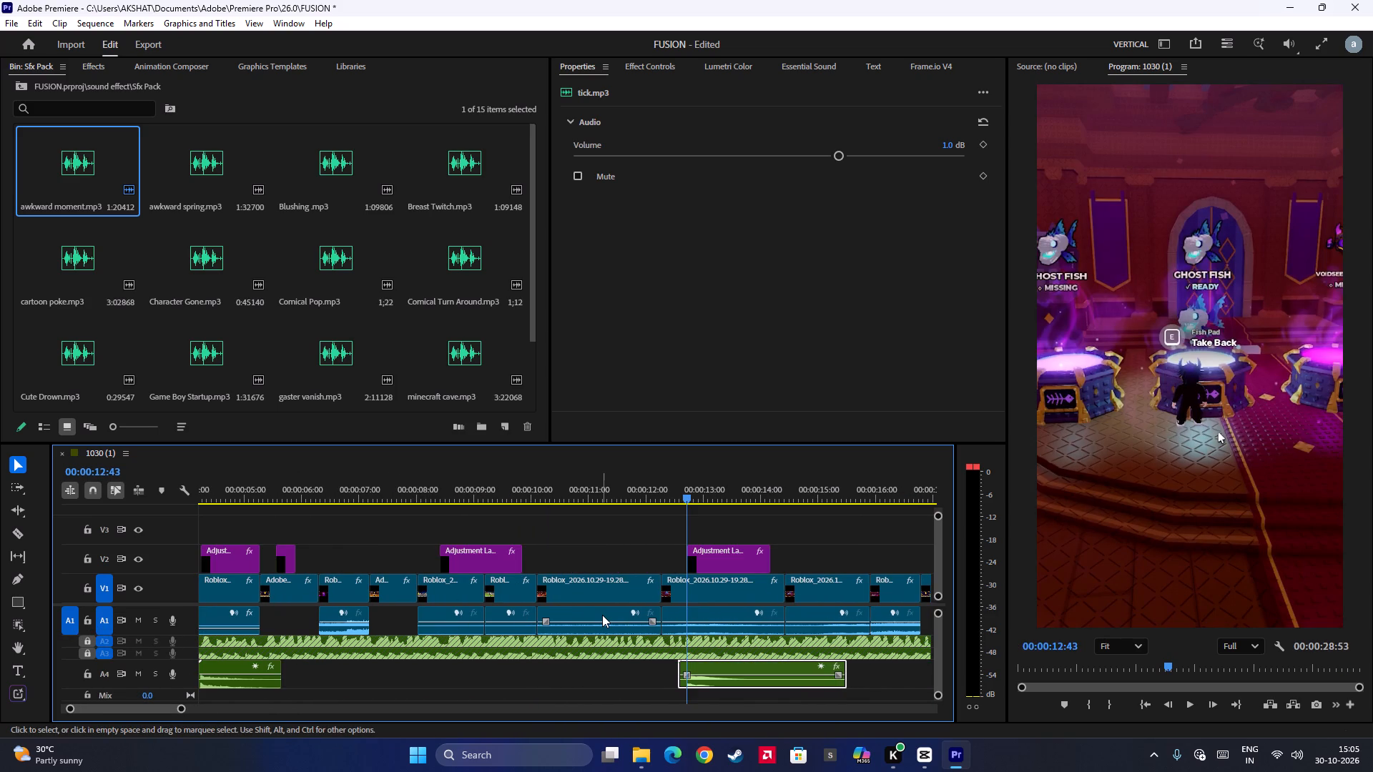
Paste awkward moment.mp3 on A4 at the adjustment layer's start near 00:00:24:00 and shift it three frames earlier.
{"action": "scroll", "coordinate": [602, 605], "scroll_direction": "down", "scroll_amount": 20}
{"action": "scroll", "coordinate": [602, 605], "scroll_direction": "down", "scroll_amount": 9}
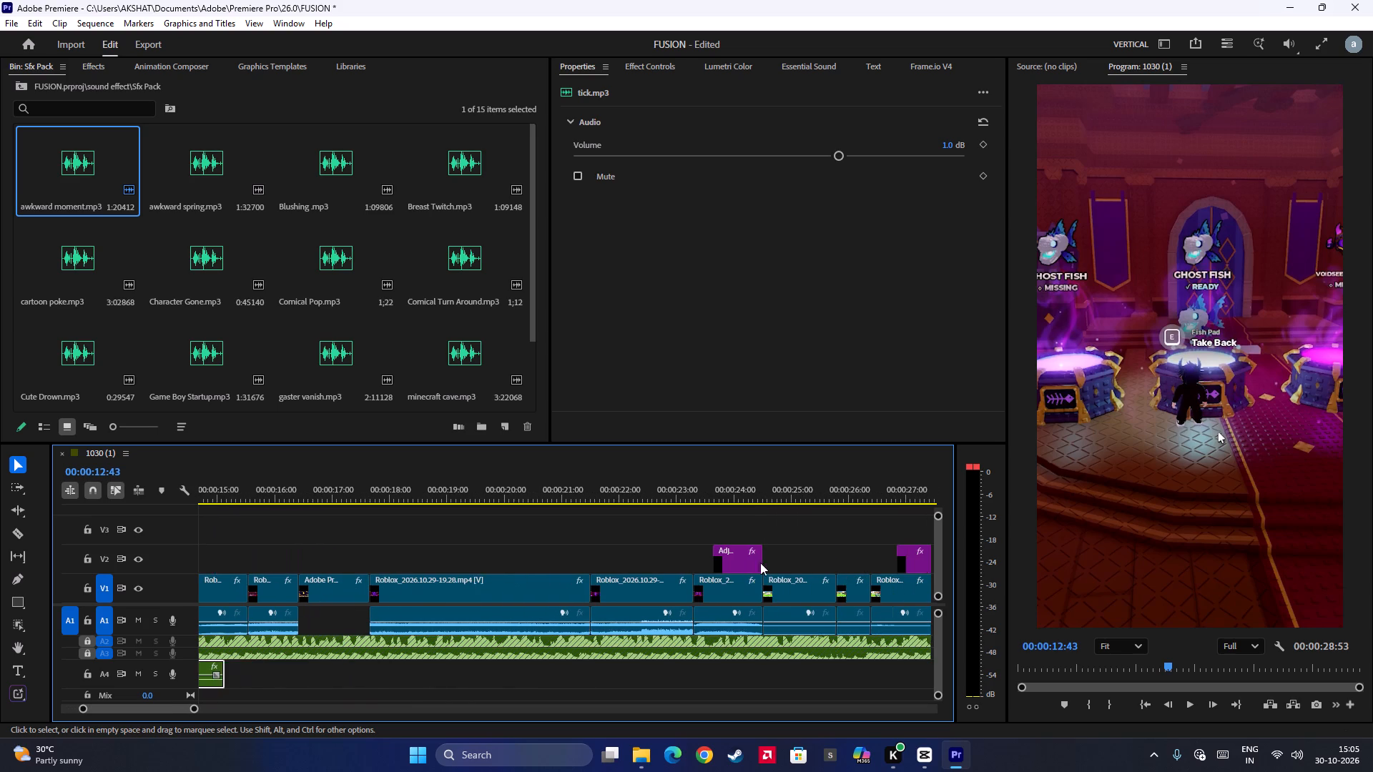
{"action": "scroll", "coordinate": [745, 503], "scroll_direction": "down", "scroll_amount": 9}
{"action": "left_click", "coordinate": [516, 498]}
{"action": "left_click_drag", "start_coordinate": [517, 522], "coordinate": [518, 527]}
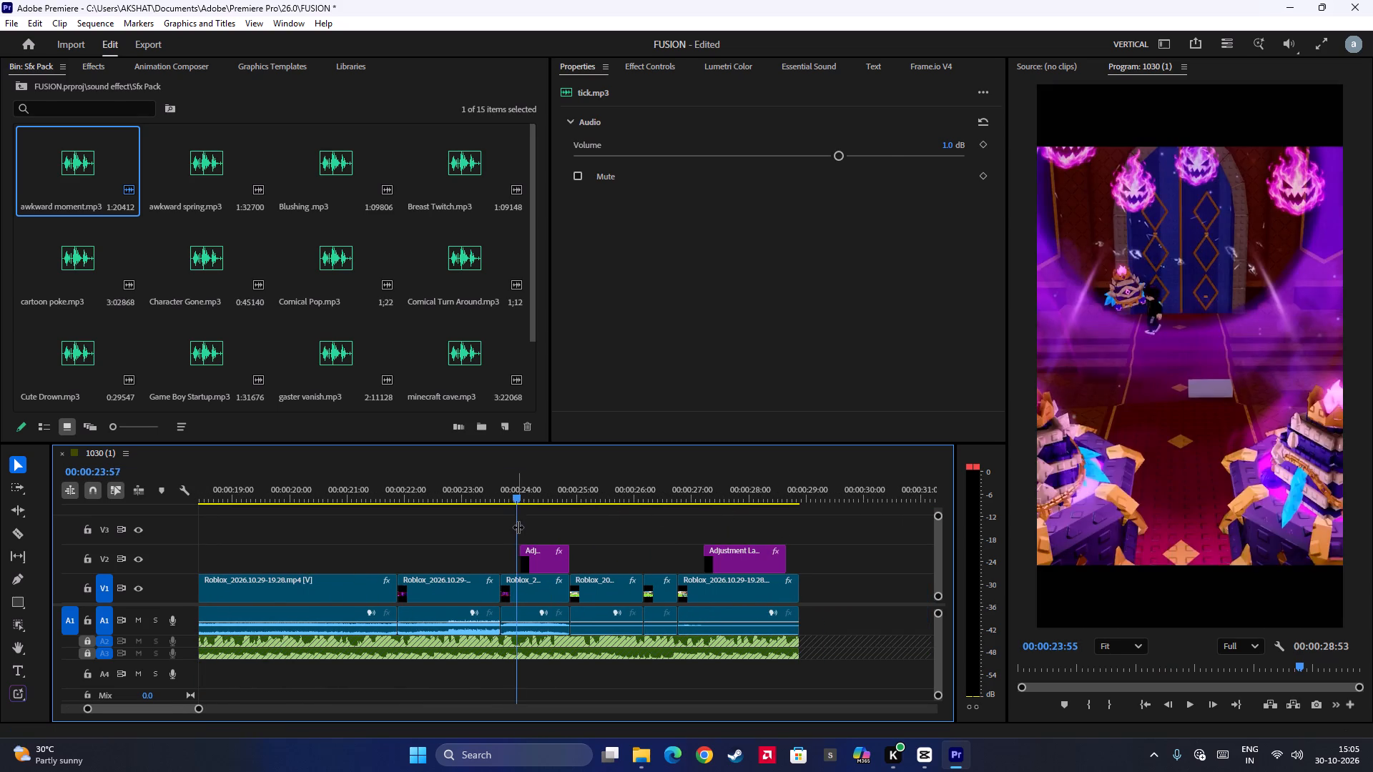
{"action": "left_click_drag", "start_coordinate": [518, 527], "coordinate": [520, 533]}
{"action": "key", "text": "ctrl+v"}
{"action": "scroll", "coordinate": [569, 655], "scroll_direction": "up", "scroll_amount": 8, "text": "alt"}
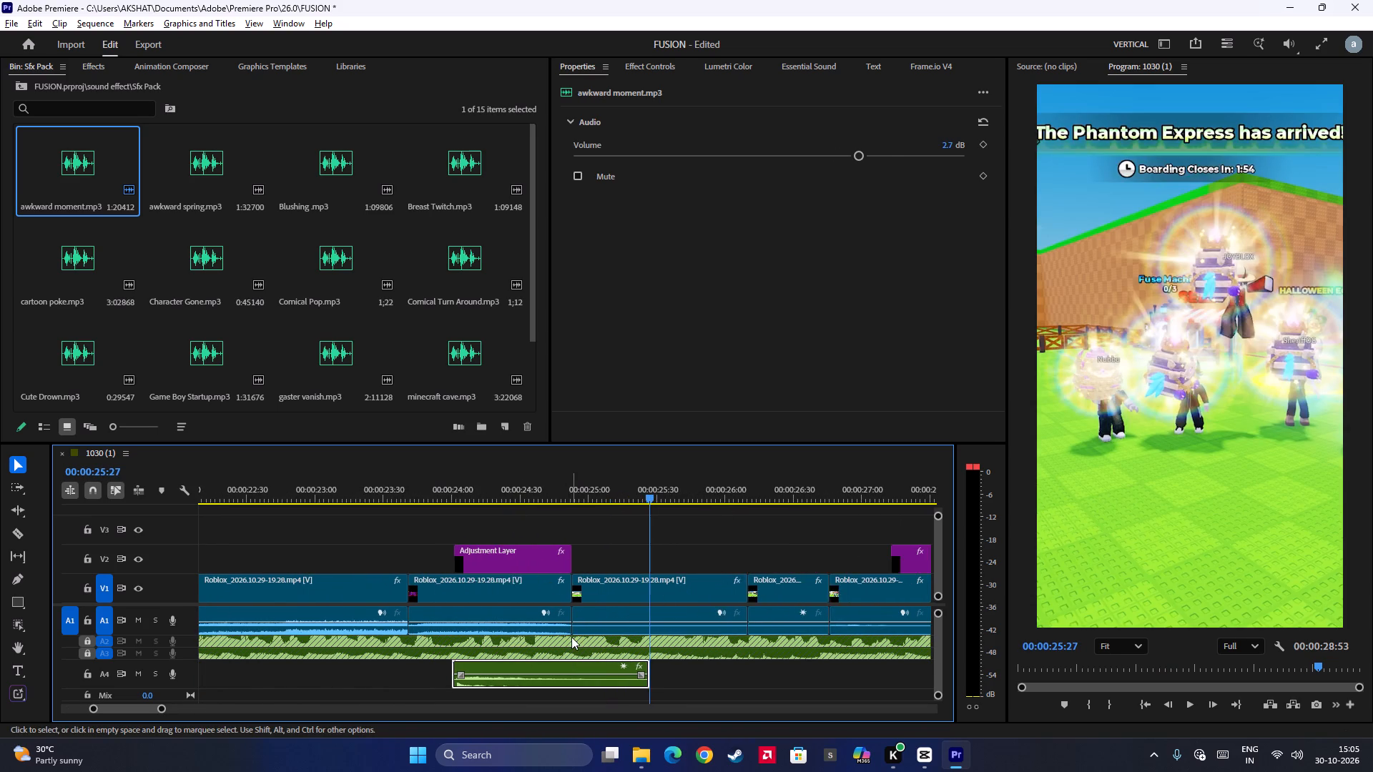
{"action": "scroll", "coordinate": [571, 637], "scroll_direction": "up", "scroll_amount": 5, "text": "alt"}
{"action": "left_click_drag", "start_coordinate": [398, 670], "coordinate": [386, 670]}
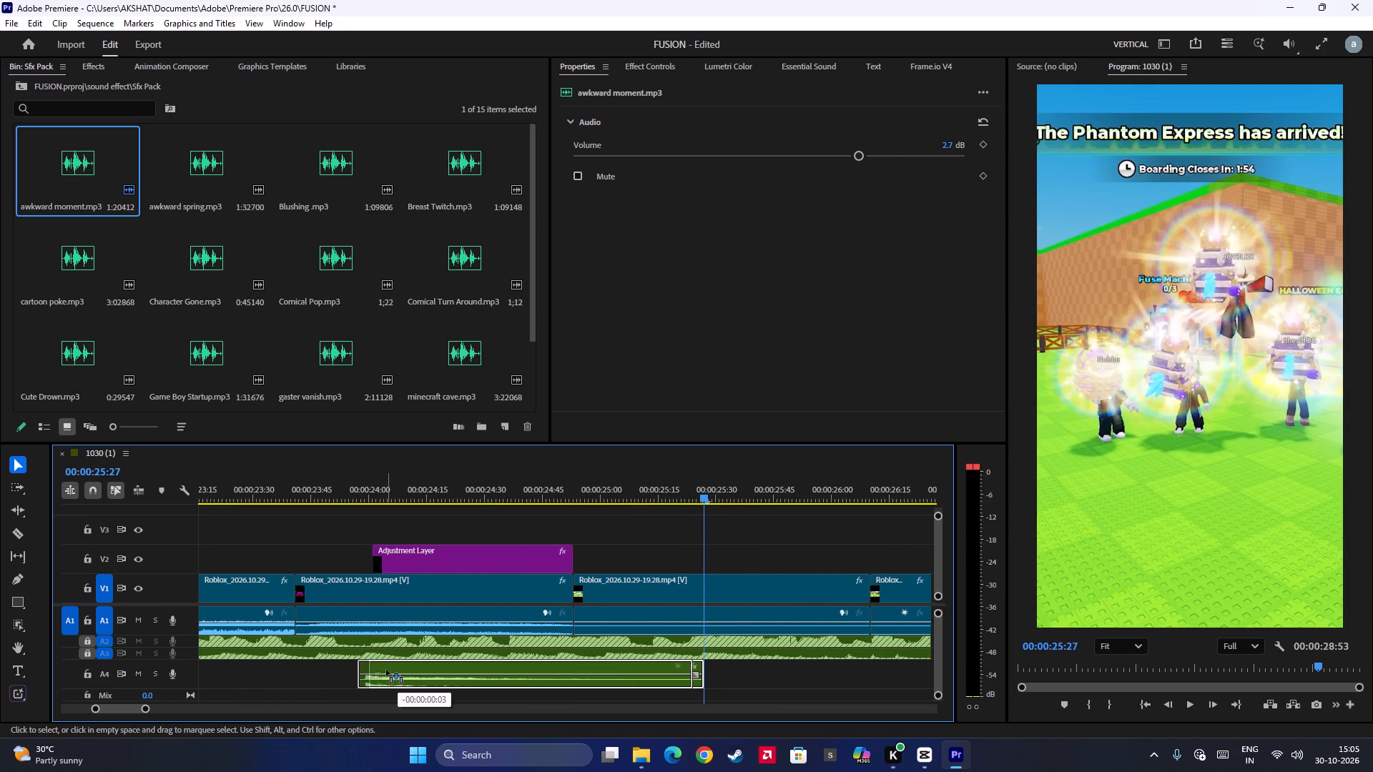
{"action": "left_click_drag", "start_coordinate": [386, 670], "coordinate": [387, 672]}
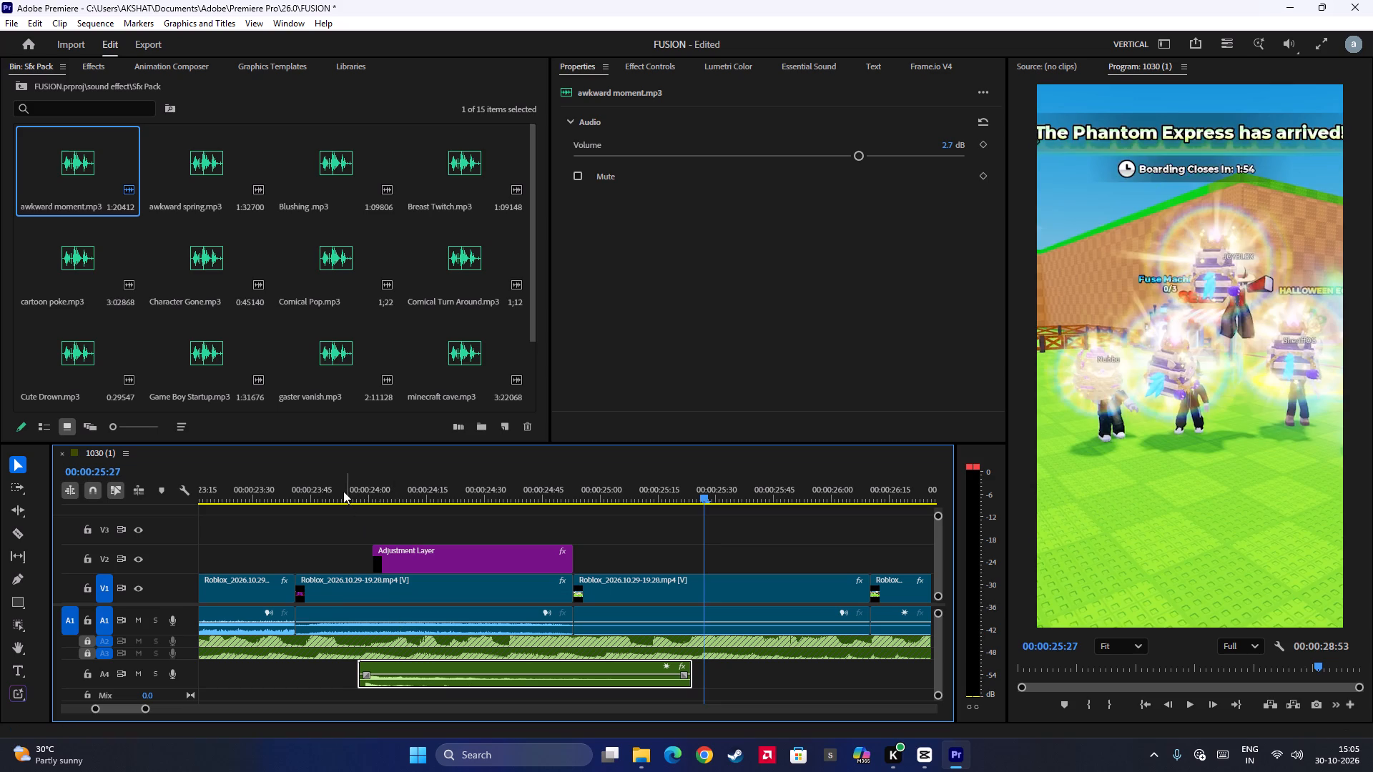
Play back from about 00:00:23:50 to check the awkward moment sound against the flash.
{"action": "left_click", "coordinate": [343, 491]}
{"action": "key", "text": "space"}
{"action": "key", "text": "space"}
{"action": "left_click", "coordinate": [343, 491]}
{"action": "key", "text": "space"}
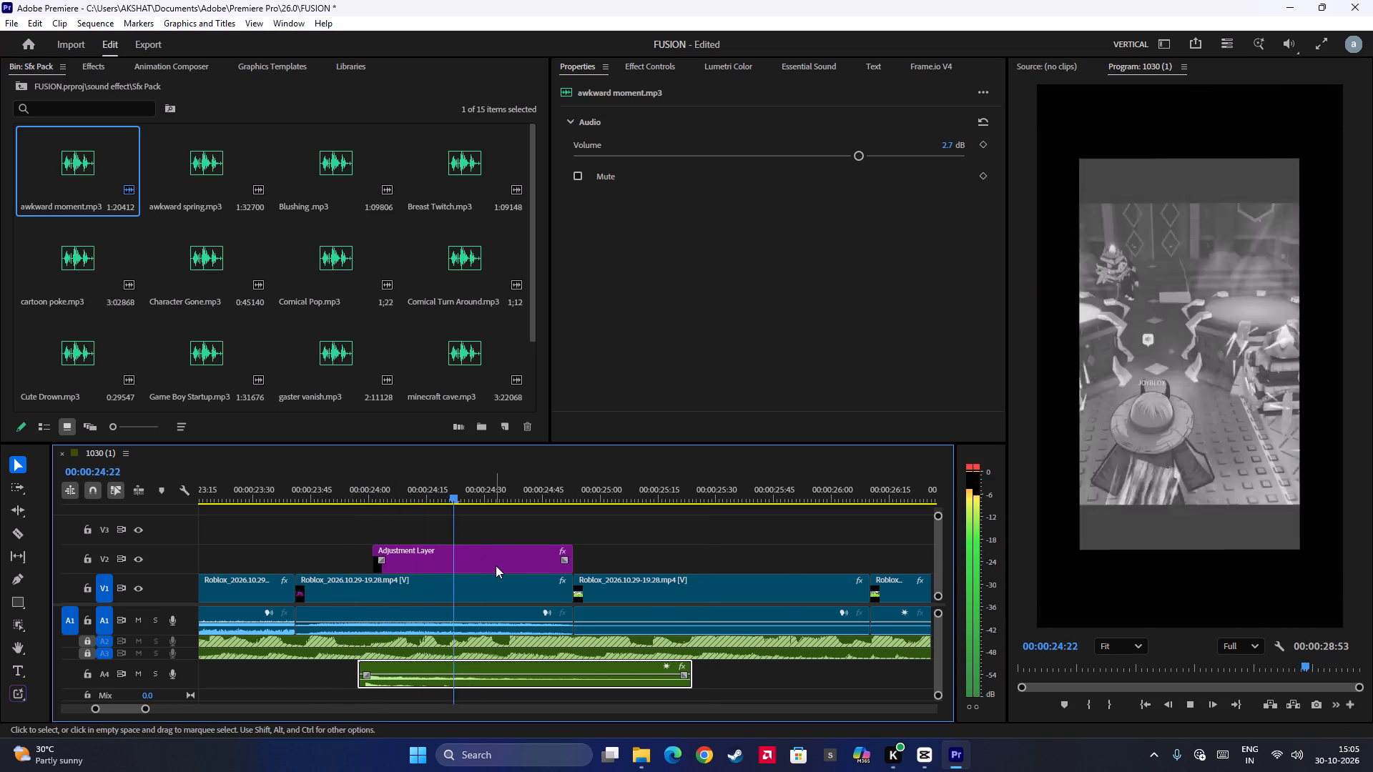
{"action": "scroll", "coordinate": [496, 566], "scroll_direction": "down", "scroll_amount": 7, "text": "alt"}
{"action": "key", "text": "space"}
{"action": "left_click", "coordinate": [403, 489]}
{"action": "key", "text": "space"}
{"action": "key", "text": "space"}
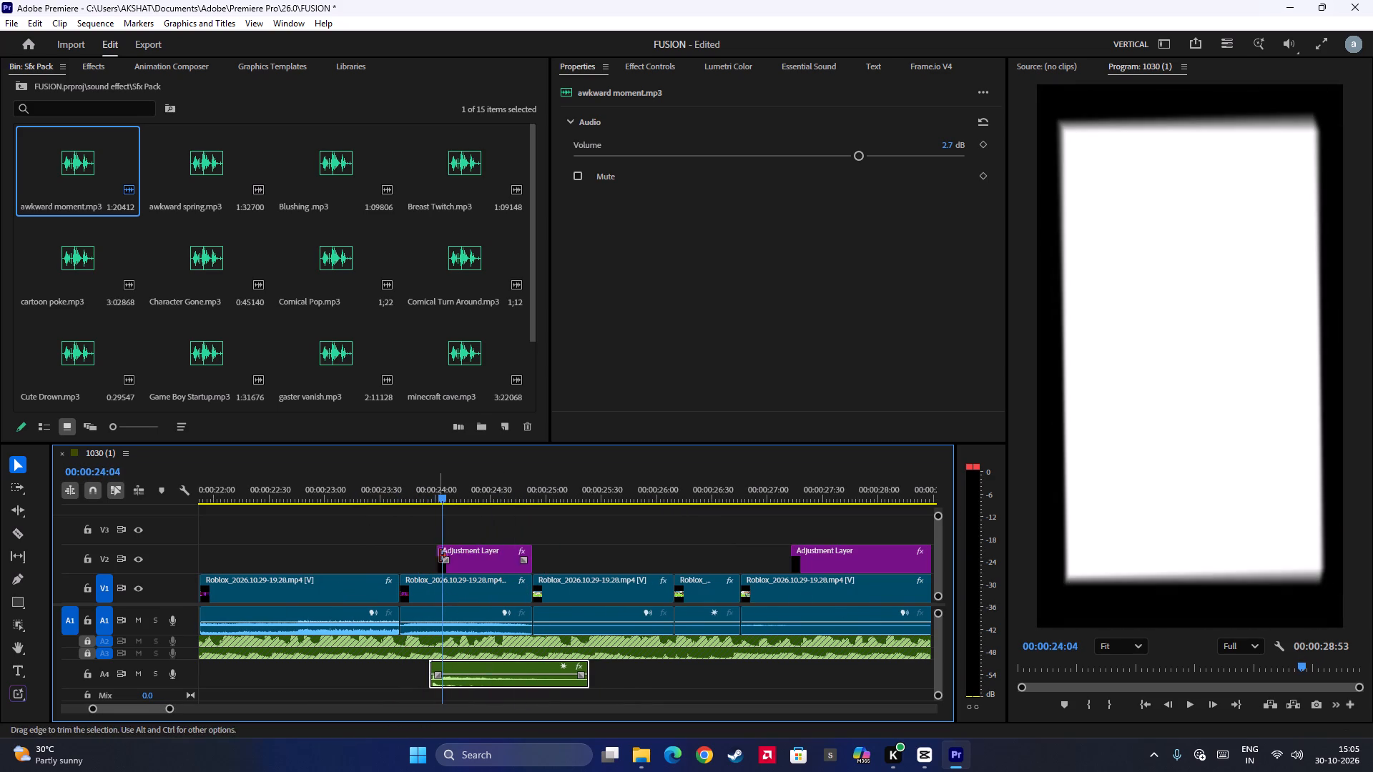
Unlink the Roblox clip under the 00:00:24:00 flash, split its A1 audio at 00:00:24:00 and delete the later part.
{"action": "left_click", "coordinate": [441, 538]}
{"action": "left_click", "coordinate": [453, 599]}
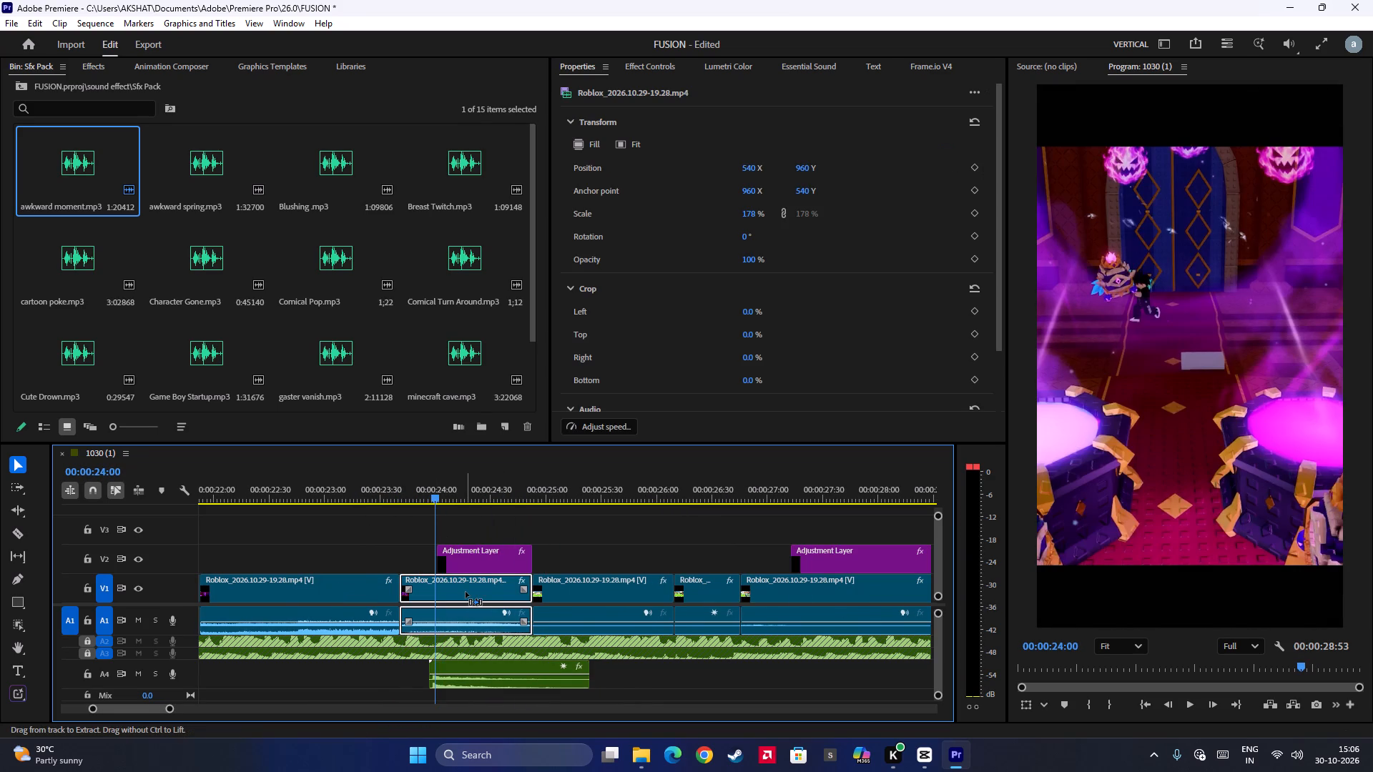
{"action": "key", "text": "ctrl+l"}
{"action": "left_click", "coordinate": [464, 628]}
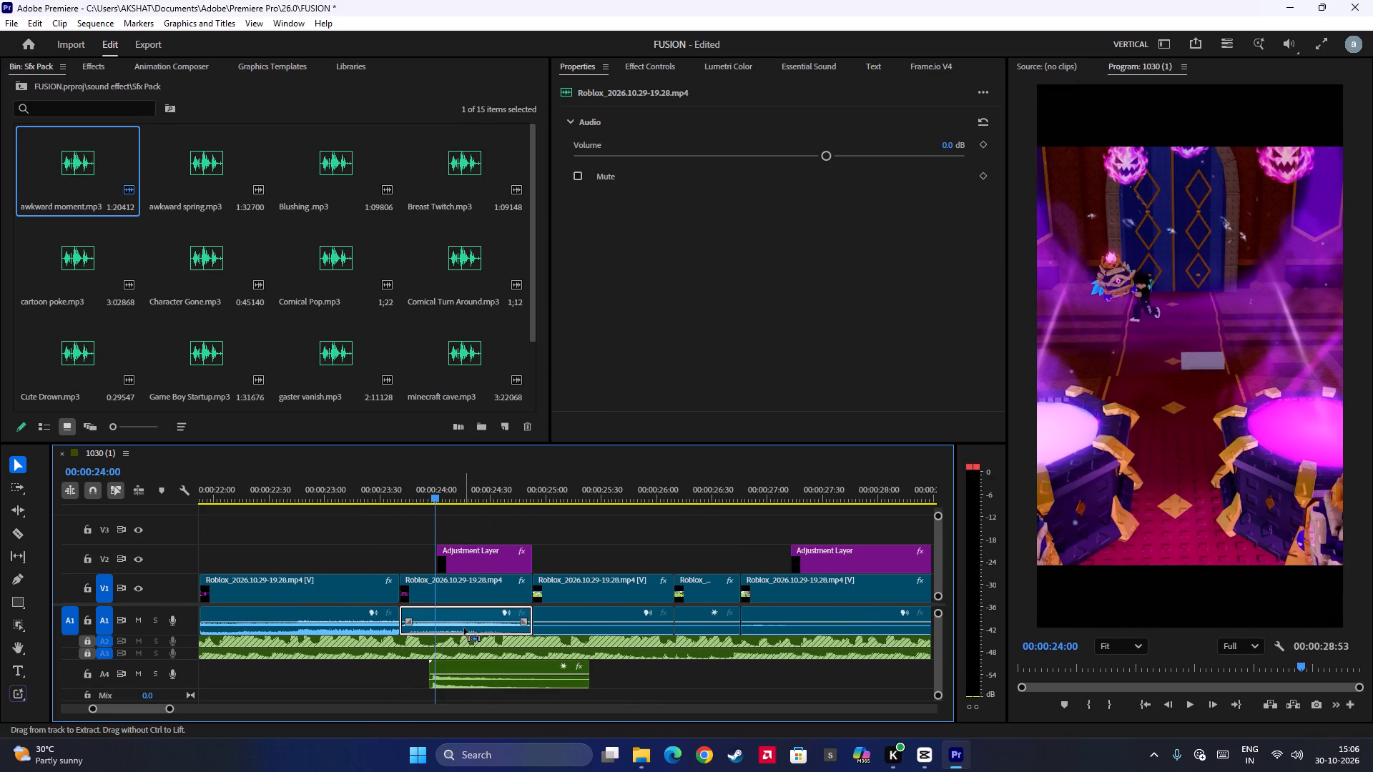
{"action": "key", "text": "ctrl+b"}
{"action": "left_click", "coordinate": [470, 625]}
{"action": "key", "text": "BackSpace"}
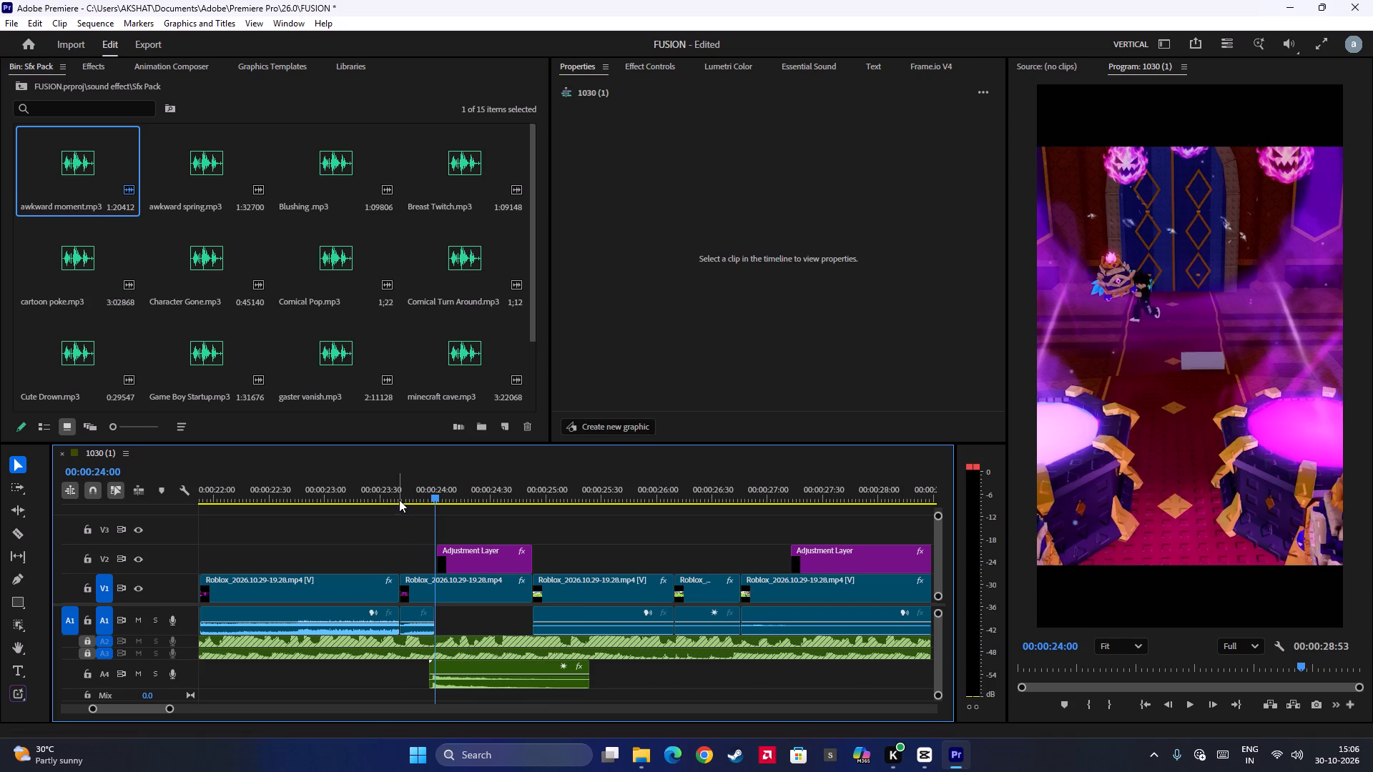
Play back from about 00:00:23:15 to check how the audio cuts out before the flash.
{"action": "left_click", "coordinate": [399, 500]}
{"action": "key", "text": "space"}
{"action": "left_click", "coordinate": [404, 492]}
{"action": "key", "text": "space"}
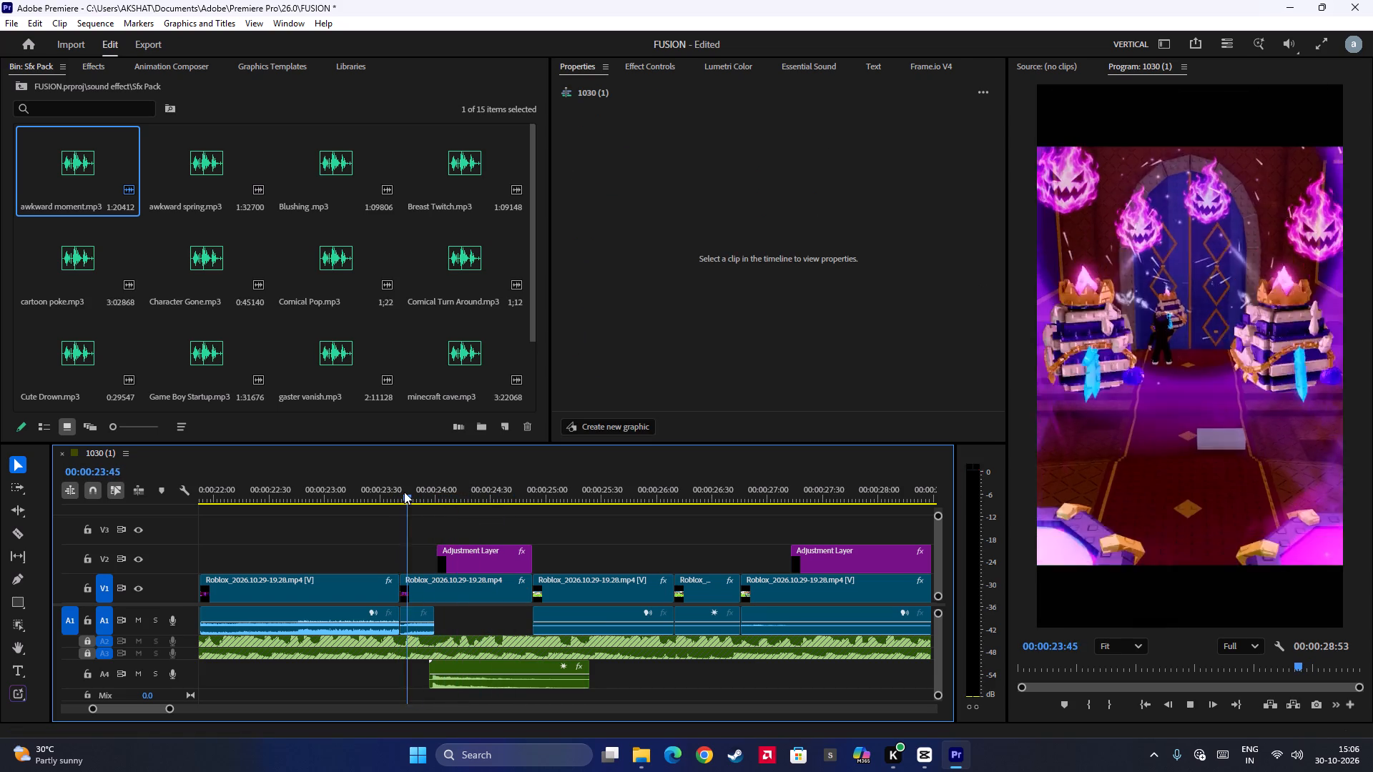
{"action": "key", "text": "space"}
{"action": "left_click", "coordinate": [353, 487]}
{"action": "key", "text": "space"}
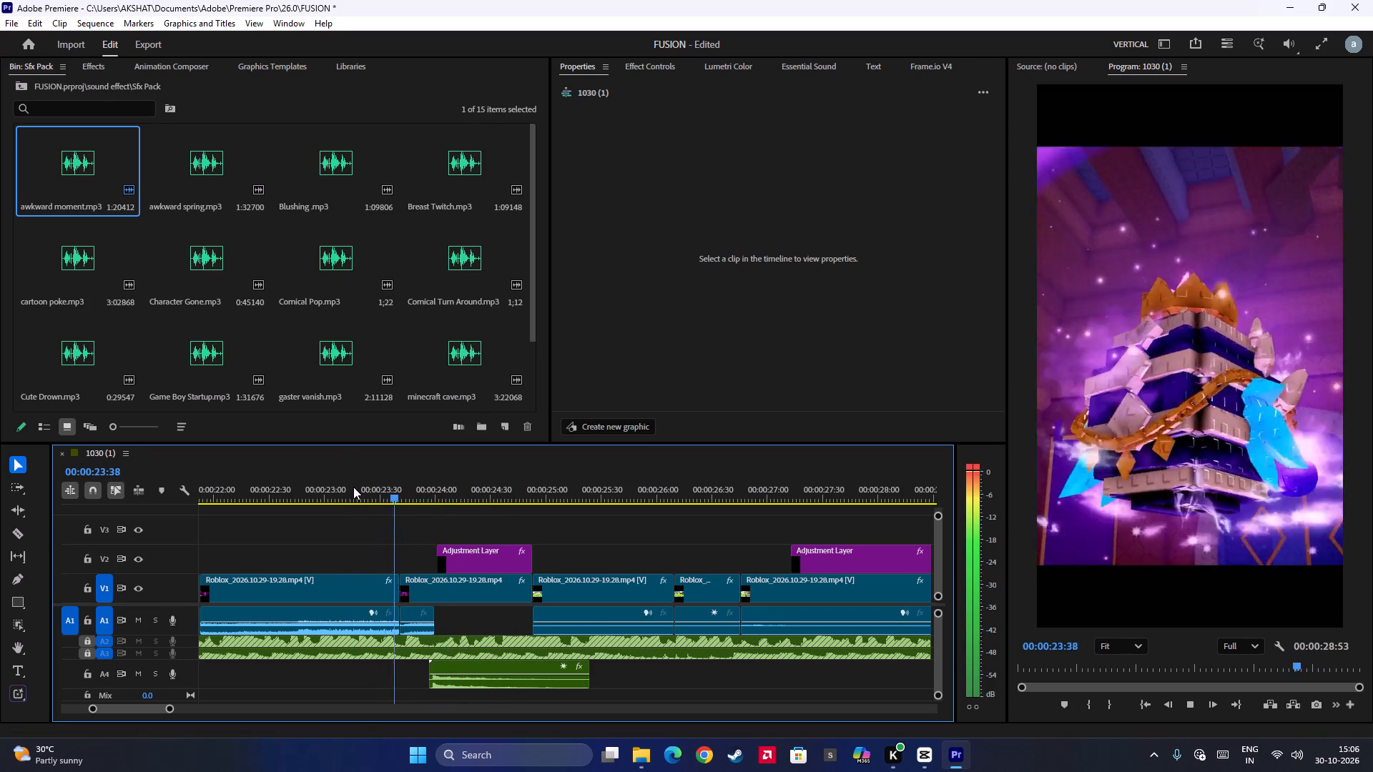
{"action": "left_click", "coordinate": [353, 487]}
{"action": "key", "text": "space"}
{"action": "key", "text": "space"}
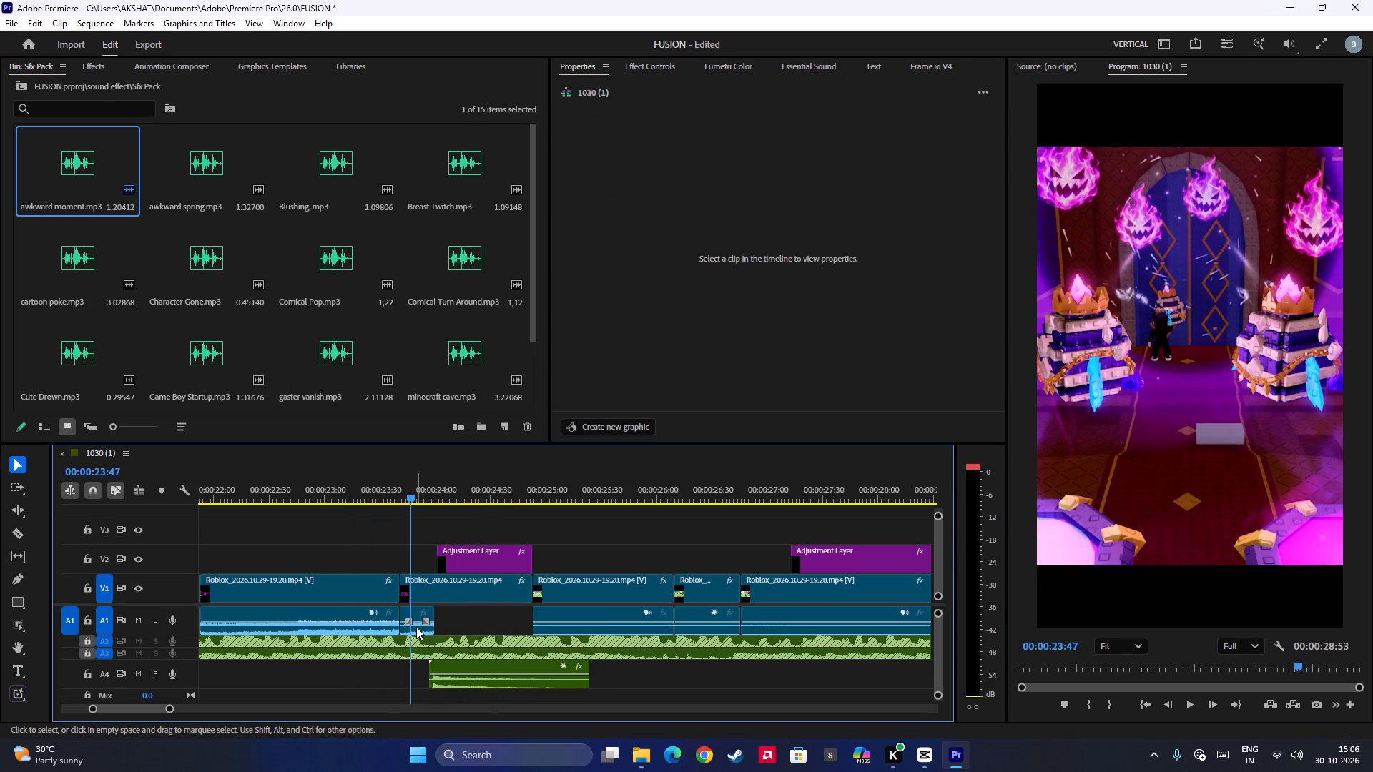
Delete the remaining short piece of that clip's A1 audio just before 00:00:24:00.
{"action": "left_click", "coordinate": [416, 627]}
{"action": "key", "text": "BackSpace"}
Play back from about 00:00:23:18 to check the flash without the clip's audio.
{"action": "left_click", "coordinate": [357, 493]}
{"action": "key", "text": "space"}
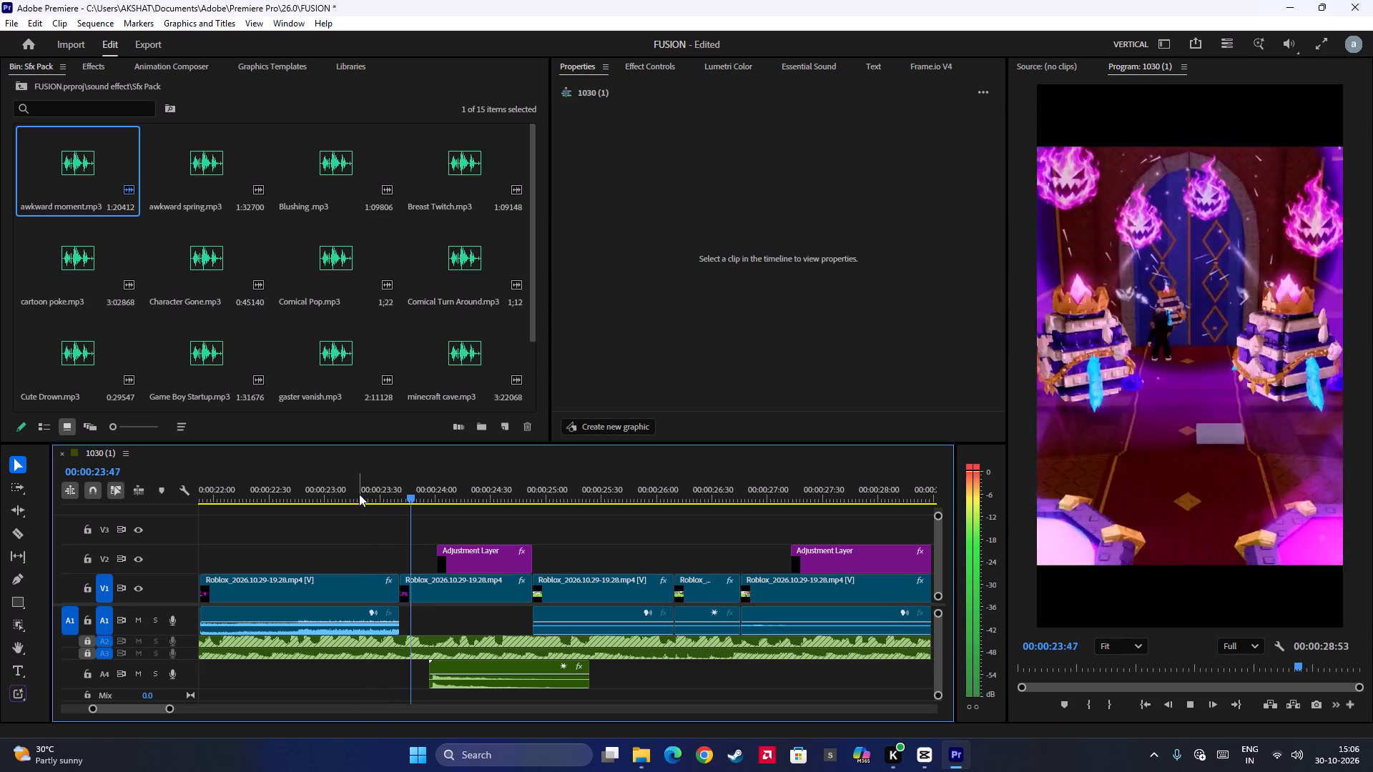
{"action": "left_click", "coordinate": [359, 494]}
{"action": "key", "text": "space"}
{"action": "key", "text": "space"}
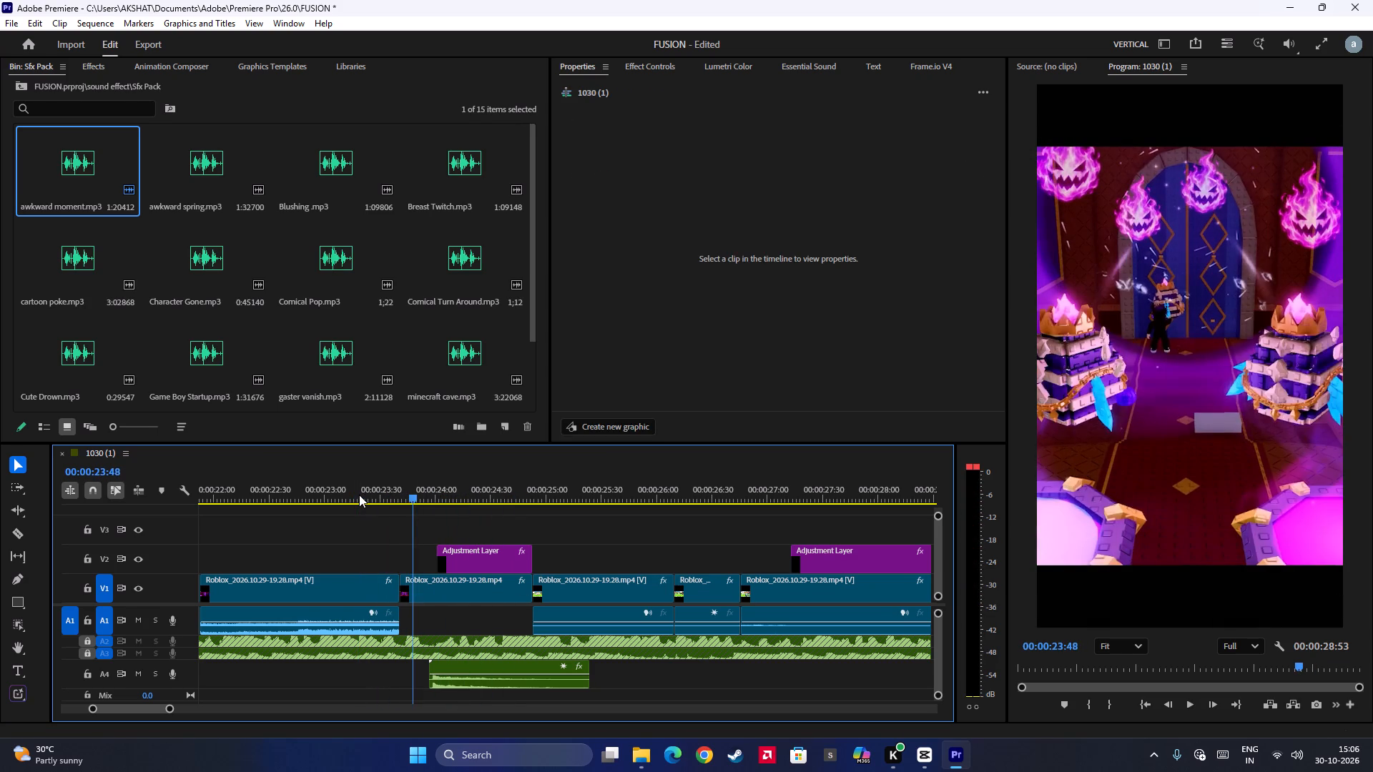
{"action": "key", "text": "space"}
{"action": "key", "text": "space"}
Move the adjustment layer near 00:00:24:00 about five frames earlier and play it back.
{"action": "left_click_drag", "start_coordinate": [472, 555], "coordinate": [463, 557]}
{"action": "key", "text": "space"}
{"action": "key", "text": "space"}
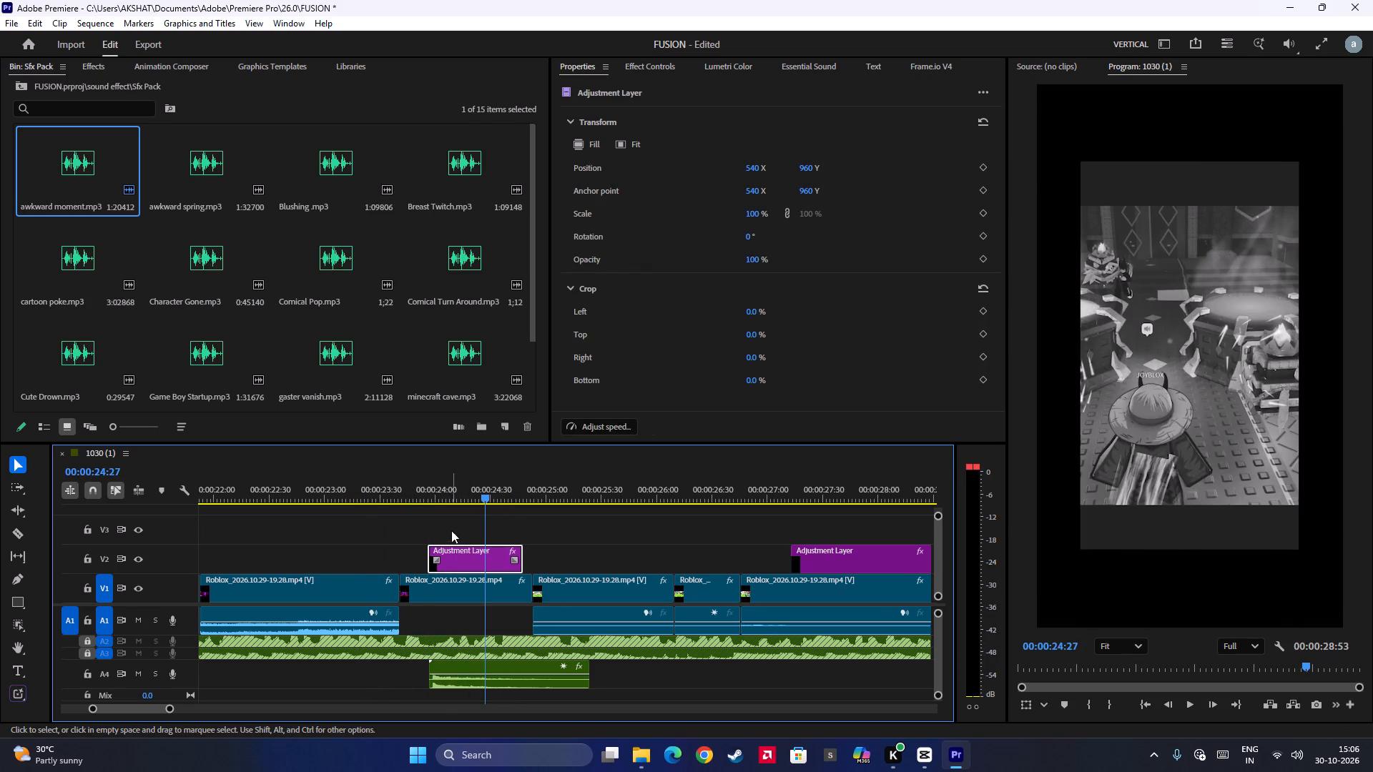
Extend the end of the moved adjustment layer to the end of the V1 clip beneath it.
{"action": "left_click", "coordinate": [423, 499]}
{"action": "scroll", "coordinate": [443, 529], "scroll_direction": "up", "scroll_amount": 7, "text": "alt"}
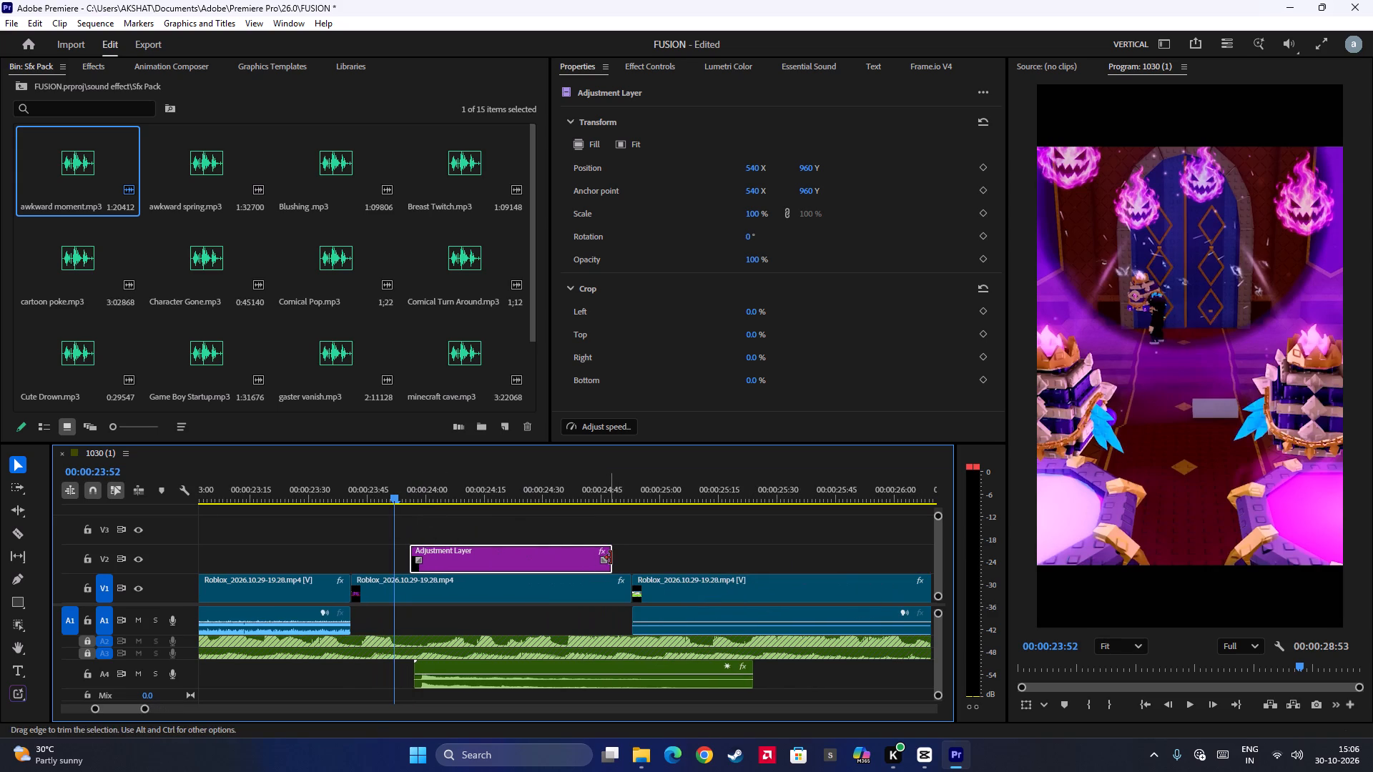
{"action": "left_click_drag", "start_coordinate": [611, 558], "coordinate": [631, 568]}
Shift awkward moment.mp3 about one frame earlier to align with the adjustment layer's start, and play it back.
{"action": "left_click", "coordinate": [450, 670]}
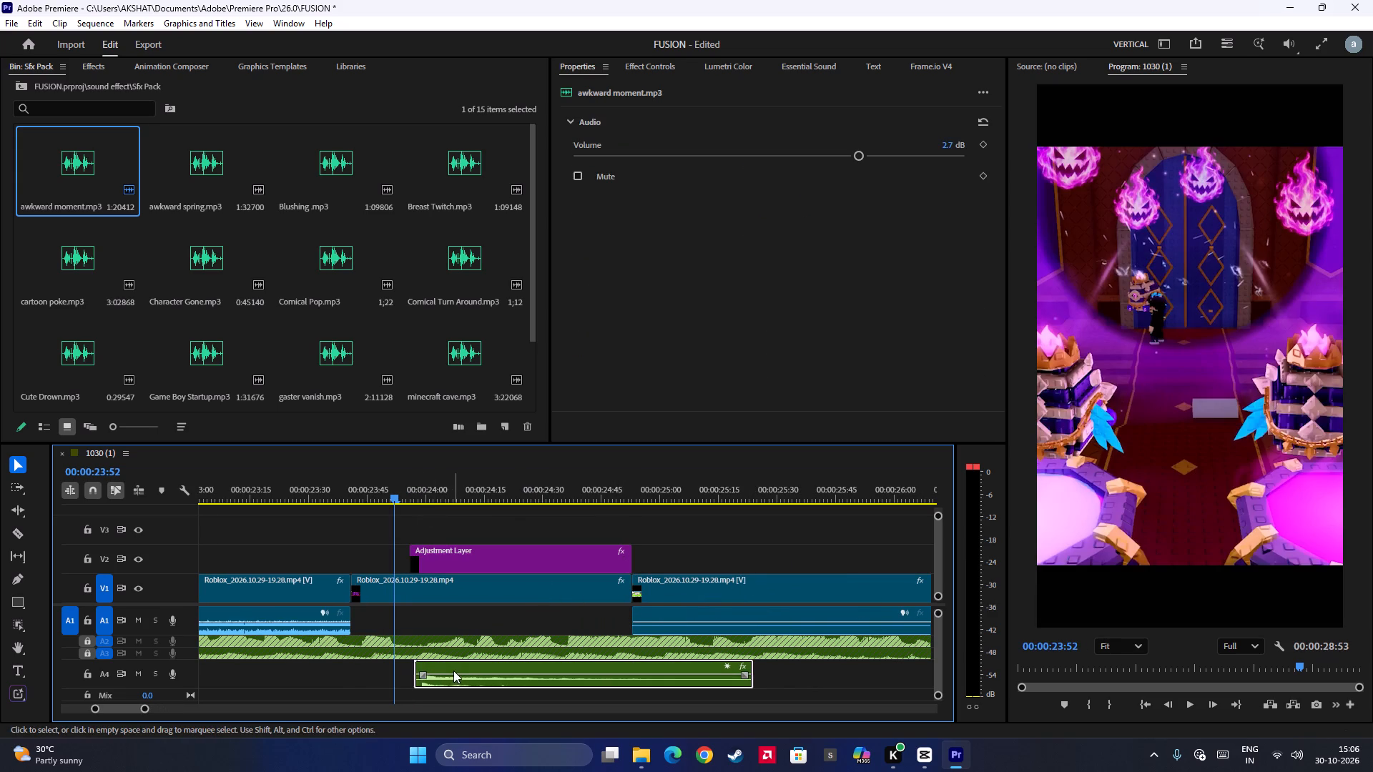
{"action": "left_click_drag", "start_coordinate": [453, 670], "coordinate": [443, 671]}
{"action": "key", "text": "space"}
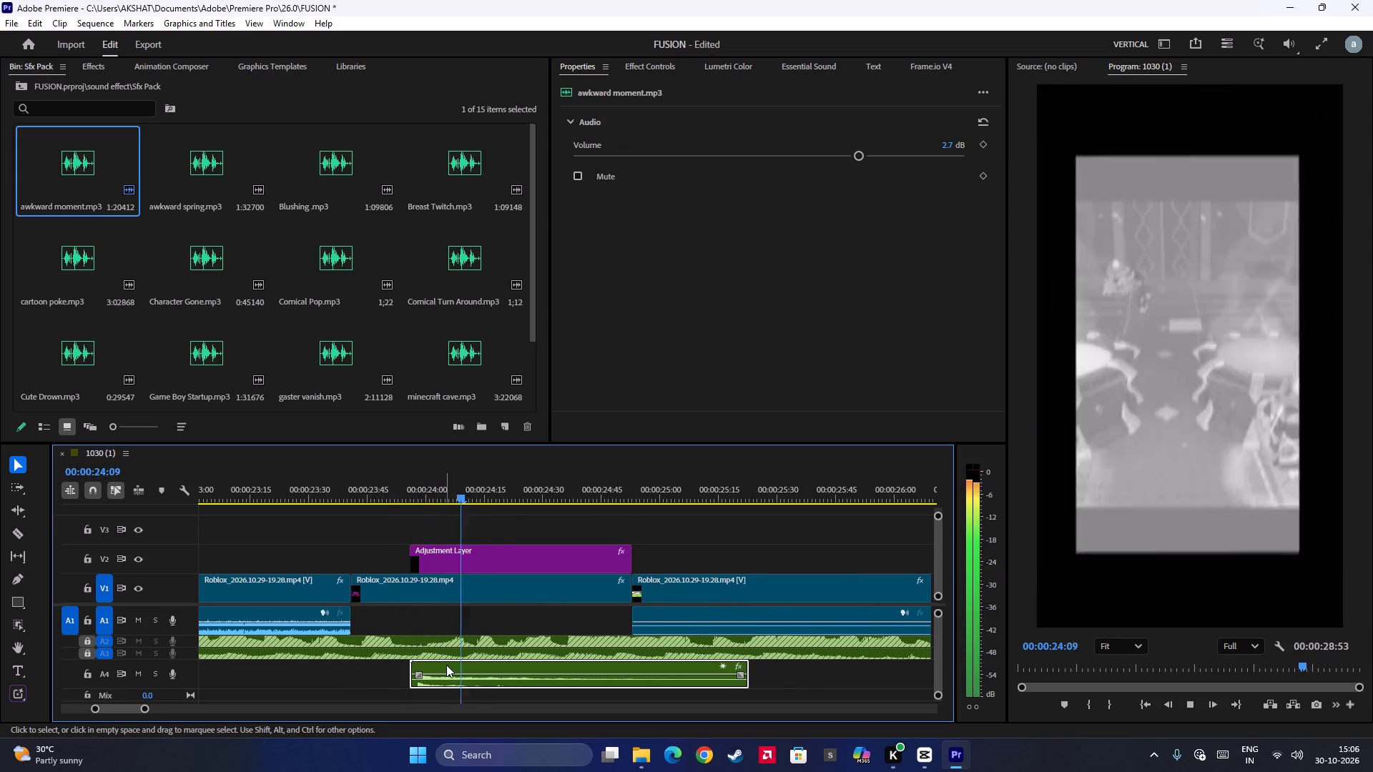
Continue playback through the following clips to the green adjustment-layer flash, stopping near 00:00:27:29.
{"action": "scroll", "coordinate": [601, 594], "scroll_direction": "down", "scroll_amount": 6, "text": "alt"}
{"action": "scroll", "coordinate": [757, 575], "scroll_direction": "down", "scroll_amount": 6, "text": "alt"}
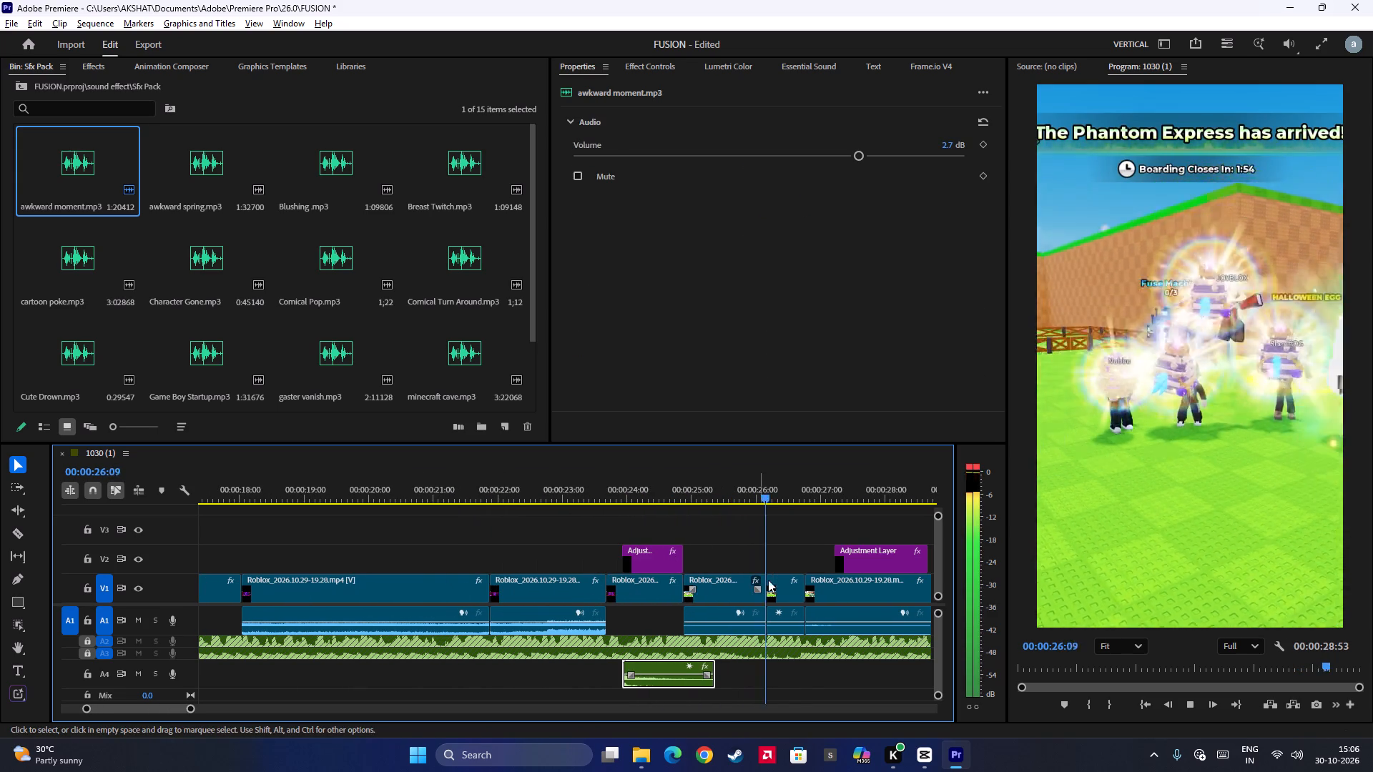
{"action": "key", "text": "space"}
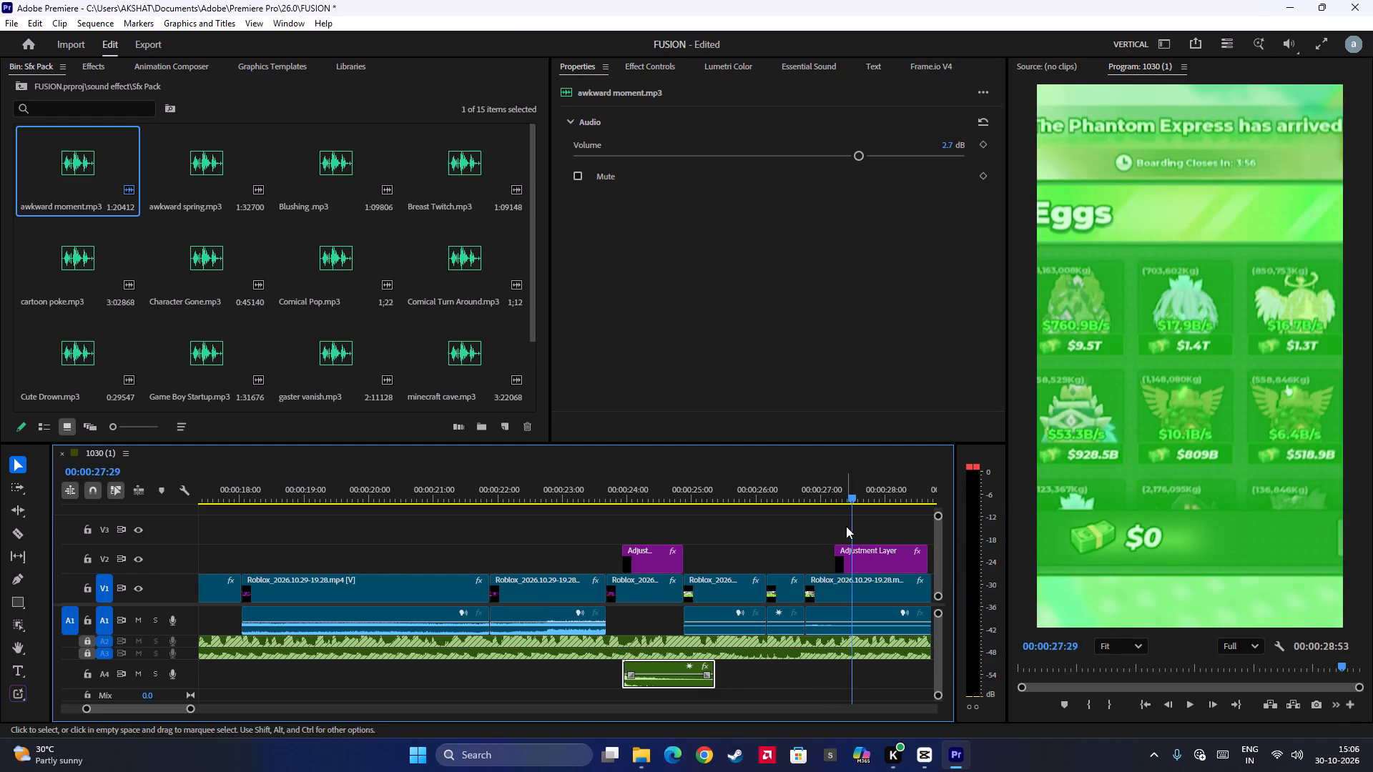
Place cash-point.mp3 from the sound effect bin on A4, starting at the last adjustment layer's start.
{"action": "left_click_drag", "start_coordinate": [853, 527], "coordinate": [0, 581]}
{"action": "scroll", "coordinate": [94, 212], "scroll_direction": "up", "scroll_amount": 3}
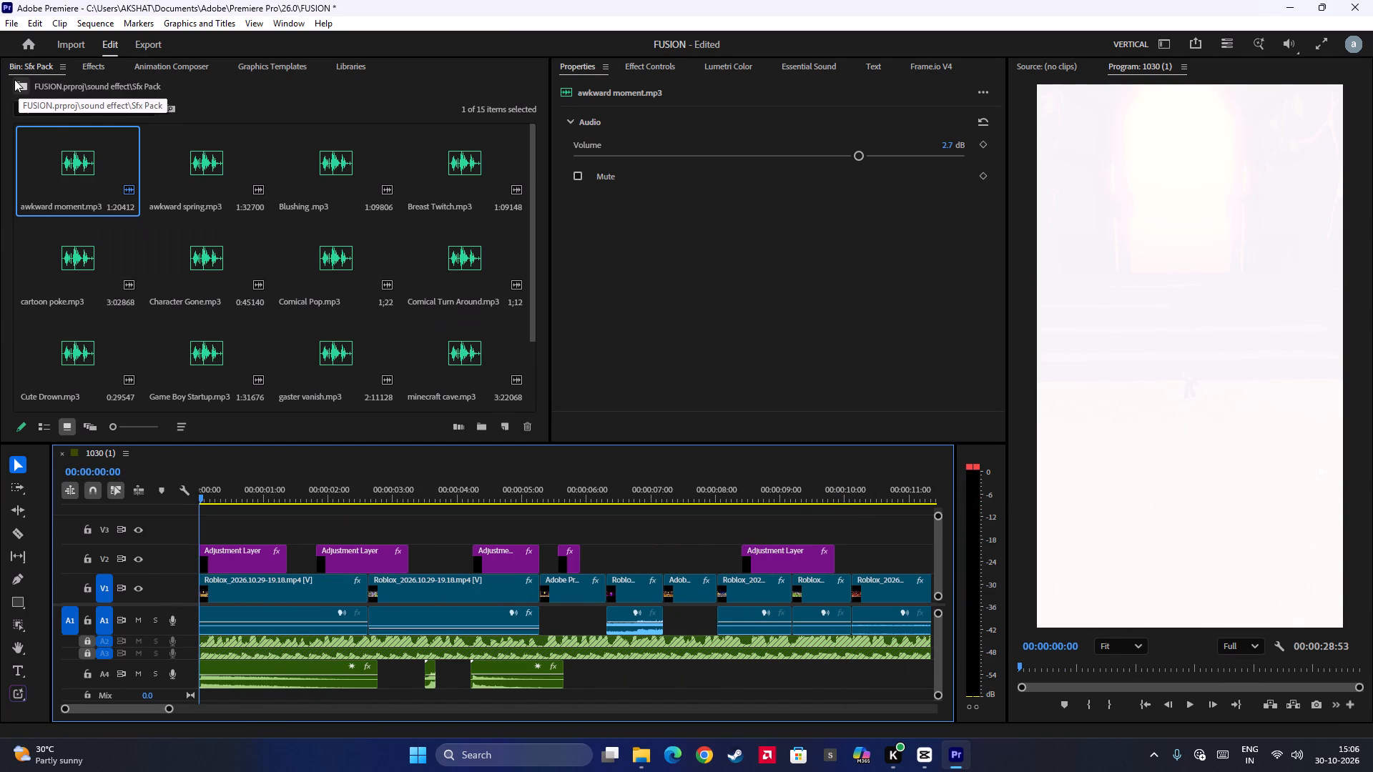
{"action": "left_click", "coordinate": [24, 82]}
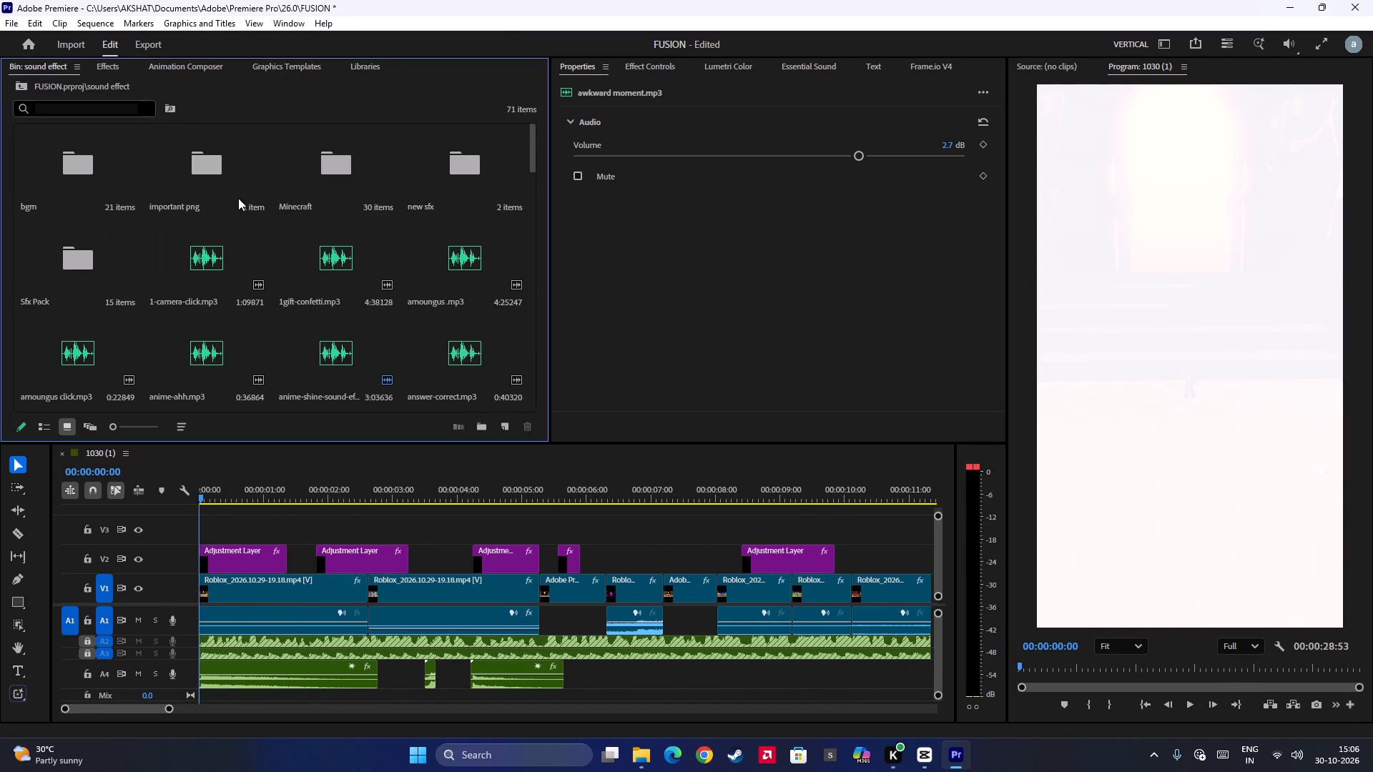
{"action": "scroll", "coordinate": [242, 202], "scroll_direction": "down", "scroll_amount": 2}
{"action": "scroll", "coordinate": [327, 258], "scroll_direction": "down", "scroll_amount": 2}
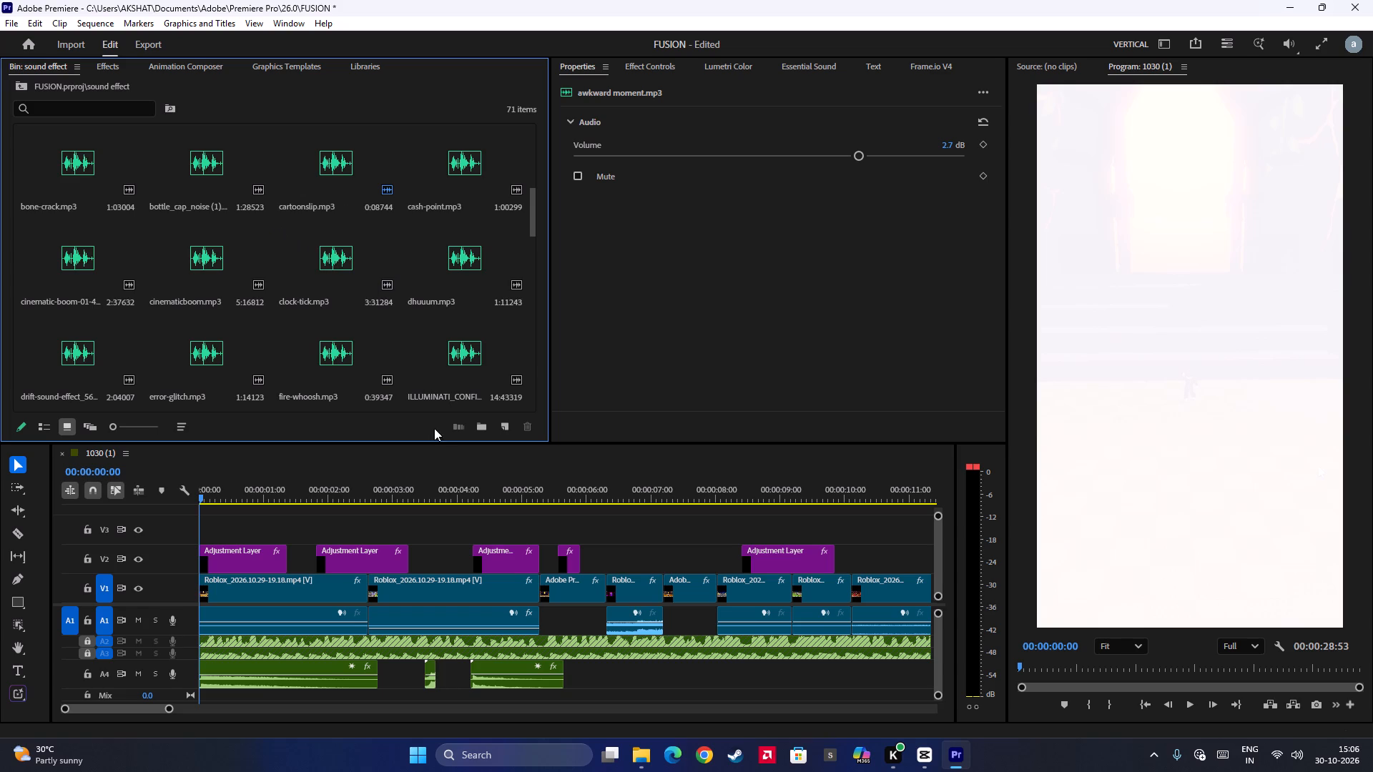
{"action": "scroll", "coordinate": [513, 583], "scroll_direction": "down", "scroll_amount": 20}
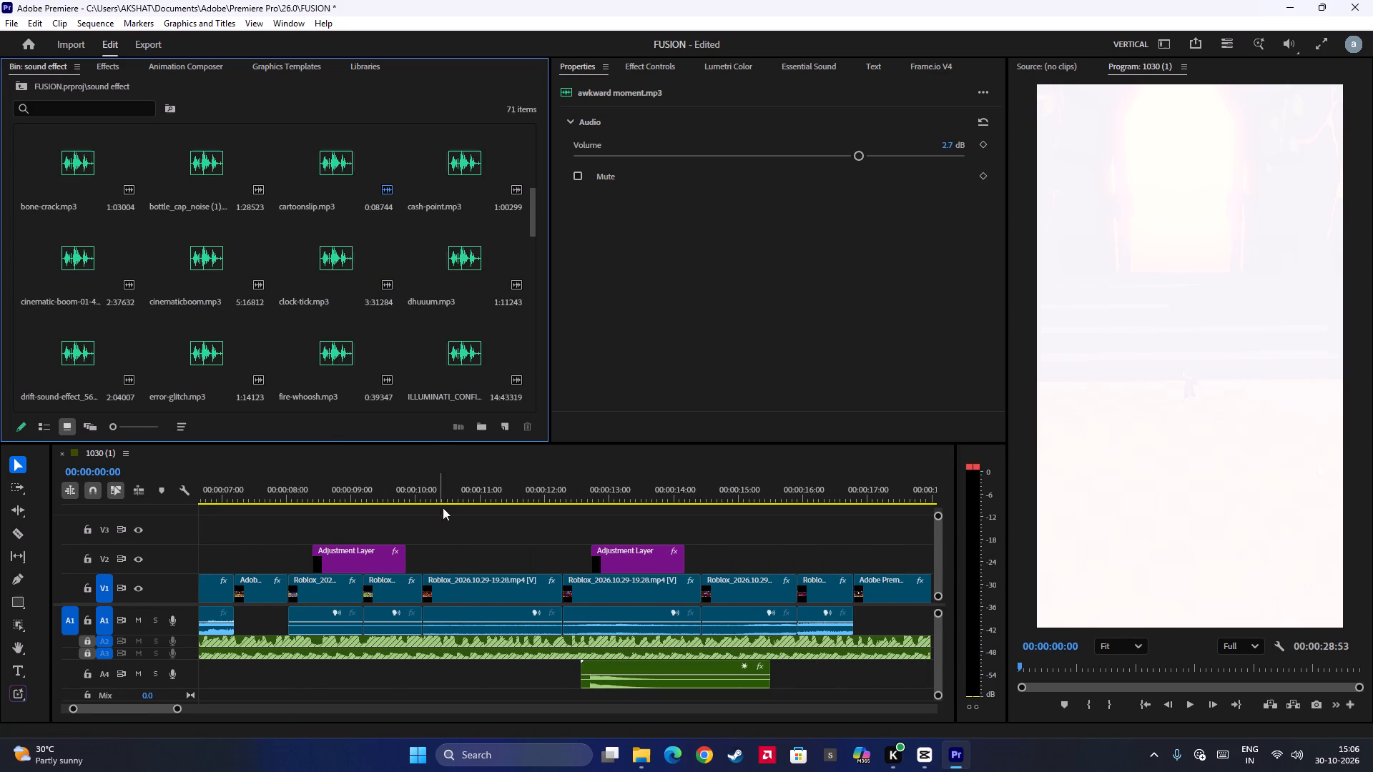
{"action": "scroll", "coordinate": [473, 537], "scroll_direction": "down", "scroll_amount": 20}
{"action": "scroll", "coordinate": [610, 563], "scroll_direction": "down", "scroll_amount": 8}
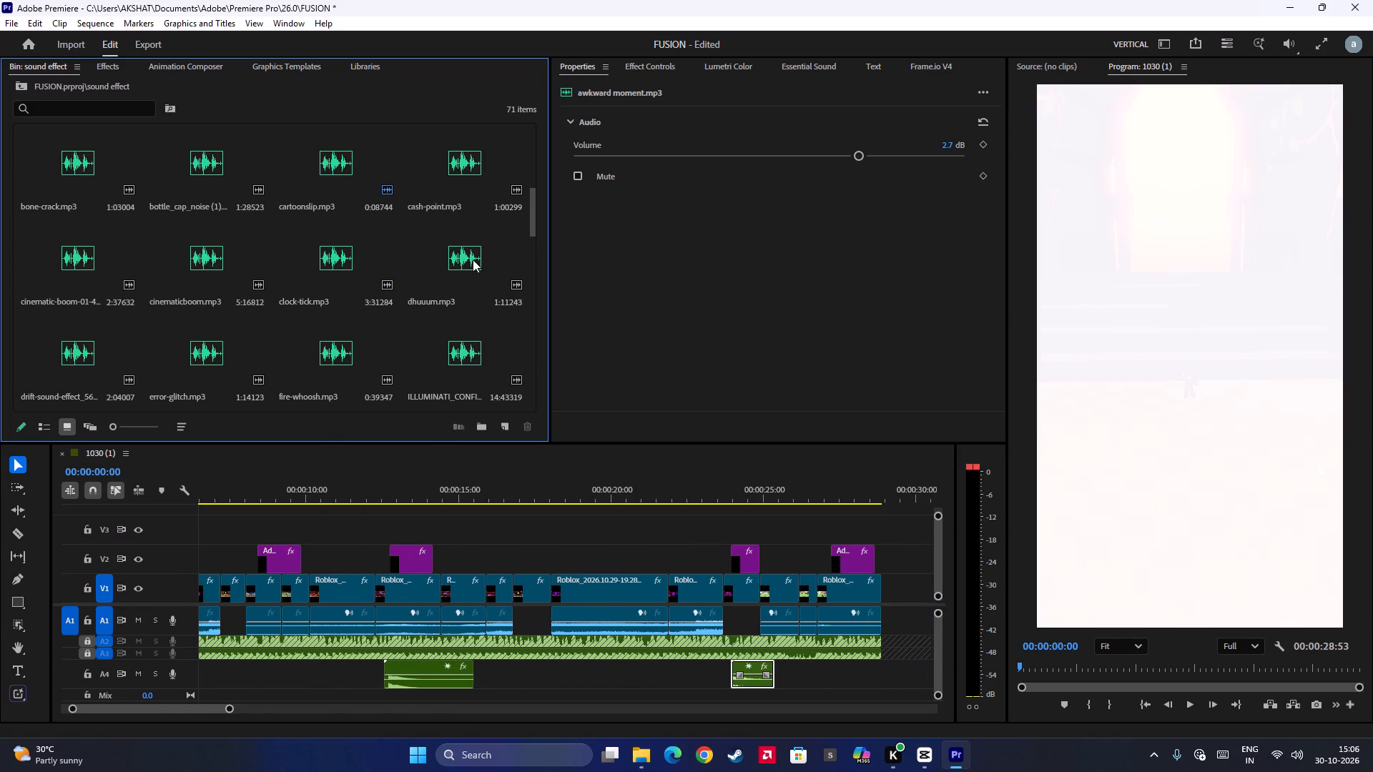
{"action": "left_click_drag", "start_coordinate": [453, 175], "coordinate": [835, 681]}
{"action": "scroll", "coordinate": [850, 658], "scroll_direction": "up", "scroll_amount": 14, "text": "alt"}
Shift the newly placed cash-point.mp3 about four frames earlier around 00:00:27:15 and set its volume to 2.5 dB.
{"action": "left_click", "coordinate": [769, 497]}
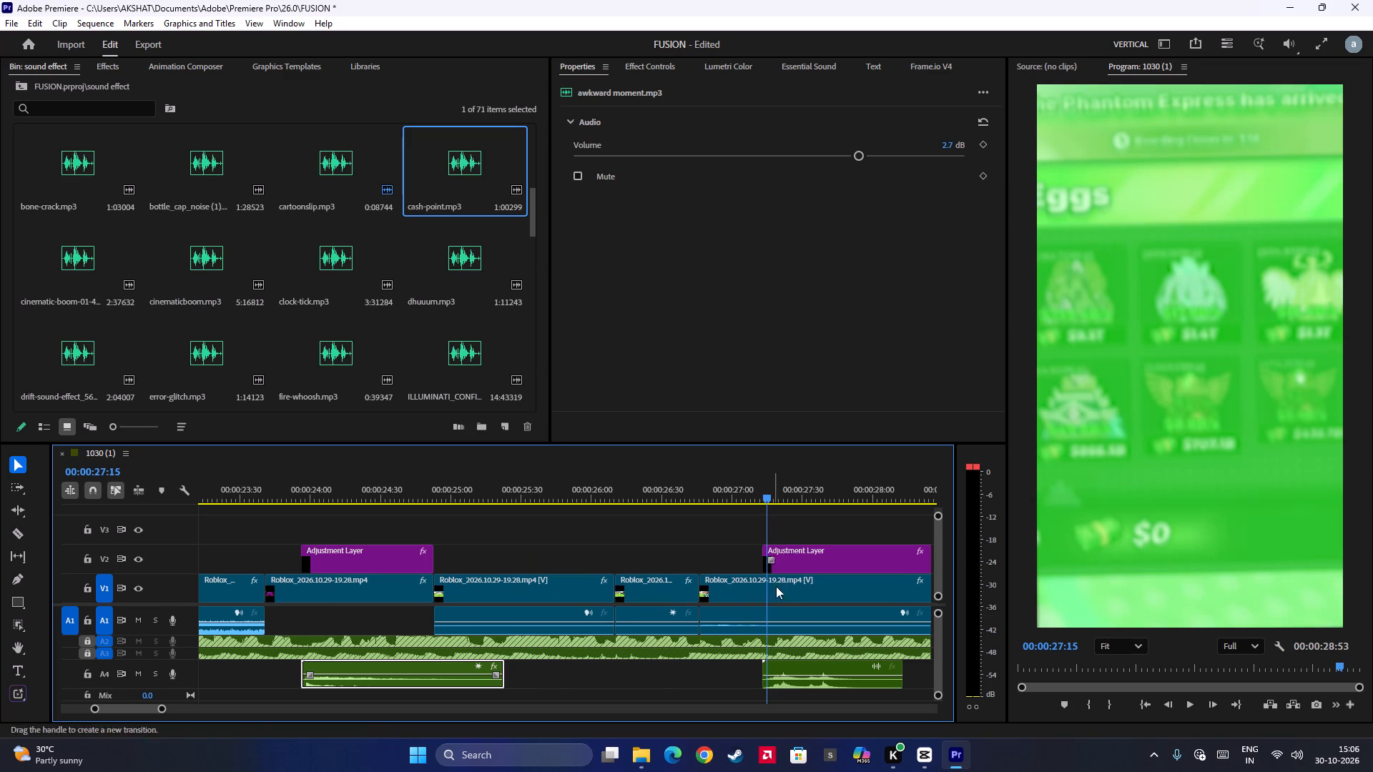
{"action": "left_click", "coordinate": [787, 671]}
{"action": "left_click_drag", "start_coordinate": [793, 670], "coordinate": [783, 671]}
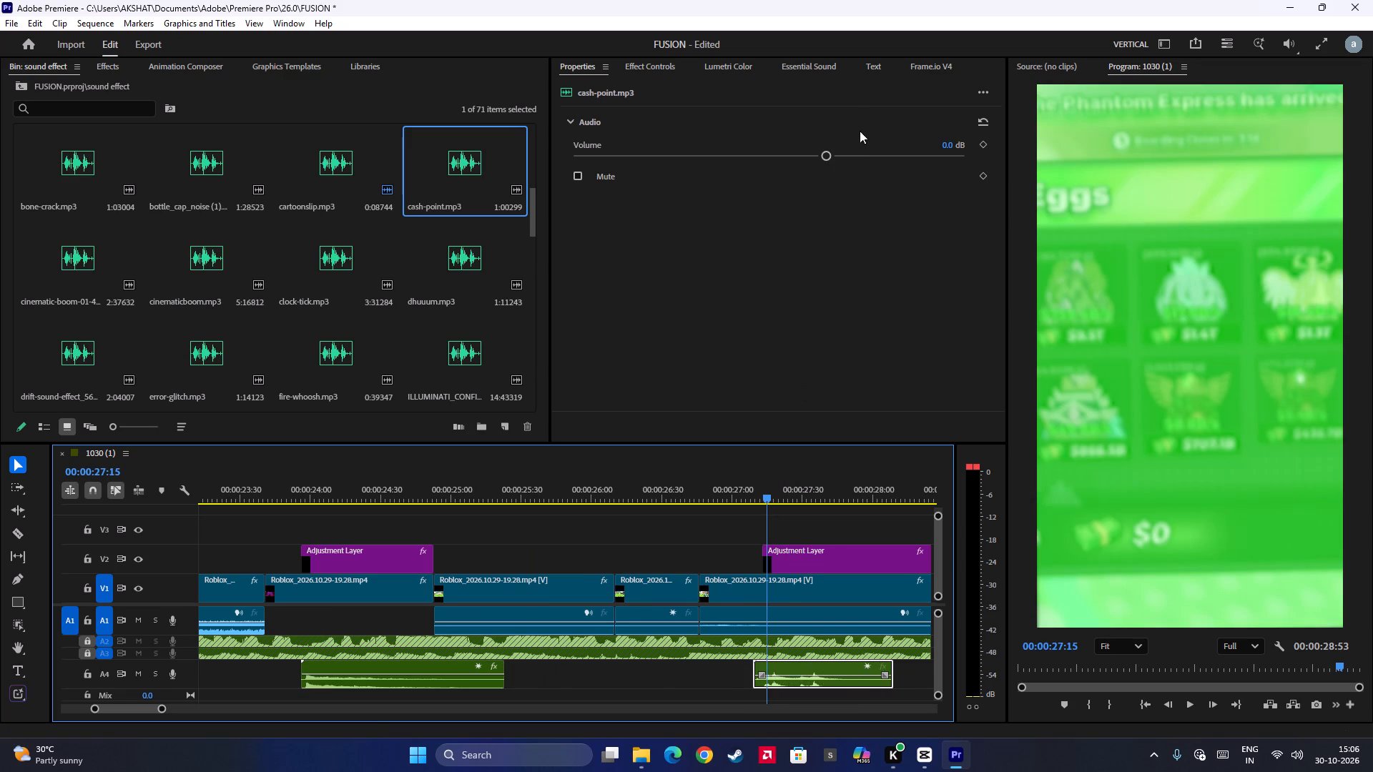
{"action": "left_click", "coordinate": [842, 155]}
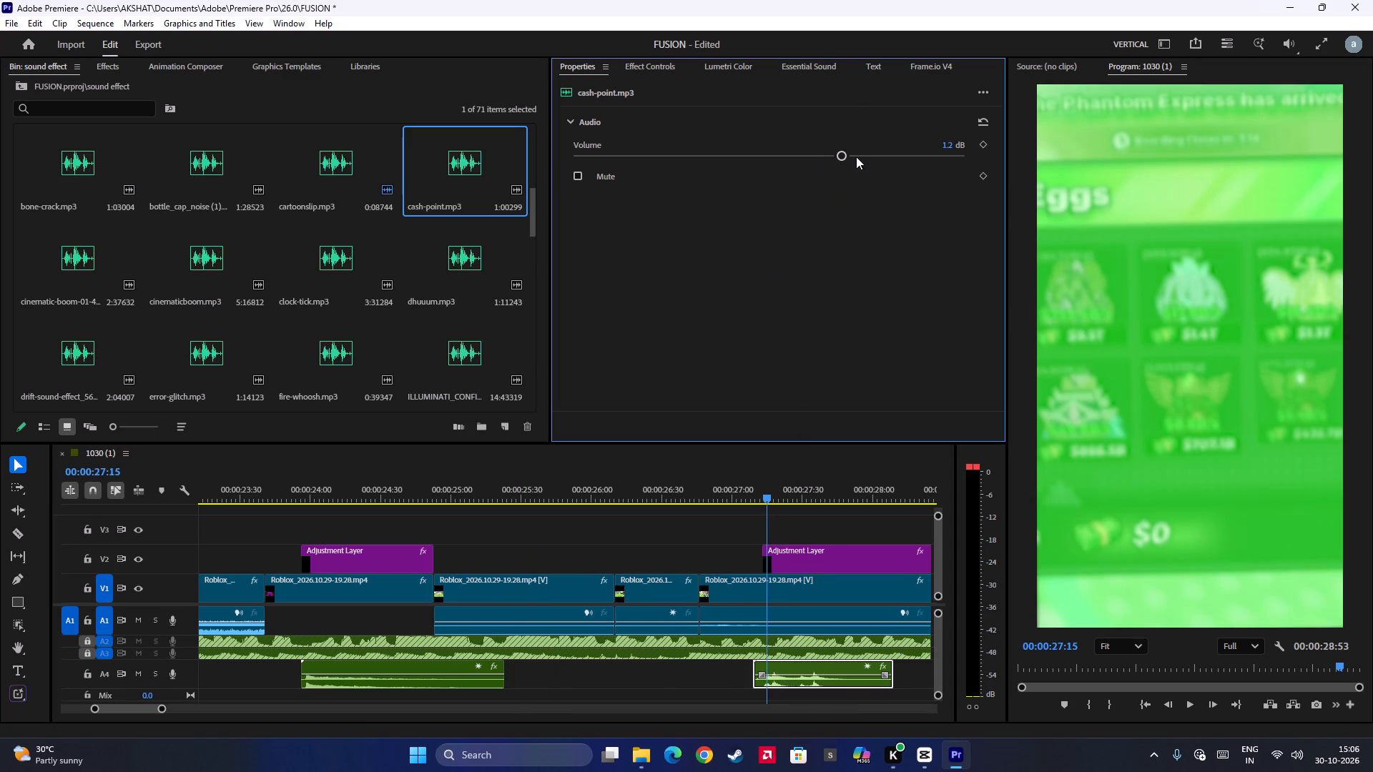
{"action": "left_click", "coordinate": [856, 157]}
Place another cash-point.mp3 on a new audio track below A4, starting with the second adjustment layer at 00:00:01:49.
{"action": "left_click_drag", "start_coordinate": [144, 706], "coordinate": [16, 695]}
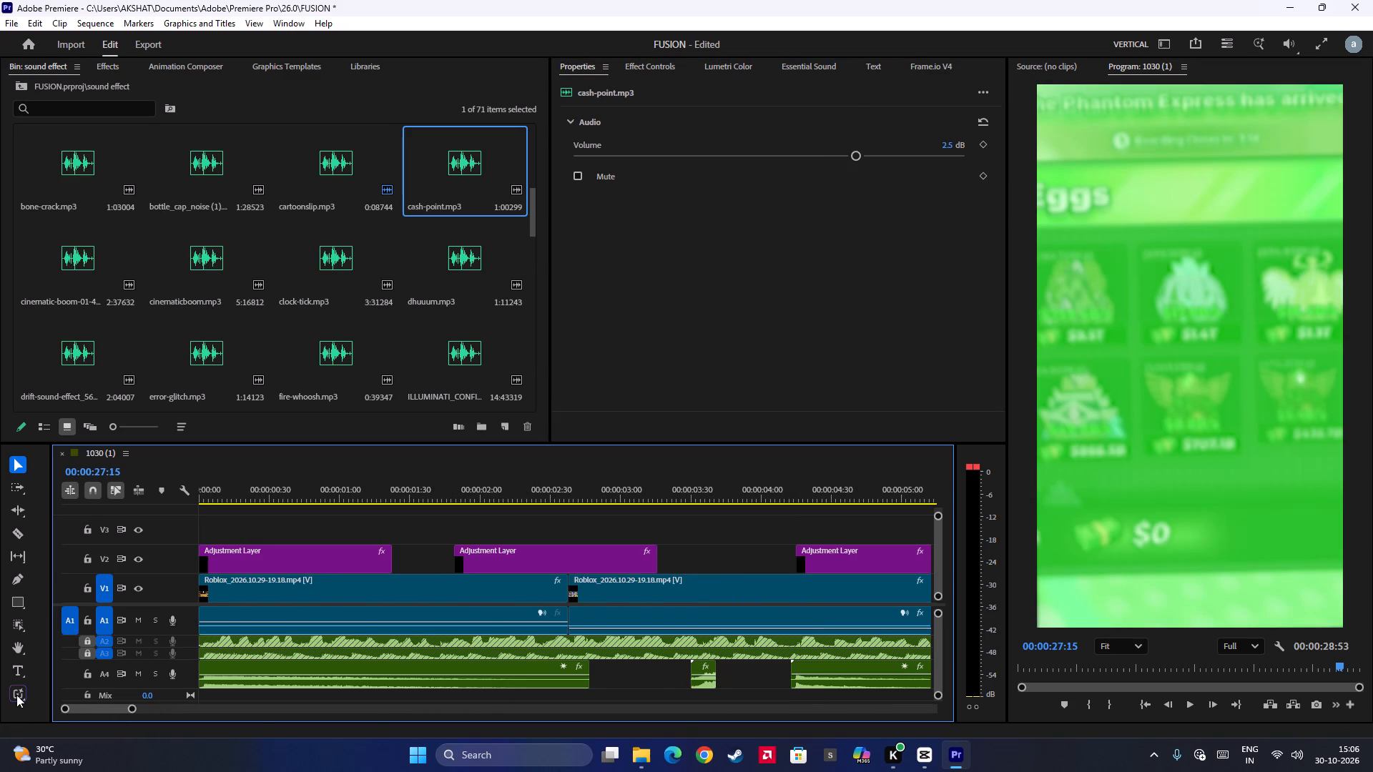
{"action": "left_click_drag", "start_coordinate": [16, 695], "coordinate": [18, 692]}
{"action": "left_click", "coordinate": [462, 485]}
{"action": "left_click_drag", "start_coordinate": [458, 508], "coordinate": [456, 519]}
{"action": "left_click_drag", "start_coordinate": [482, 169], "coordinate": [464, 691]}
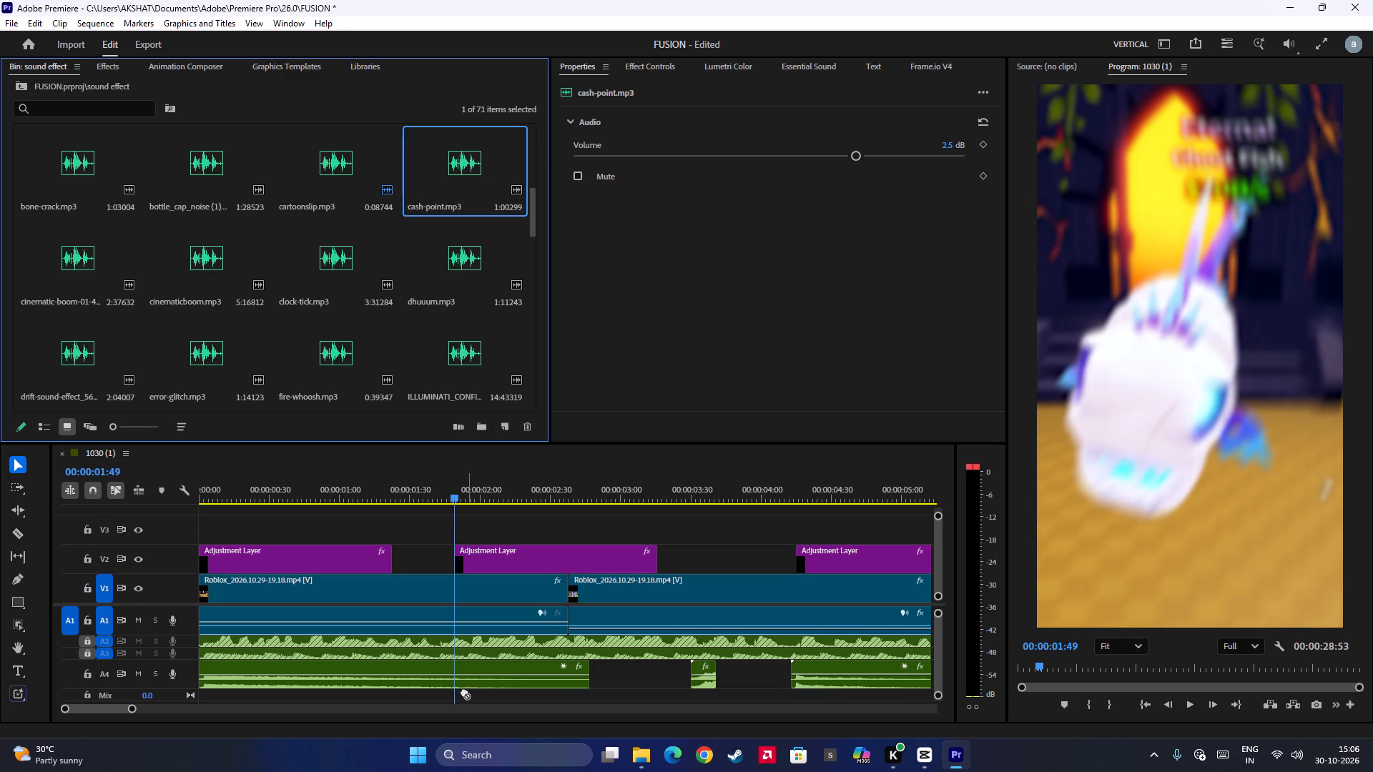
{"action": "left_click_drag", "start_coordinate": [464, 691], "coordinate": [460, 703]}
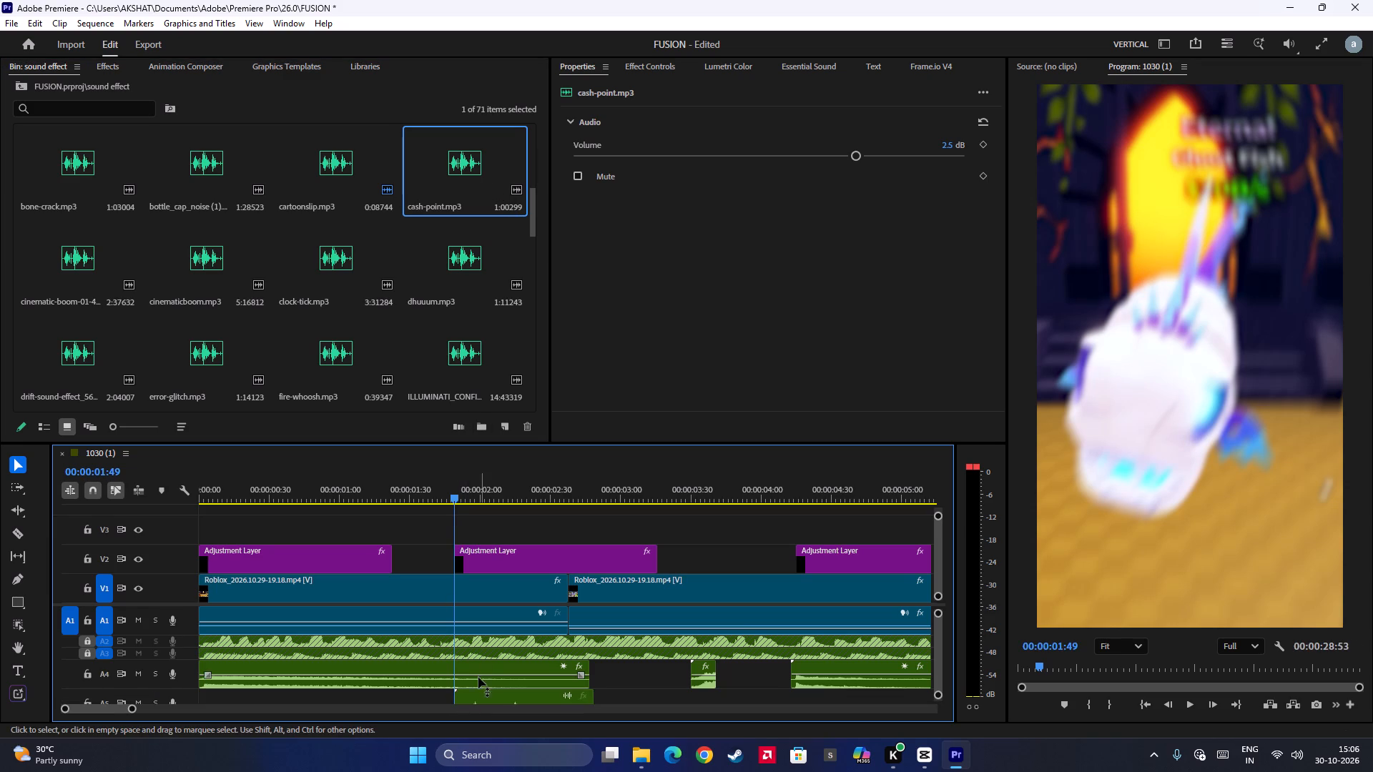
Shift the A5 cash-point.mp3 about seven frames earlier and set its volume to 2.5 dB.
{"action": "scroll", "coordinate": [489, 691], "scroll_direction": "down", "scroll_amount": 6}
{"action": "scroll", "coordinate": [466, 688], "scroll_direction": "up", "scroll_amount": 5}
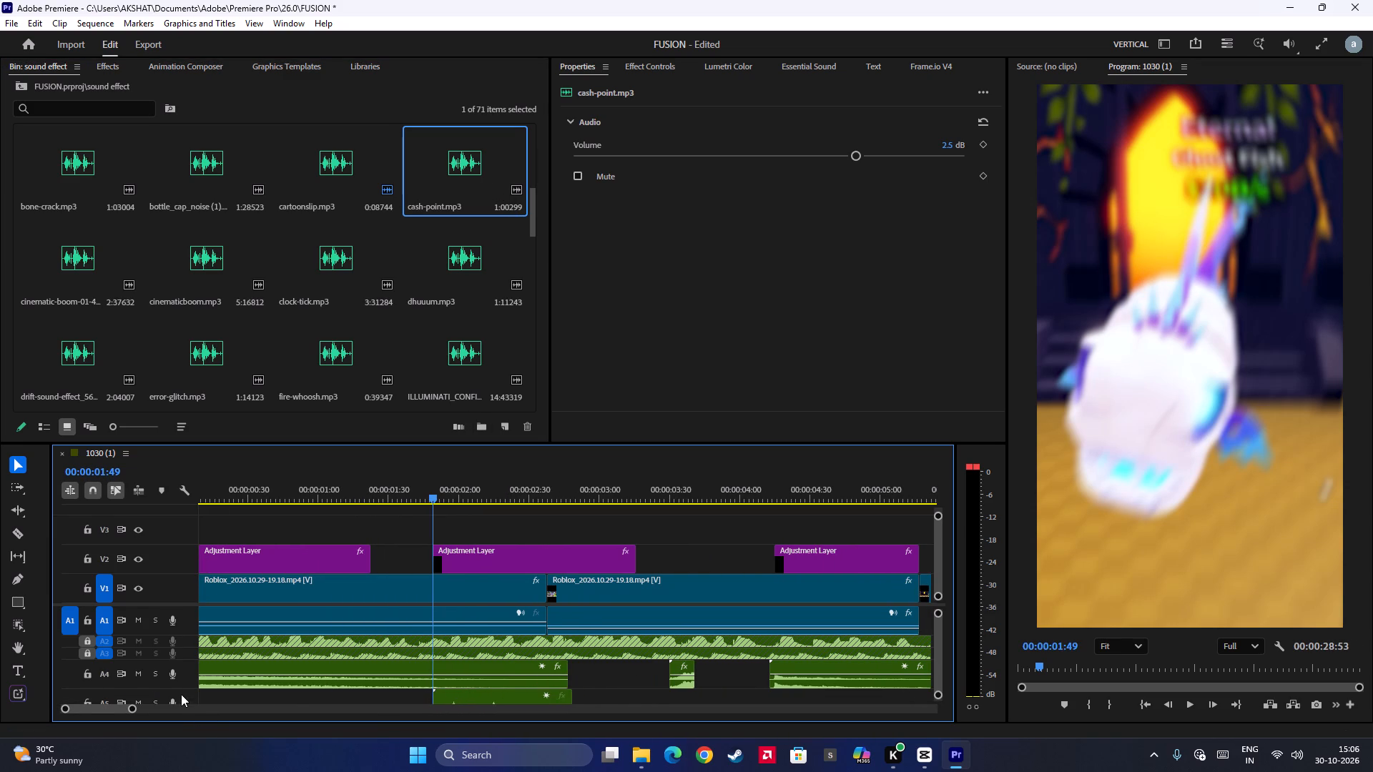
{"action": "scroll", "coordinate": [185, 693], "scroll_direction": "down", "scroll_amount": 6, "text": "alt"}
{"action": "left_click", "coordinate": [476, 693]}
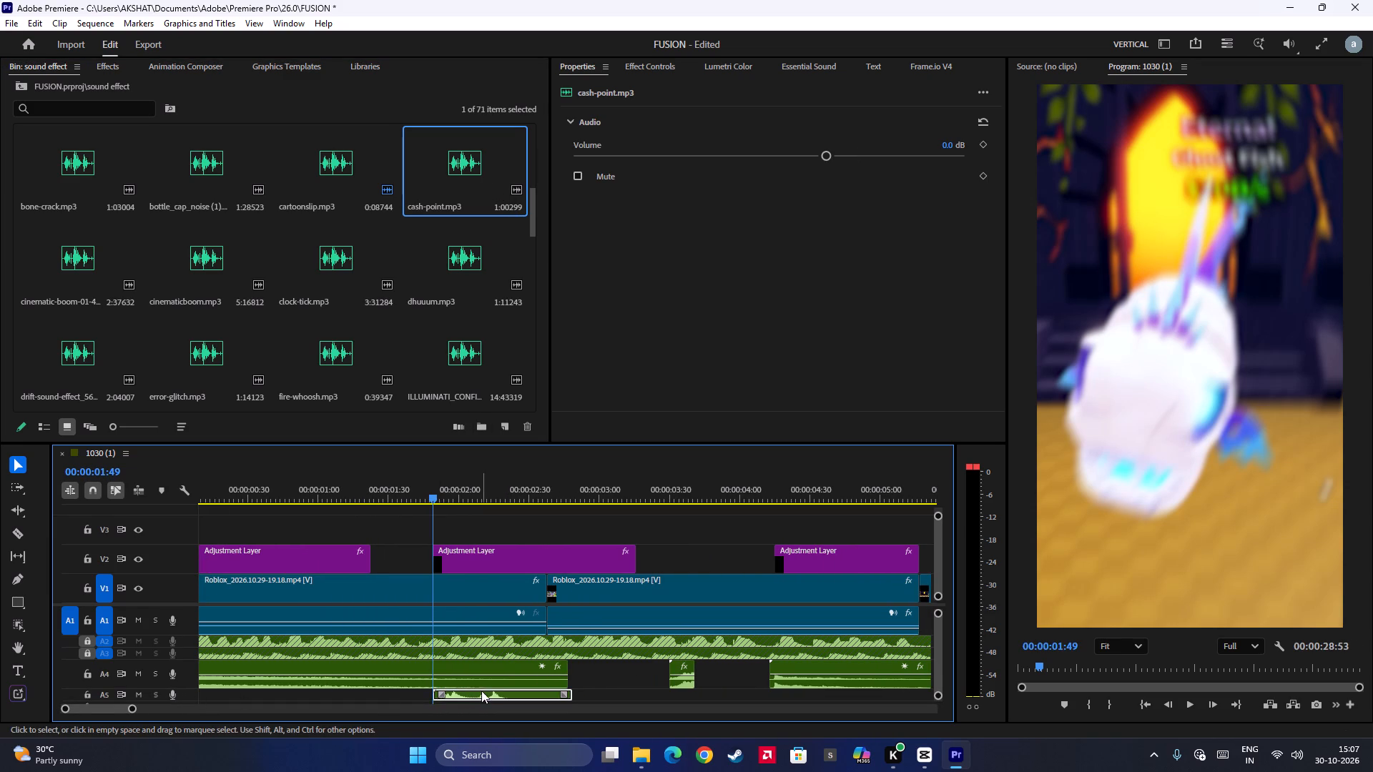
{"action": "left_click_drag", "start_coordinate": [488, 691], "coordinate": [472, 691]}
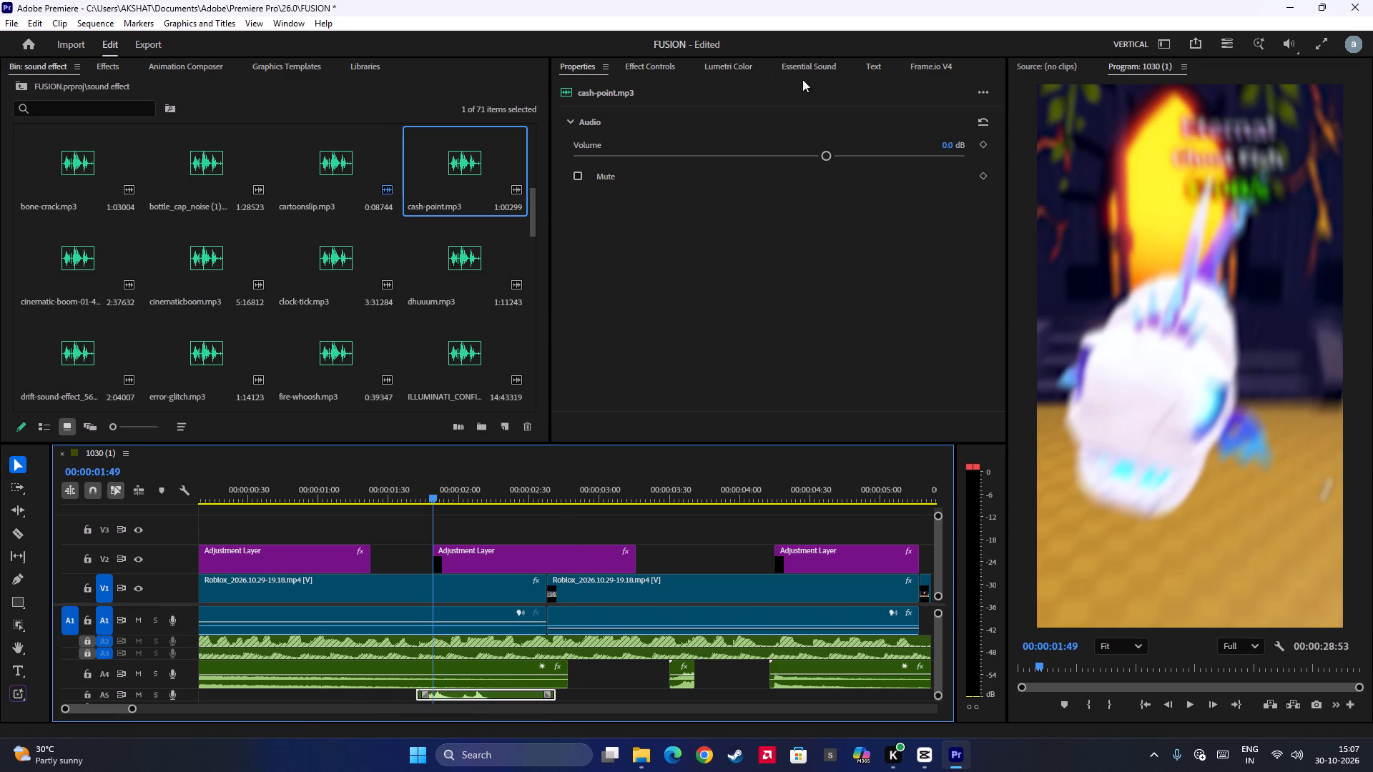
{"action": "left_click", "coordinate": [856, 154]}
Play the sequence from the start through the red flash near 00:00:05:52 to check the sound effects.
{"action": "left_click_drag", "start_coordinate": [435, 515], "coordinate": [436, 515]}
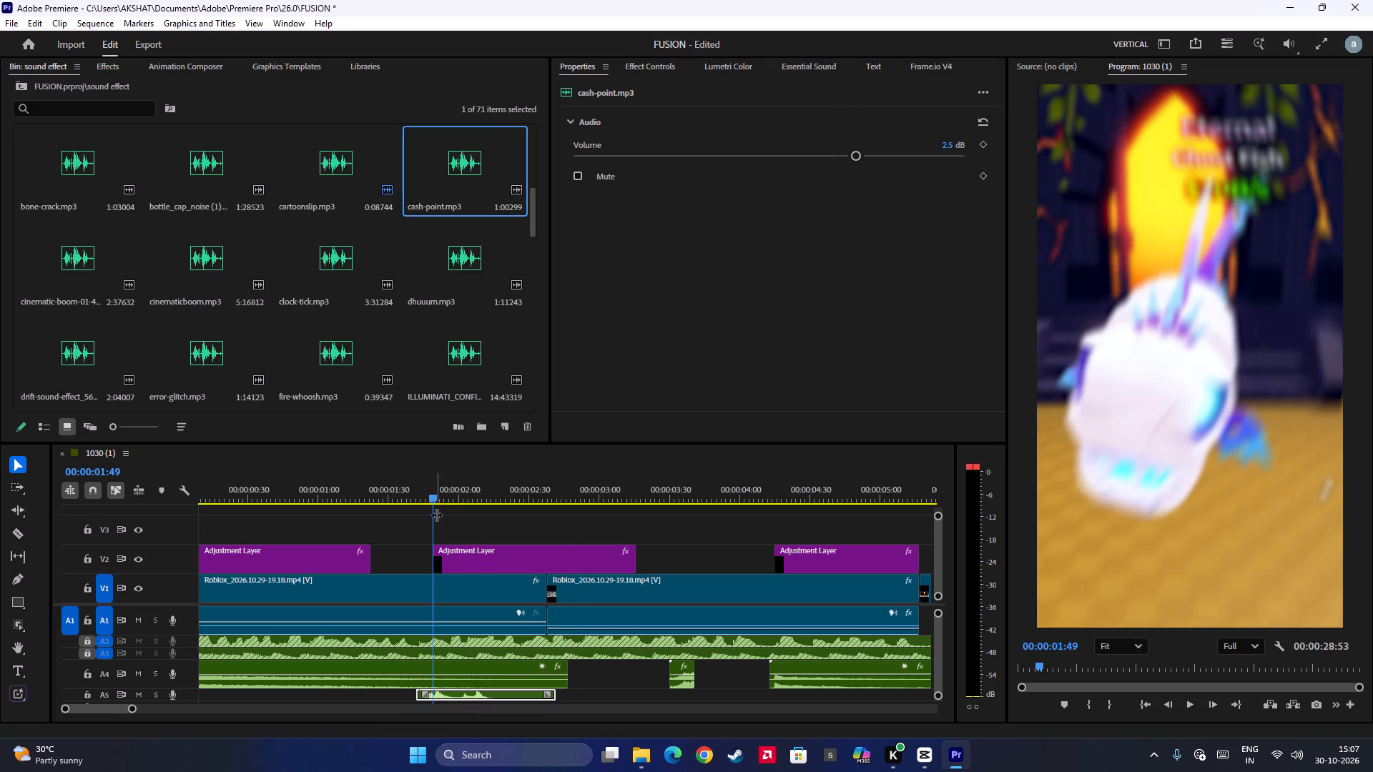
{"action": "left_click_drag", "start_coordinate": [436, 515], "coordinate": [109, 493]}
{"action": "key", "text": "space"}
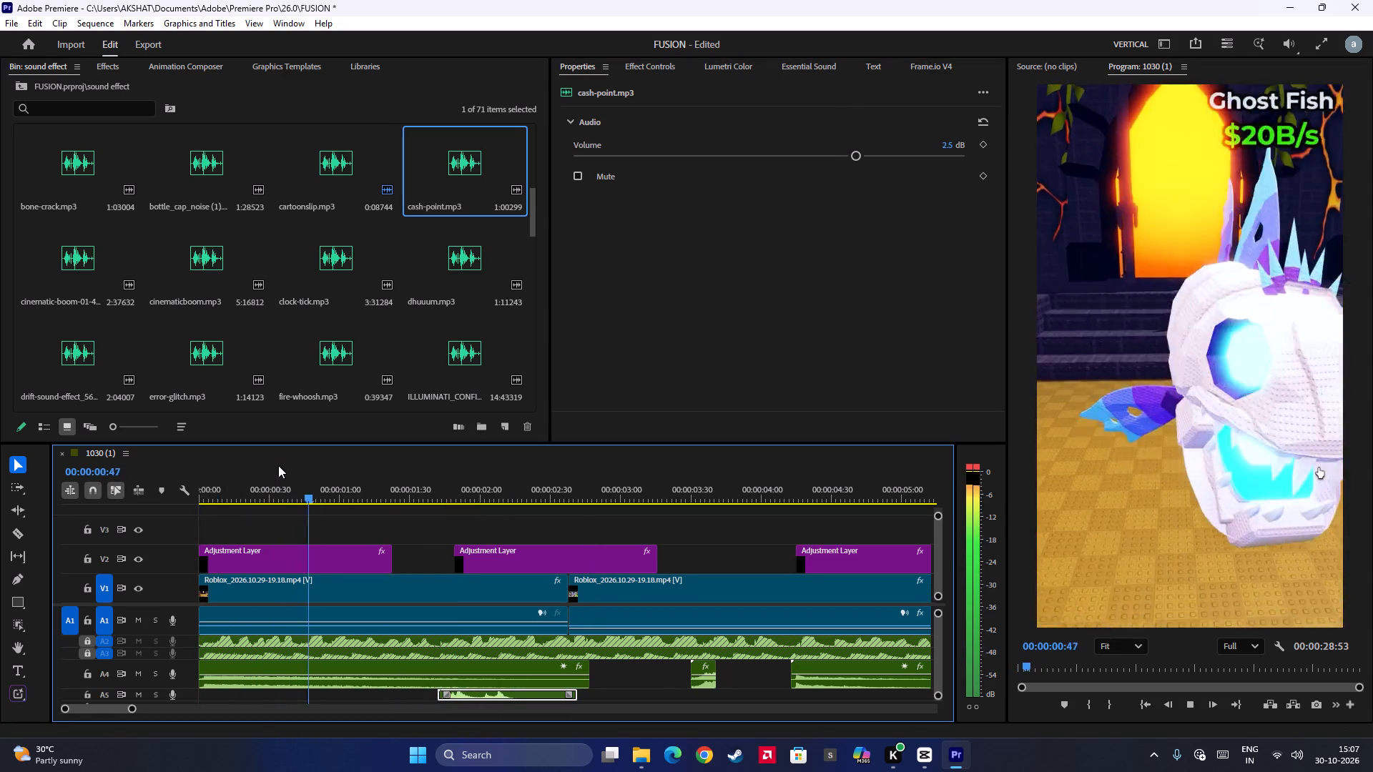
{"action": "key", "text": "space"}
{"action": "key", "text": "space"}
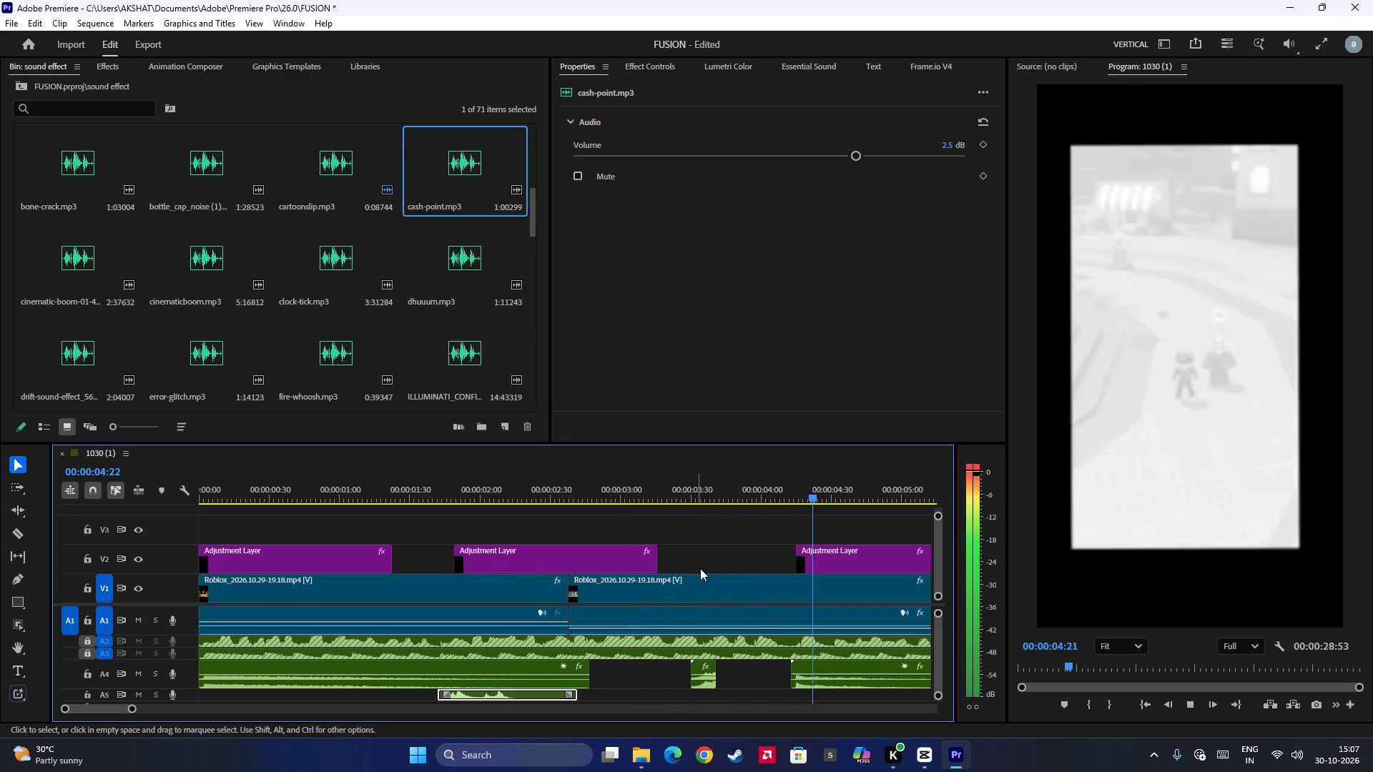
{"action": "key", "text": "space"}
{"action": "key", "text": "space"}
{"action": "scroll", "coordinate": [779, 588], "scroll_direction": "down", "scroll_amount": 14}
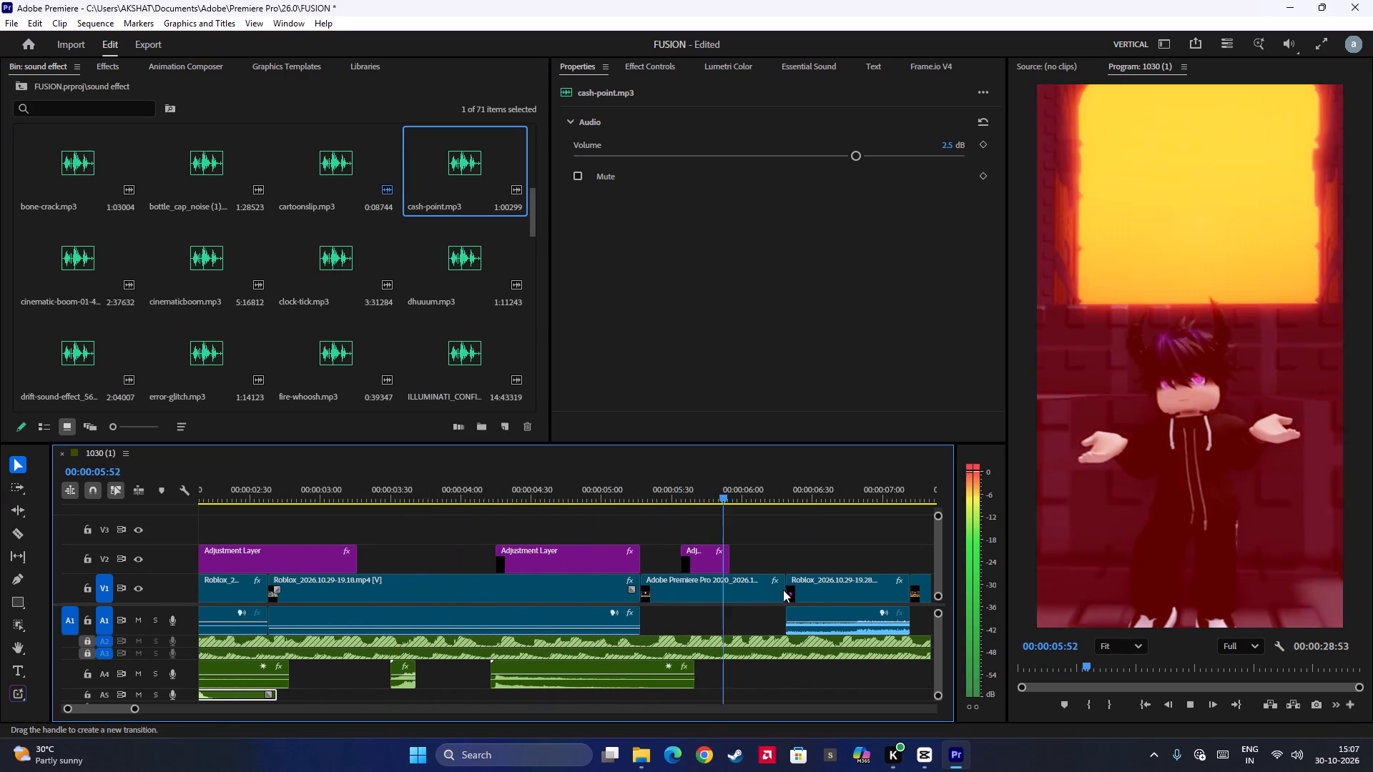
{"action": "key", "text": "space"}
Park the playhead at 00:00:05:33, just before the short adjustment layer, and save the project.
{"action": "left_click", "coordinate": [681, 494]}
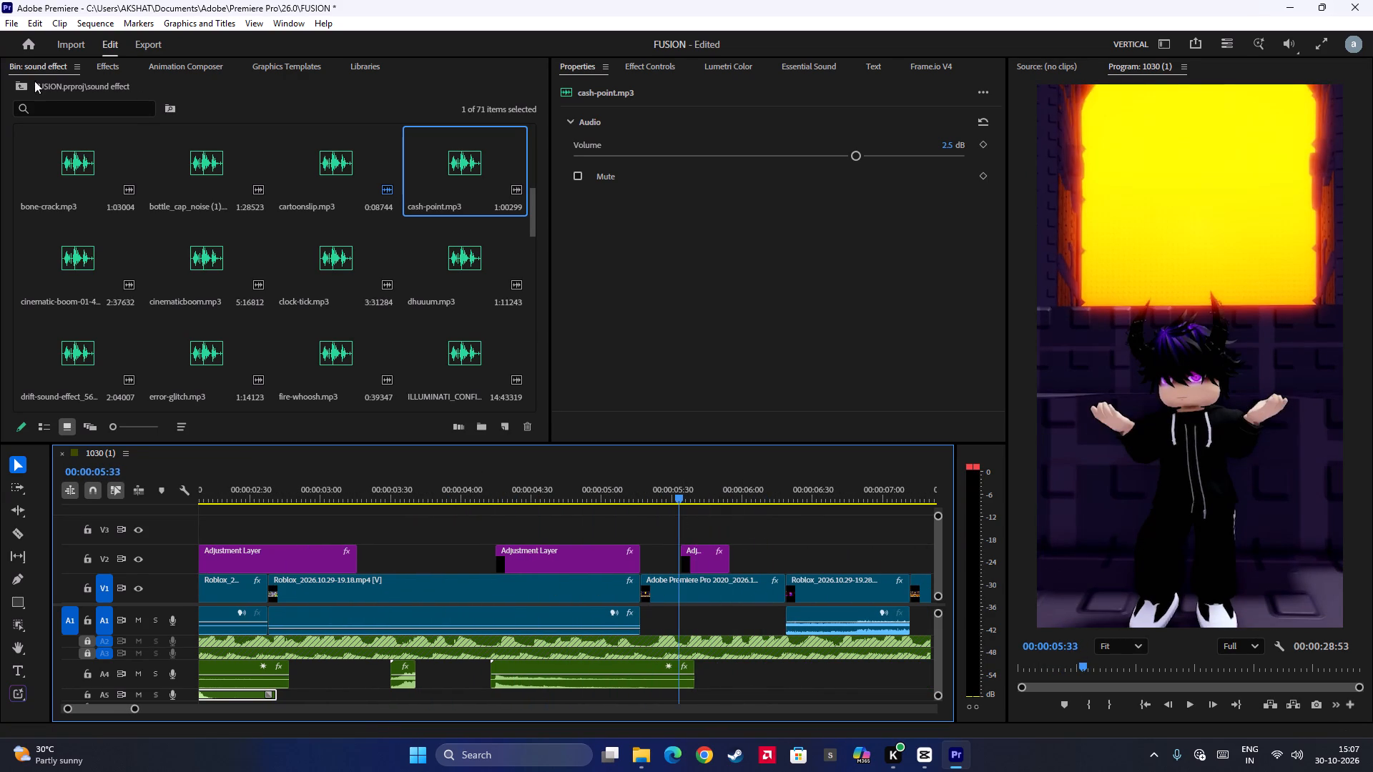
{"action": "left_click", "coordinate": [27, 82]}
{"action": "scroll", "coordinate": [143, 254], "scroll_direction": "up", "scroll_amount": 5}
{"action": "scroll", "coordinate": [125, 342], "scroll_direction": "down", "scroll_amount": 3}
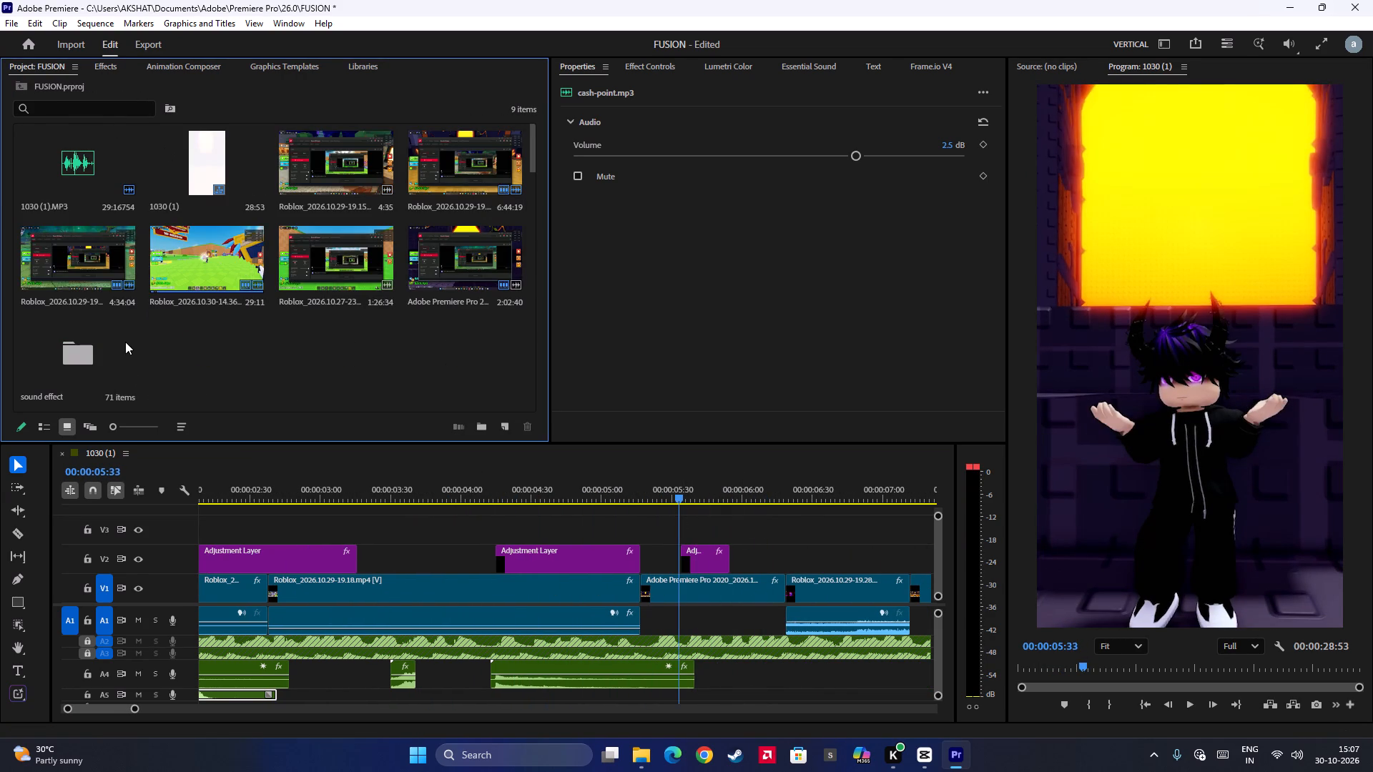
{"action": "key", "text": "ctrl+s"}
Place Hit.mp3 from the Minecraft sound bin on A4 so its peak meets the short adjustment layer near 00:00:05:33.
{"action": "double_click", "coordinate": [103, 351]}
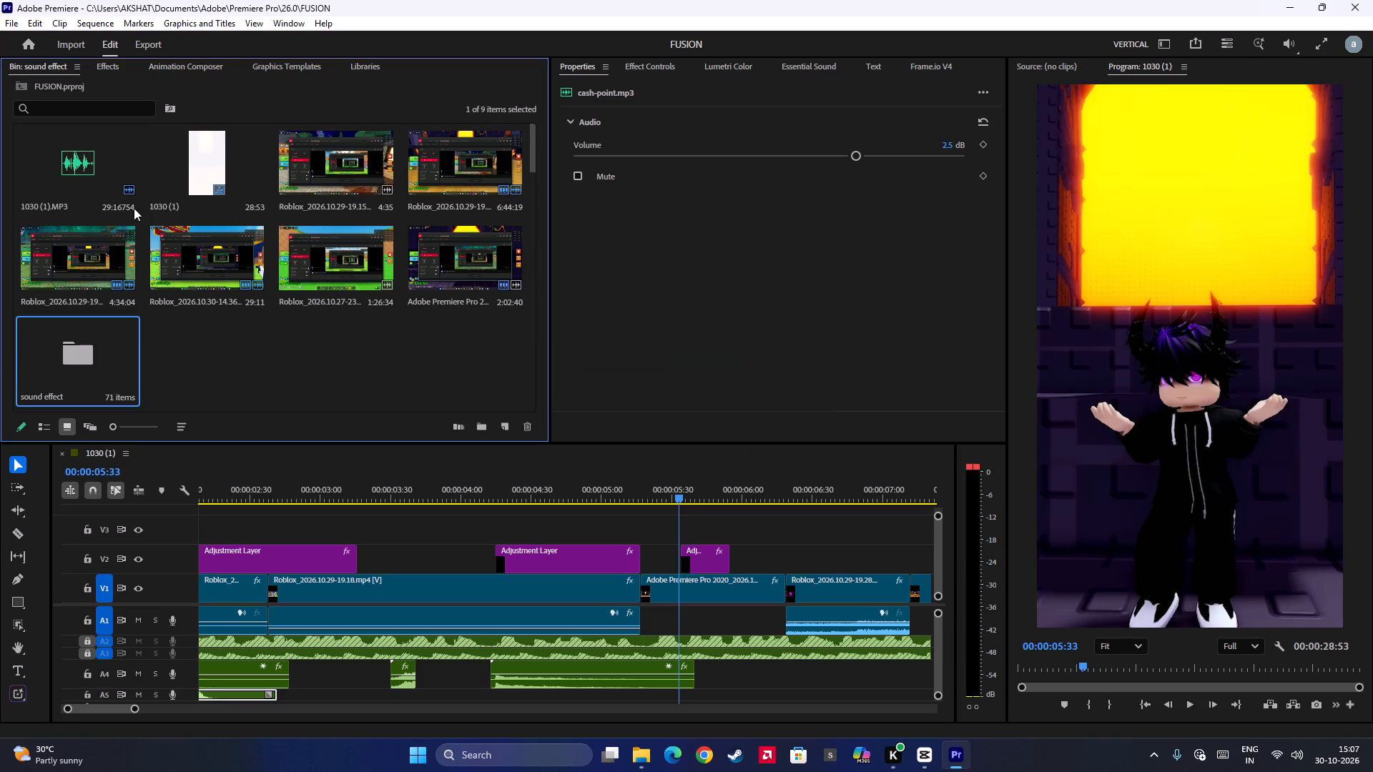
{"action": "double_click", "coordinate": [329, 187]}
{"action": "scroll", "coordinate": [297, 340], "scroll_direction": "down", "scroll_amount": 2}
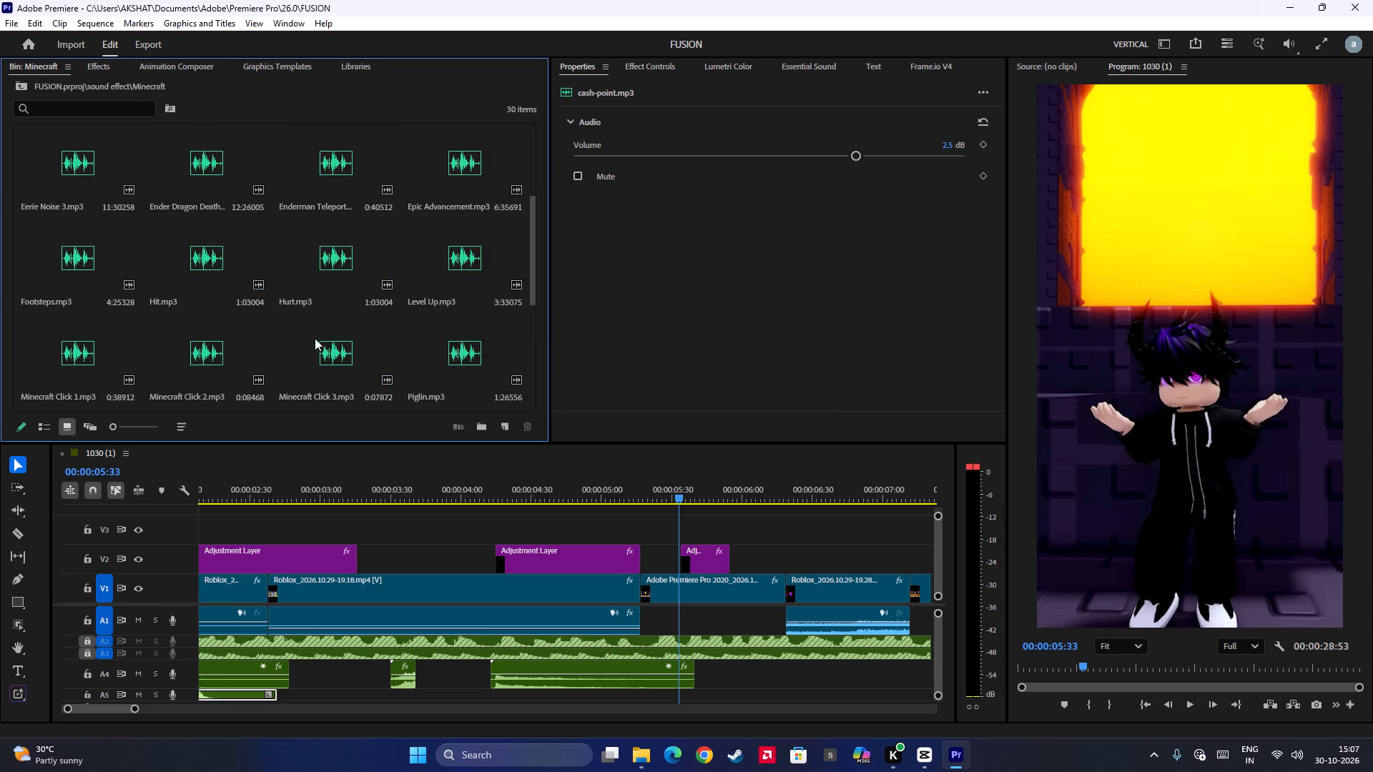
{"action": "left_click_drag", "start_coordinate": [189, 282], "coordinate": [688, 665]}
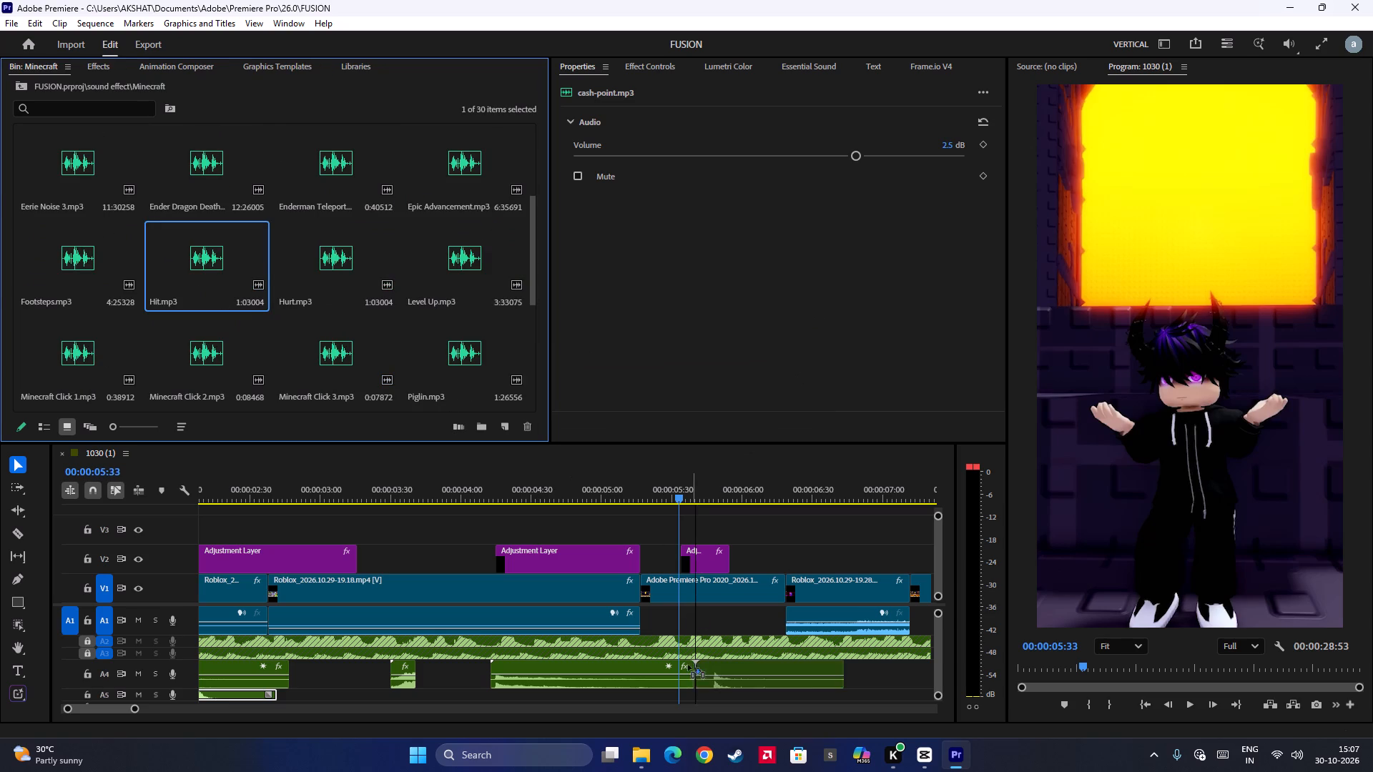
{"action": "left_click_drag", "start_coordinate": [688, 665], "coordinate": [661, 665]}
Set the volume of Hit.mp3 on A4 to 2.9 dB.
{"action": "left_click", "coordinate": [708, 677]}
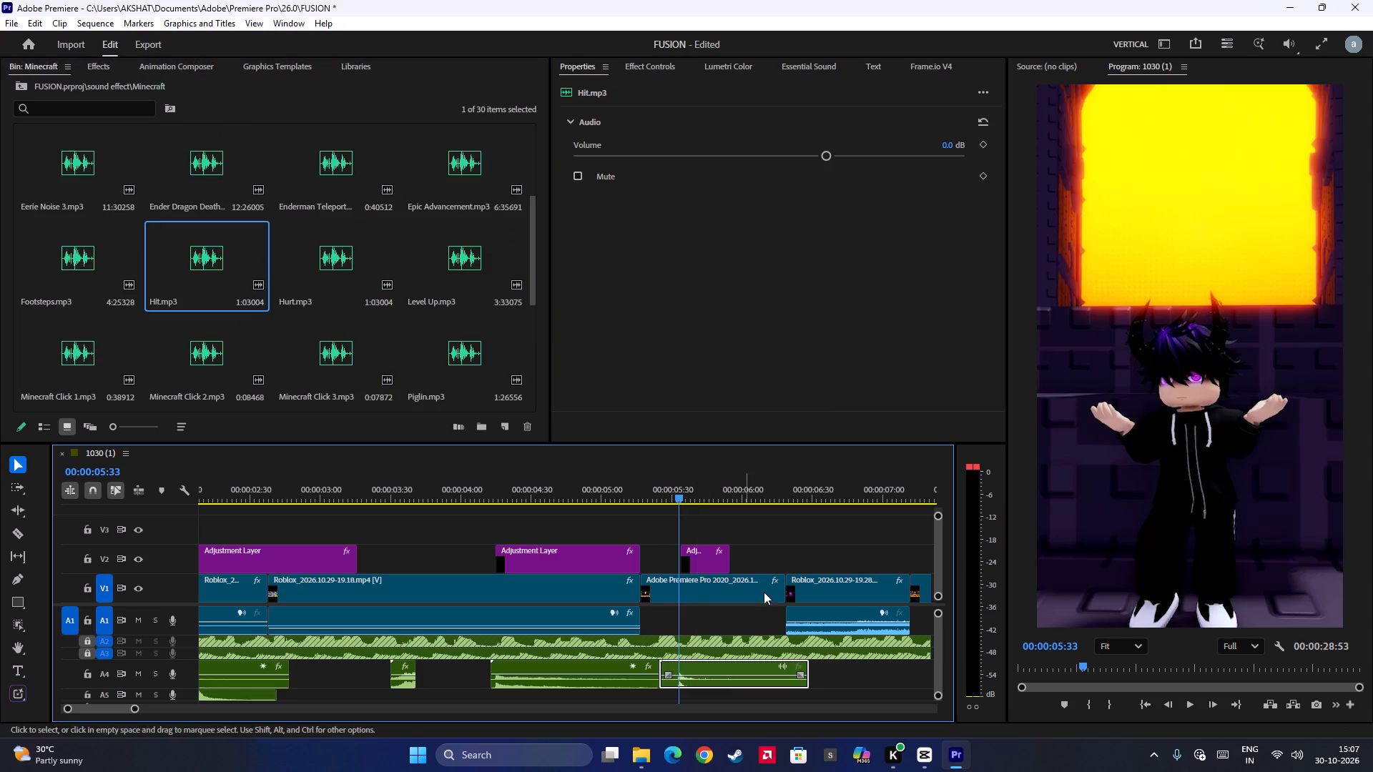
{"action": "left_click", "coordinate": [847, 152]}
{"action": "left_click", "coordinate": [861, 154]}
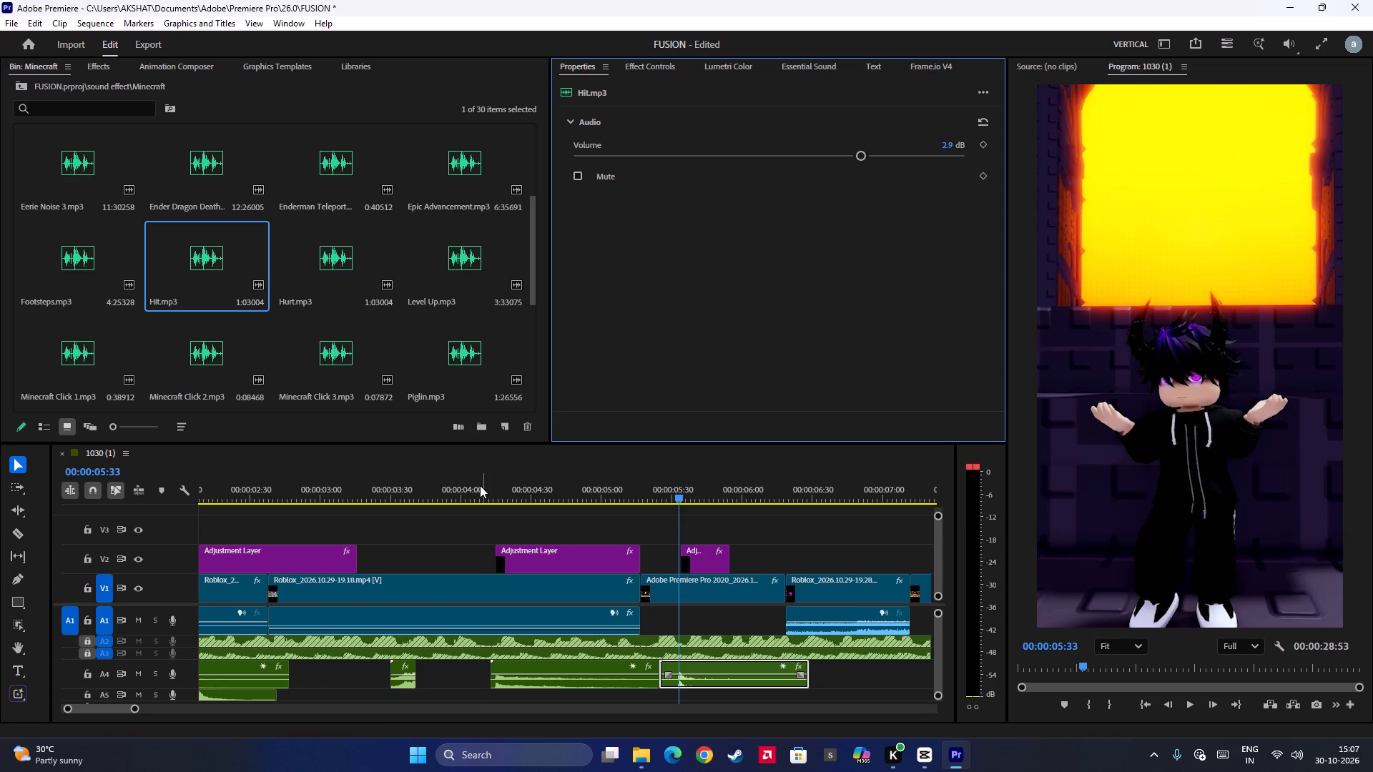
Play back from about 00:00:04:08 past 00:00:07:21 to check Hit.mp3 against the red flash.
{"action": "left_click", "coordinate": [480, 479]}
{"action": "key", "text": "space"}
{"action": "scroll", "coordinate": [687, 593], "scroll_direction": "down", "scroll_amount": 6}
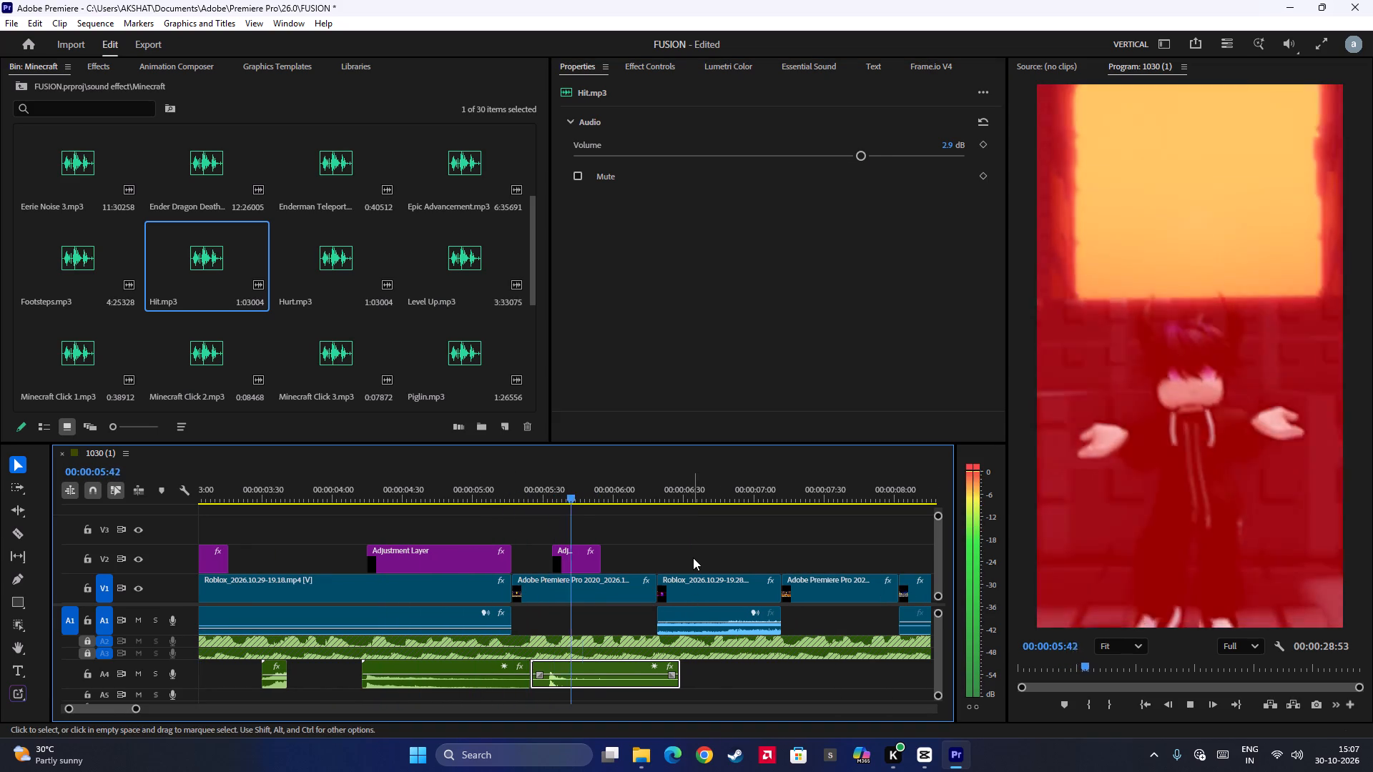
{"action": "key", "text": "space"}
{"action": "key", "text": "space"}
{"action": "scroll", "coordinate": [669, 555], "scroll_direction": "down", "scroll_amount": 6}
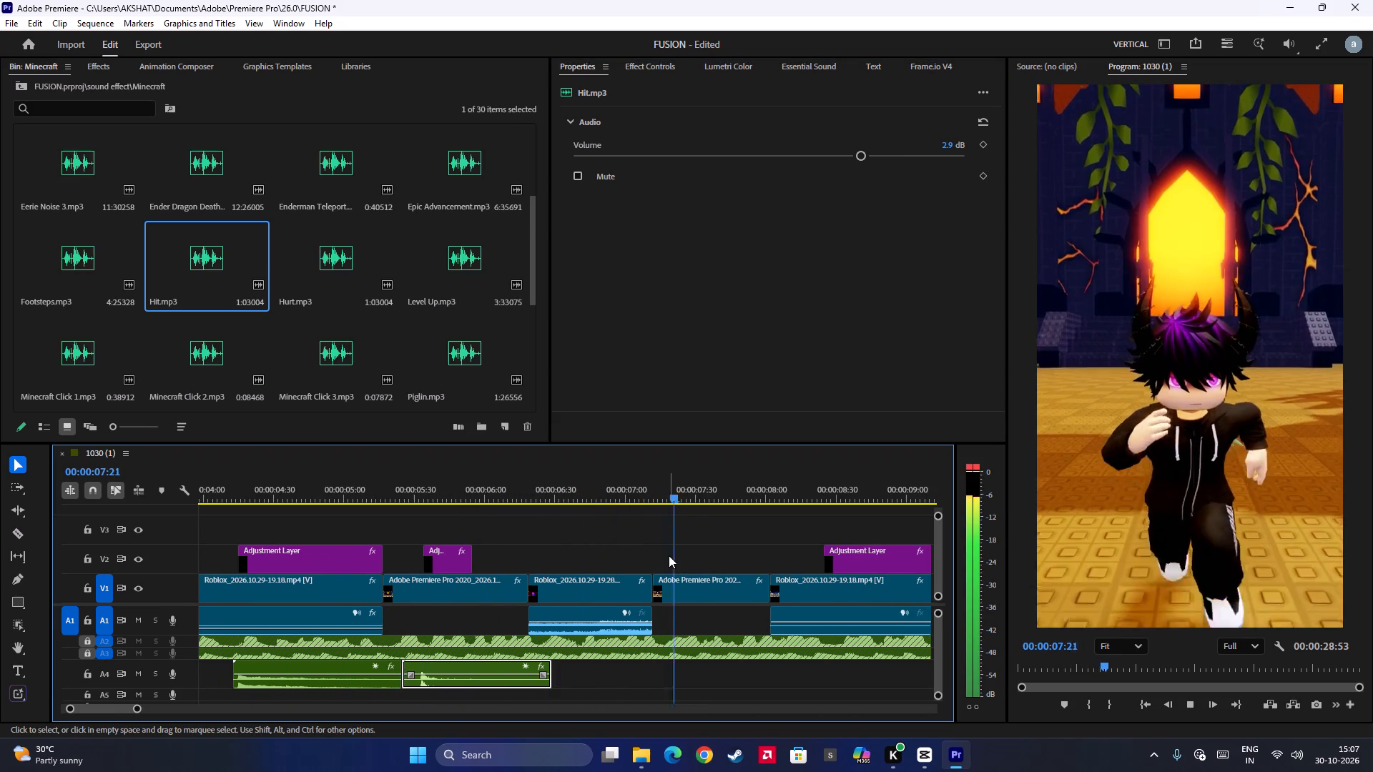
{"action": "key", "text": "space"}
Replay from about 00:00:06:21 to the green flash at 00:00:08:41.
{"action": "left_click", "coordinate": [533, 493]}
{"action": "key", "text": "space"}
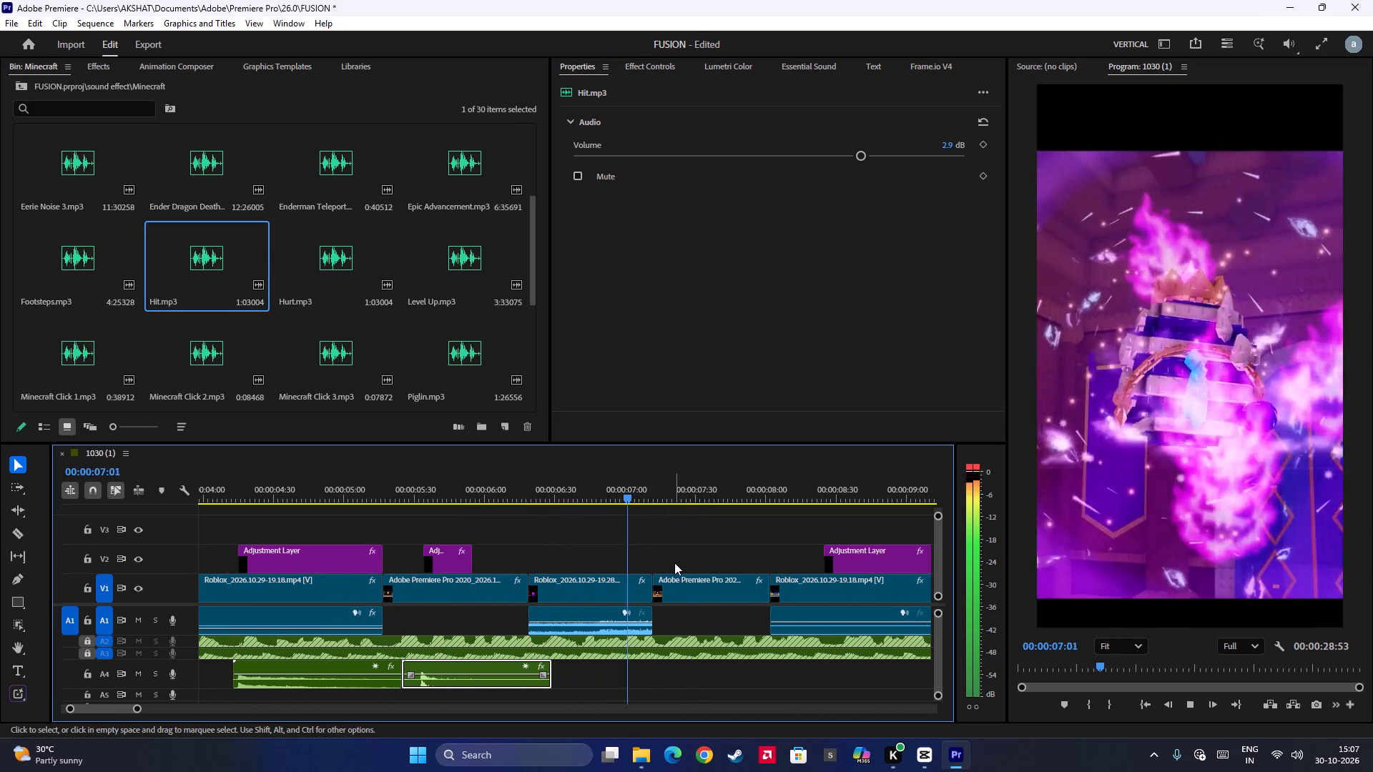
{"action": "scroll", "coordinate": [674, 563], "scroll_direction": "down", "scroll_amount": 10}
{"action": "key", "text": "space"}
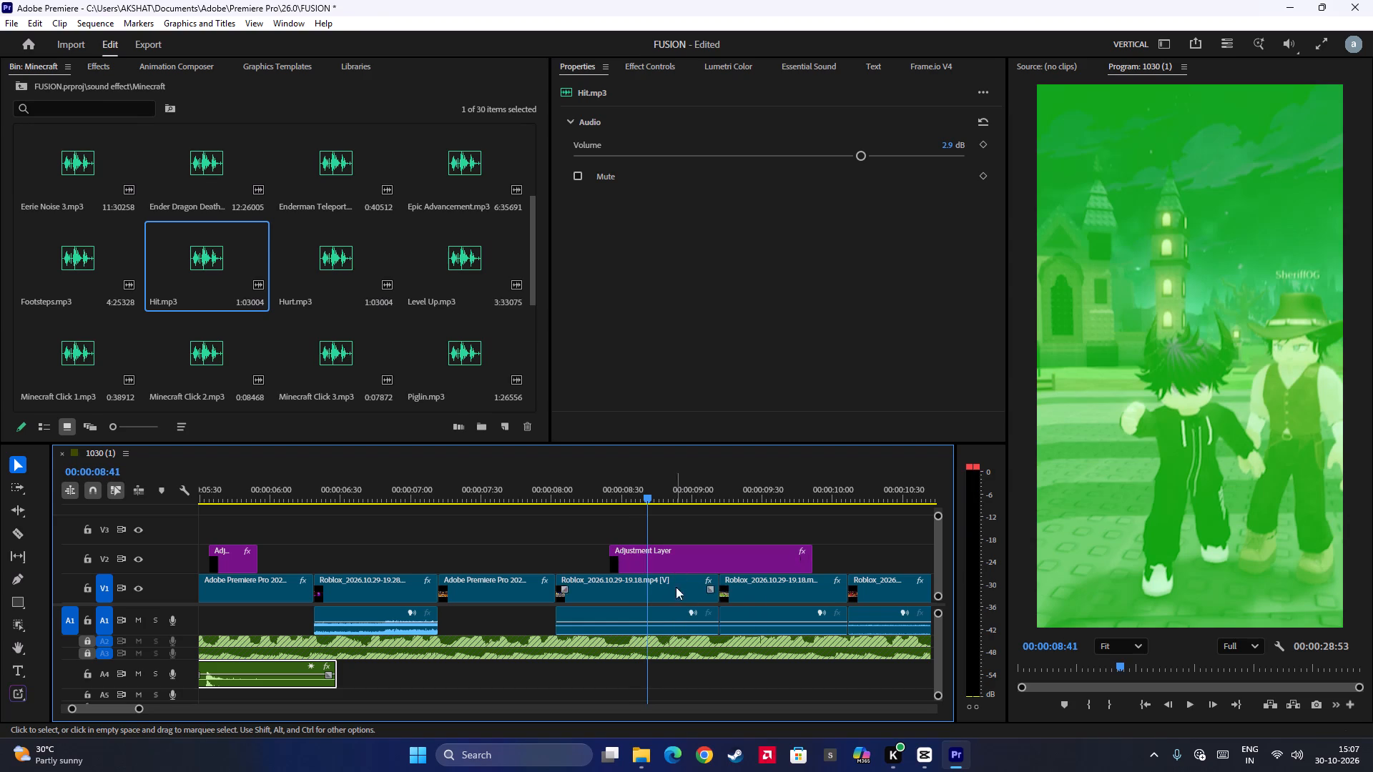
Play back around the green flash and move its adjustment layer later so it starts at 00:00:08:30.
{"action": "left_click_drag", "start_coordinate": [647, 525], "coordinate": [592, 556]}
{"action": "key", "text": "space"}
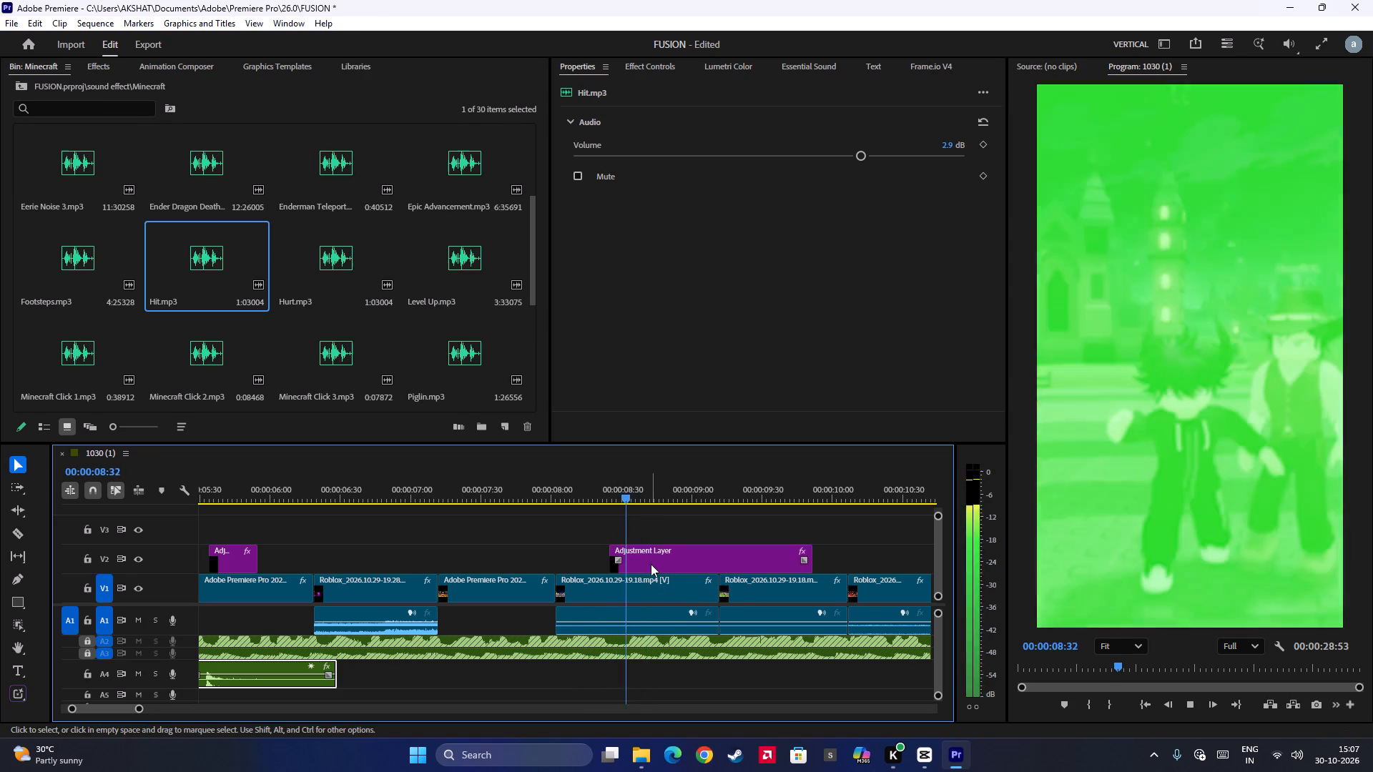
{"action": "key", "text": "space"}
{"action": "left_click", "coordinate": [572, 490]}
{"action": "key", "text": "space"}
{"action": "key", "text": "space"}
{"action": "left_click_drag", "start_coordinate": [630, 552], "coordinate": [636, 552]}
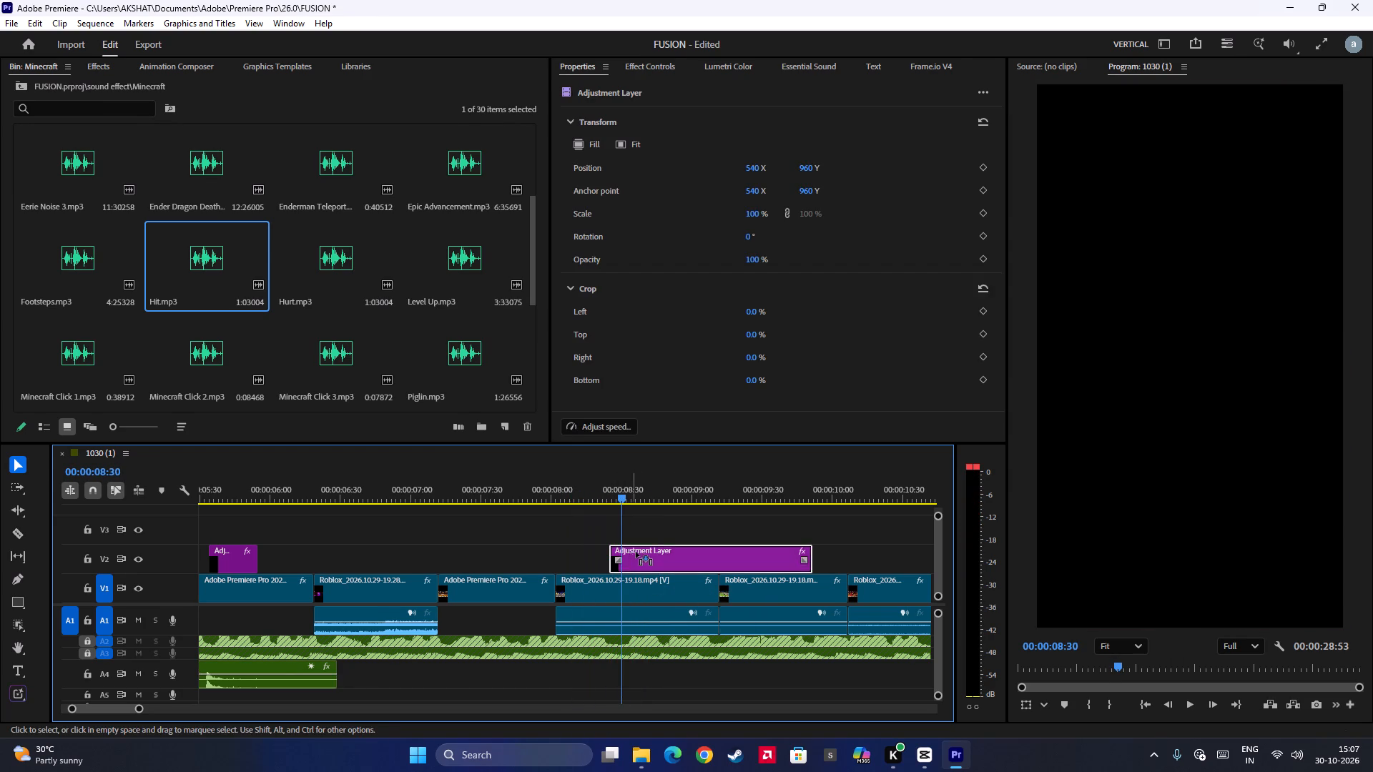
{"action": "left_click_drag", "start_coordinate": [636, 552], "coordinate": [639, 552]}
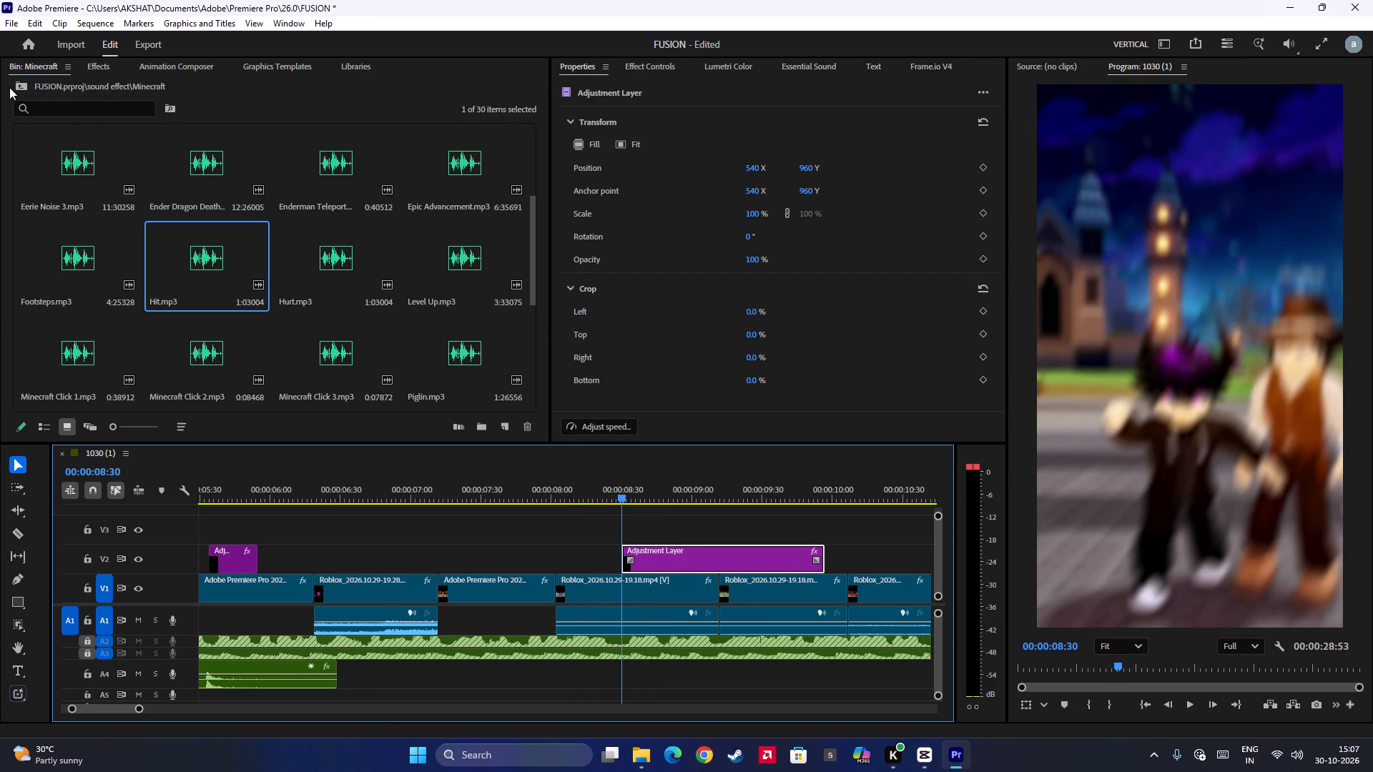
Add tick.mp3 from the sound effect bin to A4, starting slightly before the green flash adjustment layer at 00:00:08:30.
{"action": "left_click", "coordinate": [9, 87]}
{"action": "left_click", "coordinate": [17, 86]}
{"action": "scroll", "coordinate": [233, 306], "scroll_direction": "down", "scroll_amount": 11}
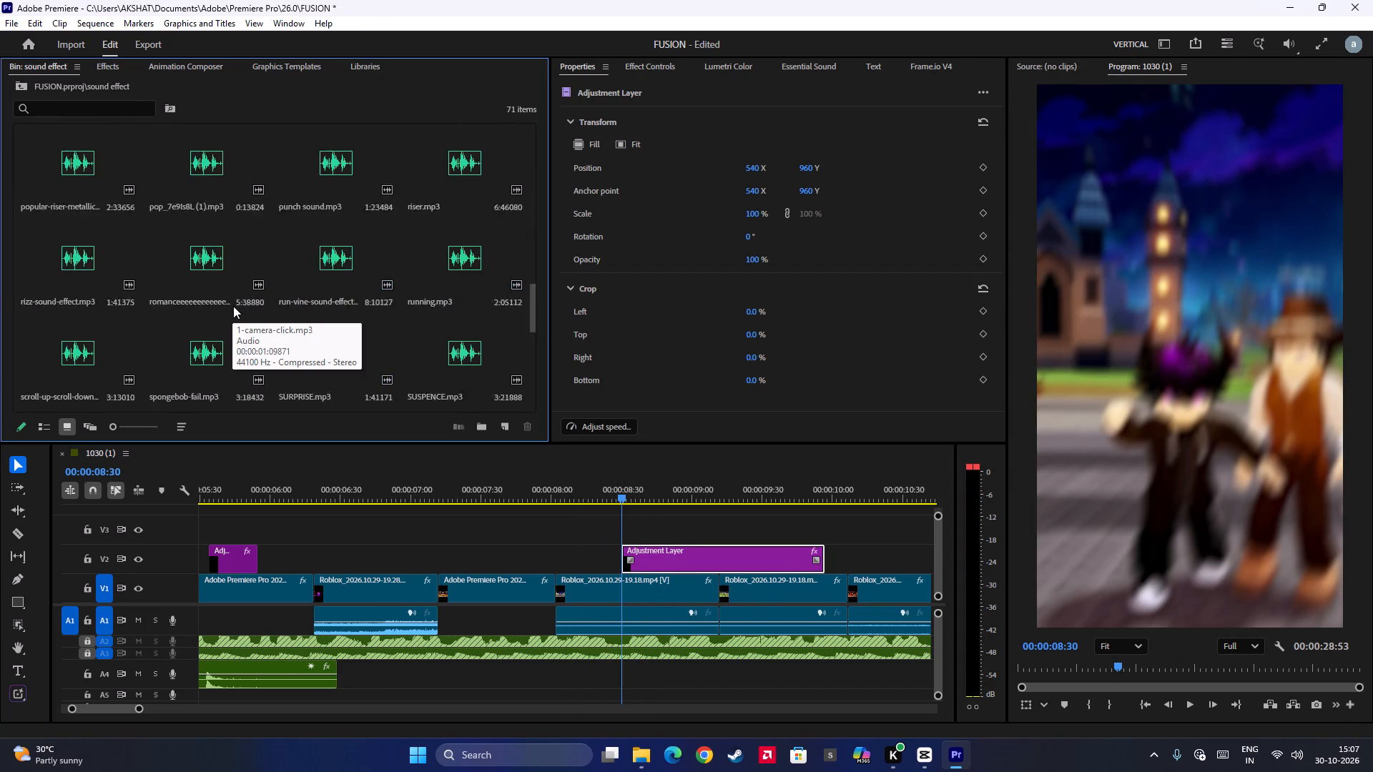
{"action": "scroll", "coordinate": [233, 306], "scroll_direction": "down", "scroll_amount": 7}
{"action": "scroll", "coordinate": [287, 292], "scroll_direction": "up", "scroll_amount": 1}
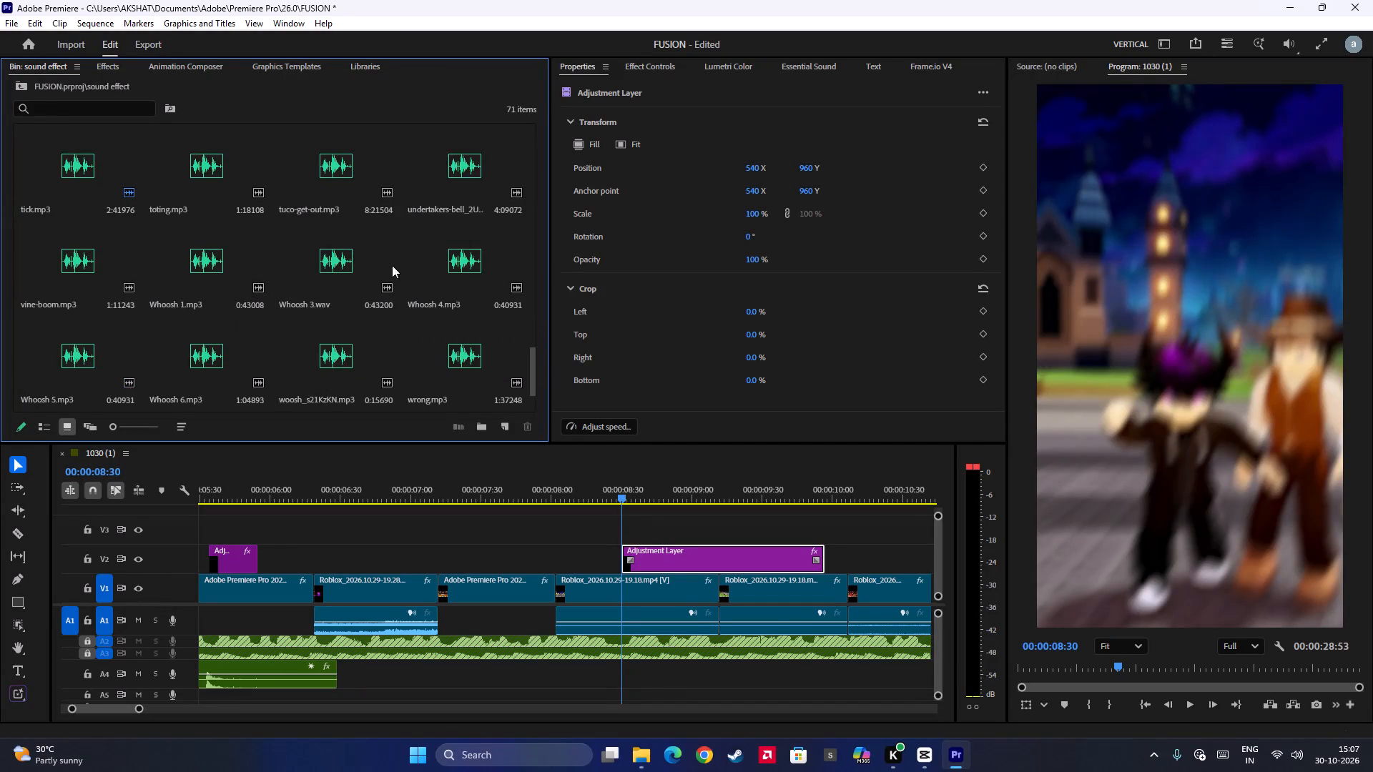
{"action": "left_click_drag", "start_coordinate": [63, 182], "coordinate": [604, 668]}
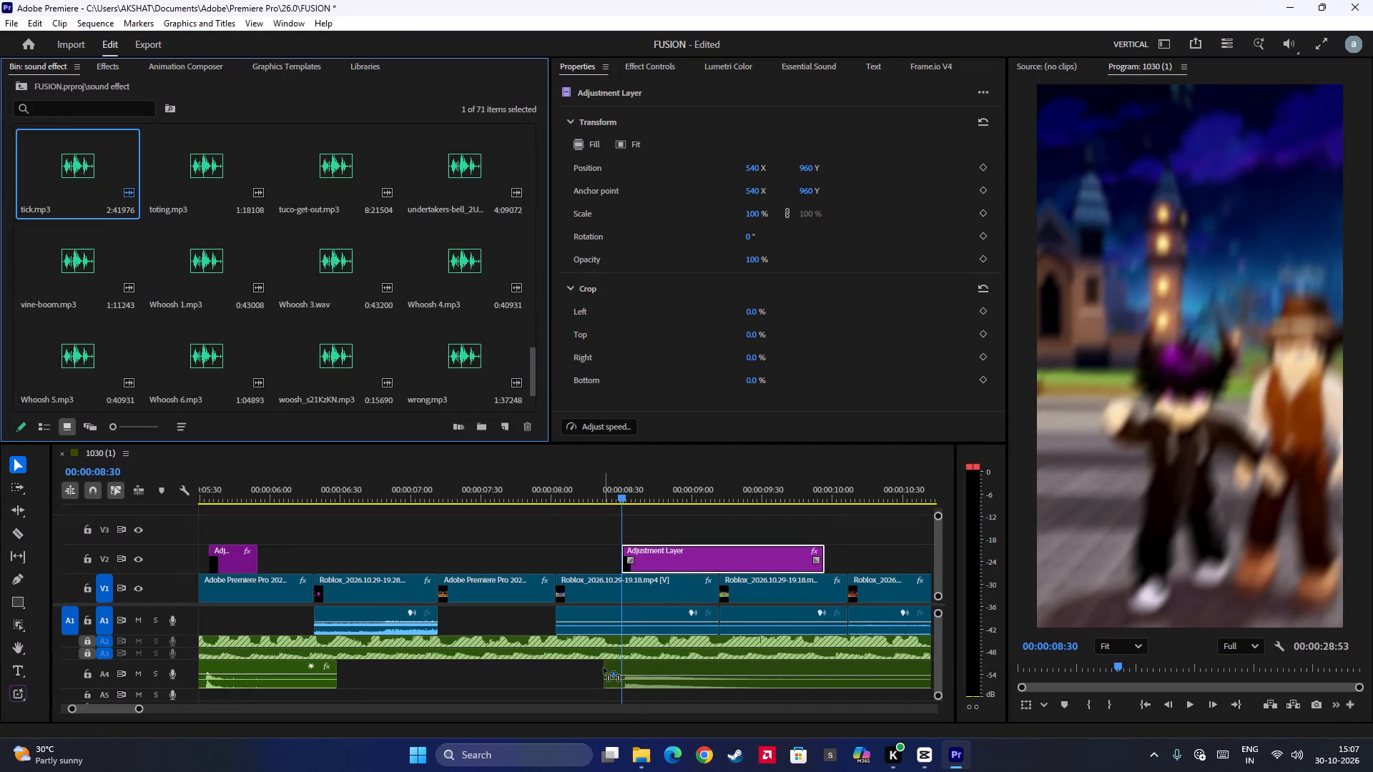
{"action": "left_click_drag", "start_coordinate": [604, 668], "coordinate": [599, 668]}
Set the volume of the new tick.mp3 clip on A4 to 1.2 dB.
{"action": "left_click", "coordinate": [661, 678]}
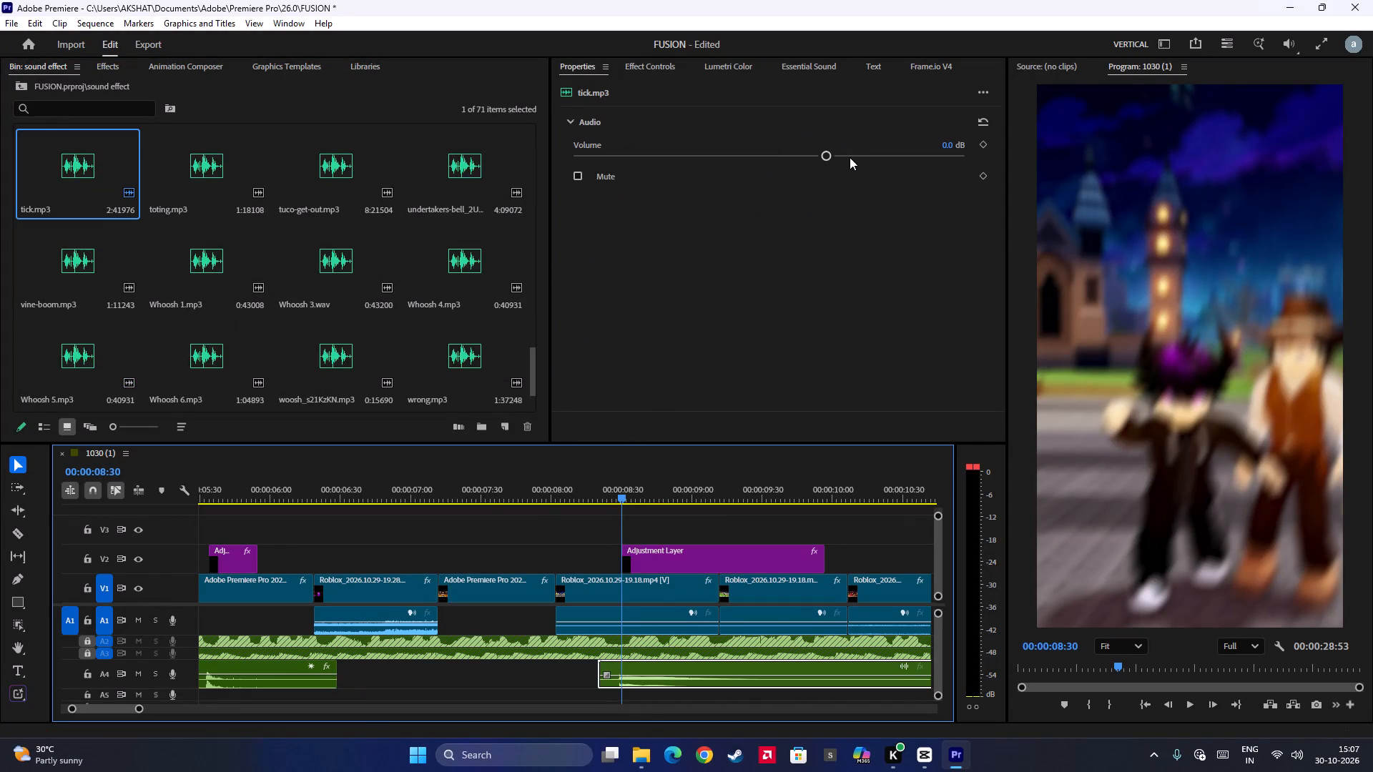
{"action": "left_click", "coordinate": [842, 152]}
Play back from about 00:00:07:30 to 00:00:16:54 to check tick.mp3 against the green flash and review the following section.
{"action": "left_click", "coordinate": [481, 487]}
{"action": "key", "text": "space"}
{"action": "scroll", "coordinate": [616, 528], "scroll_direction": "down", "scroll_amount": 6}
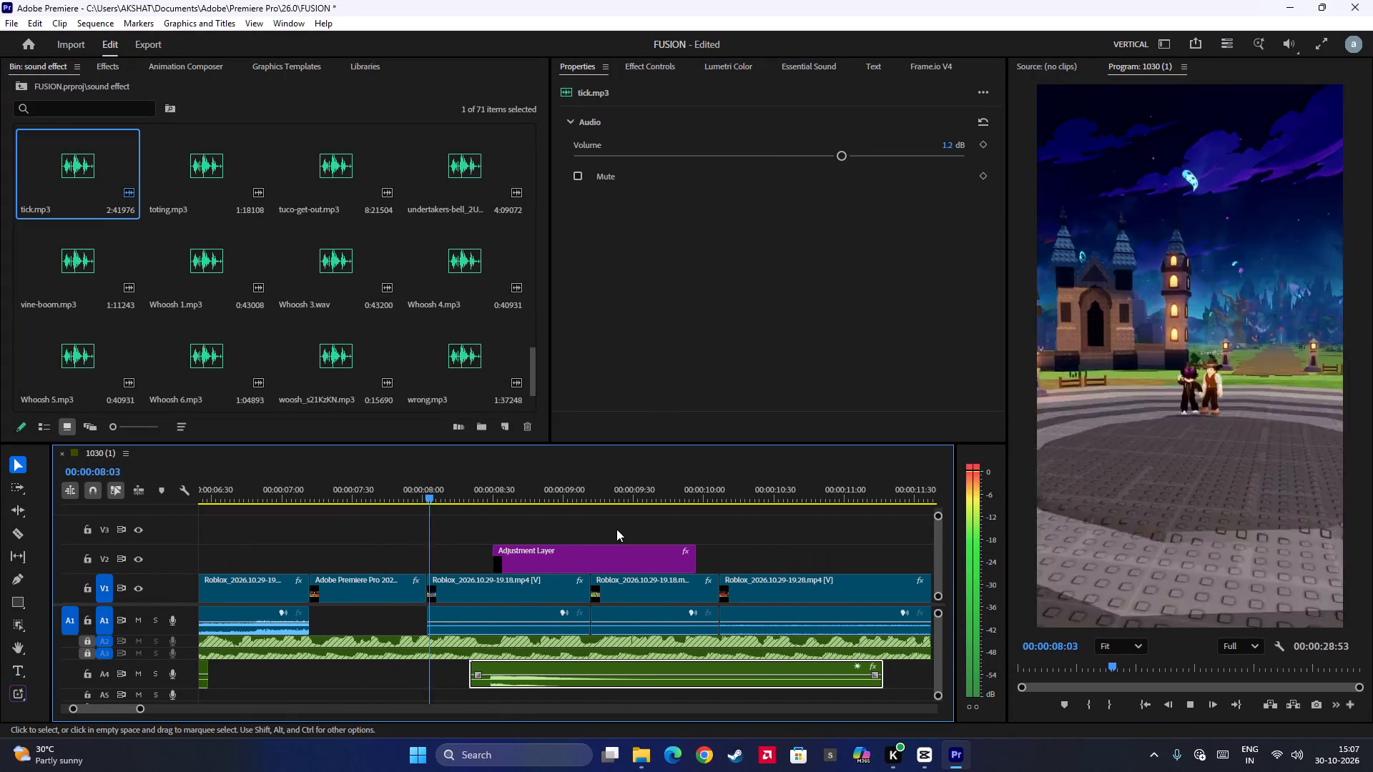
{"action": "scroll", "coordinate": [616, 529], "scroll_direction": "down", "scroll_amount": 7}
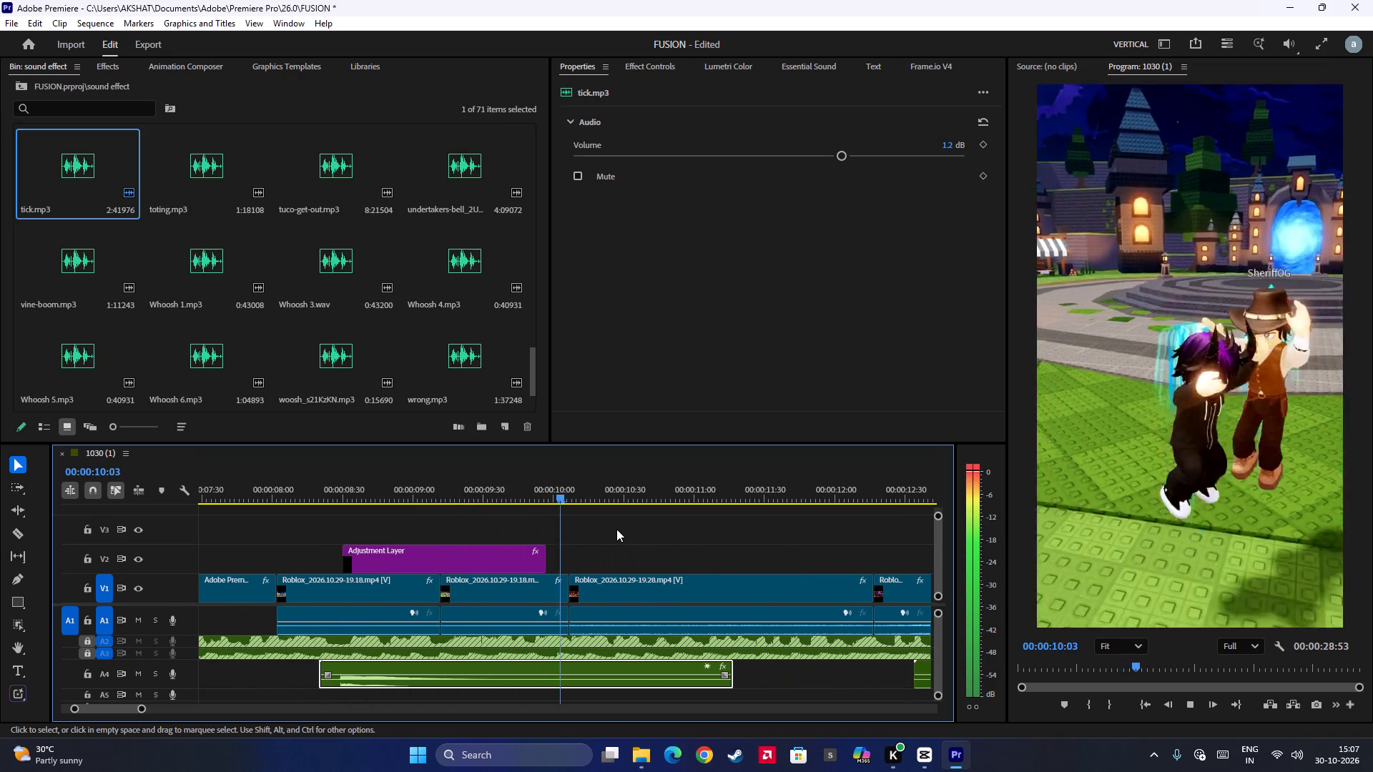
{"action": "scroll", "coordinate": [616, 529], "scroll_direction": "down", "scroll_amount": 7}
{"action": "scroll", "coordinate": [626, 524], "scroll_direction": "down", "scroll_amount": 7, "text": "alt"}
{"action": "scroll", "coordinate": [624, 535], "scroll_direction": "down", "scroll_amount": 6}
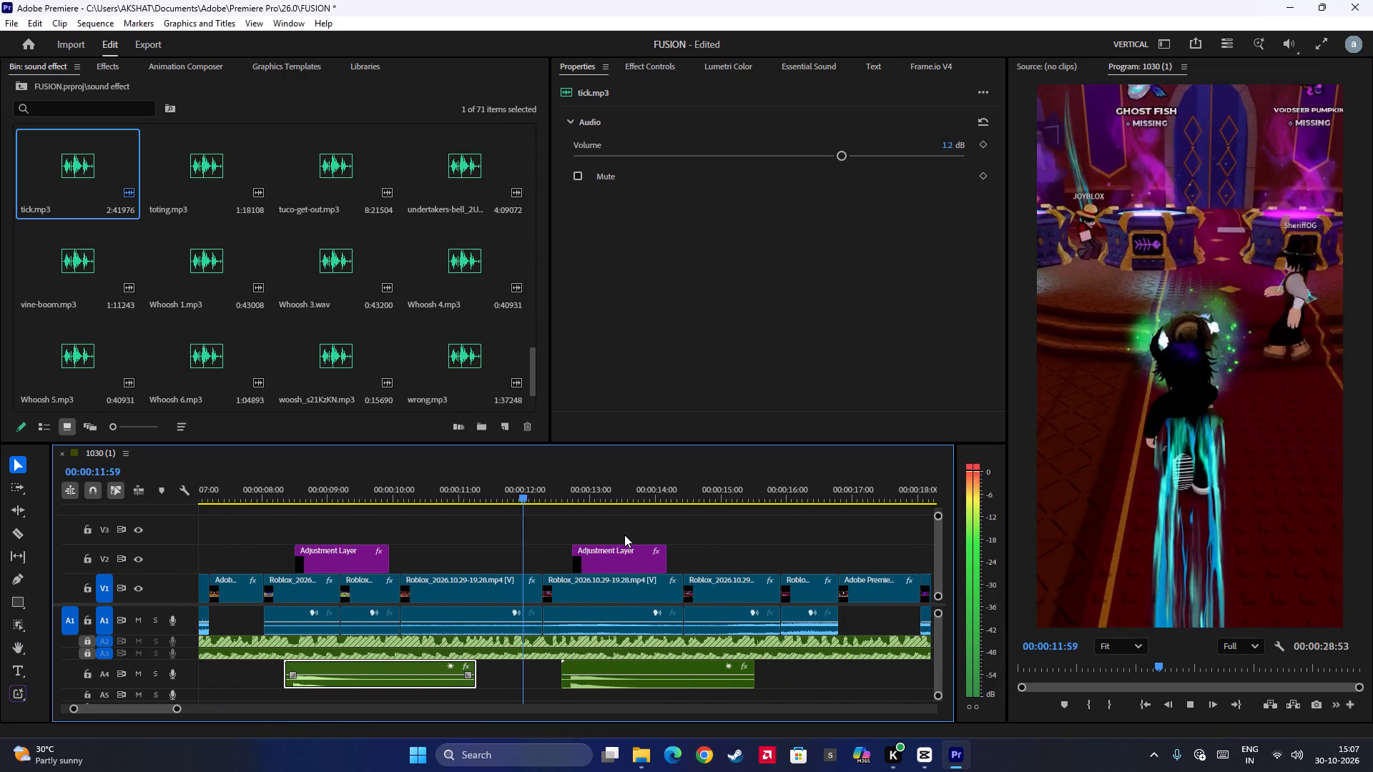
{"action": "key", "text": "space"}
{"action": "left_click", "coordinate": [554, 495]}
{"action": "key", "text": "space"}
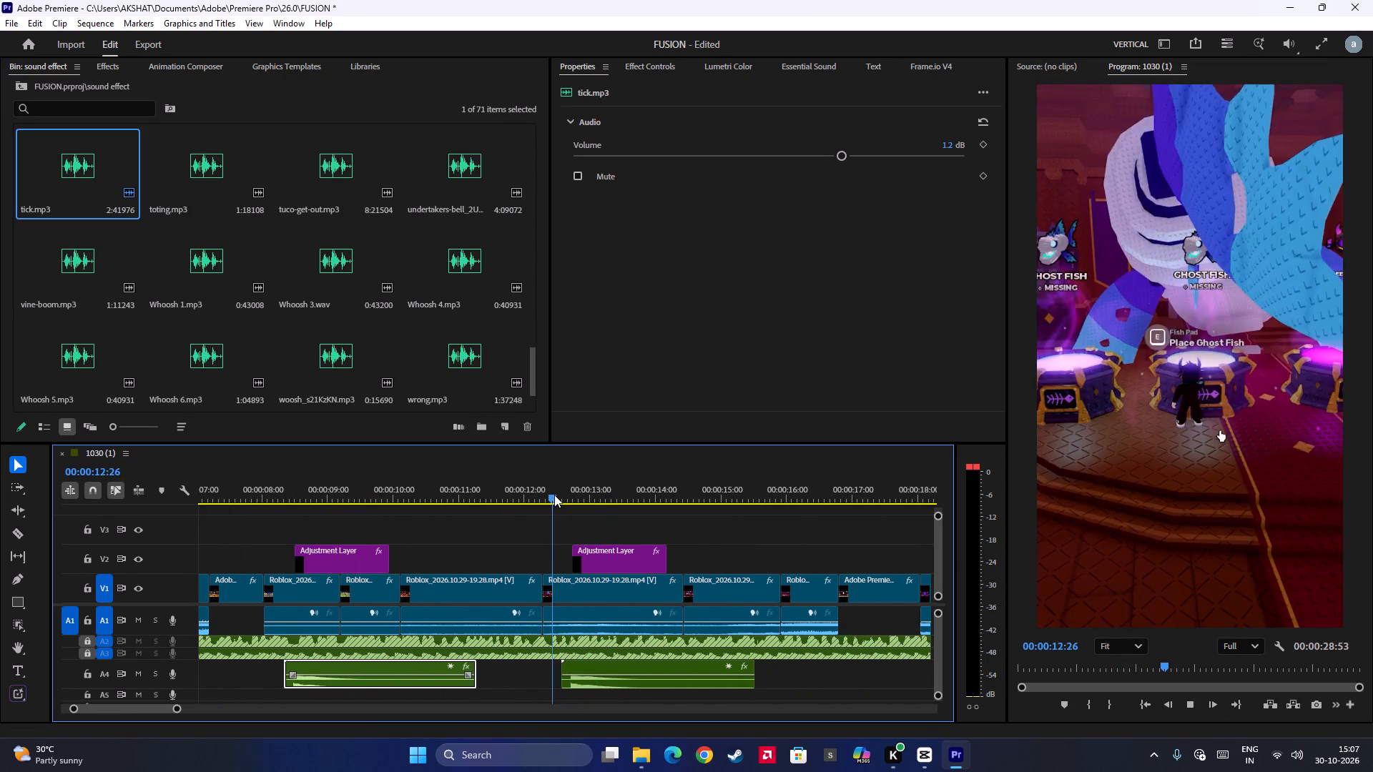
{"action": "key", "text": "space"}
{"action": "key", "text": "space"}
{"action": "scroll", "coordinate": [656, 548], "scroll_direction": "down", "scroll_amount": 6}
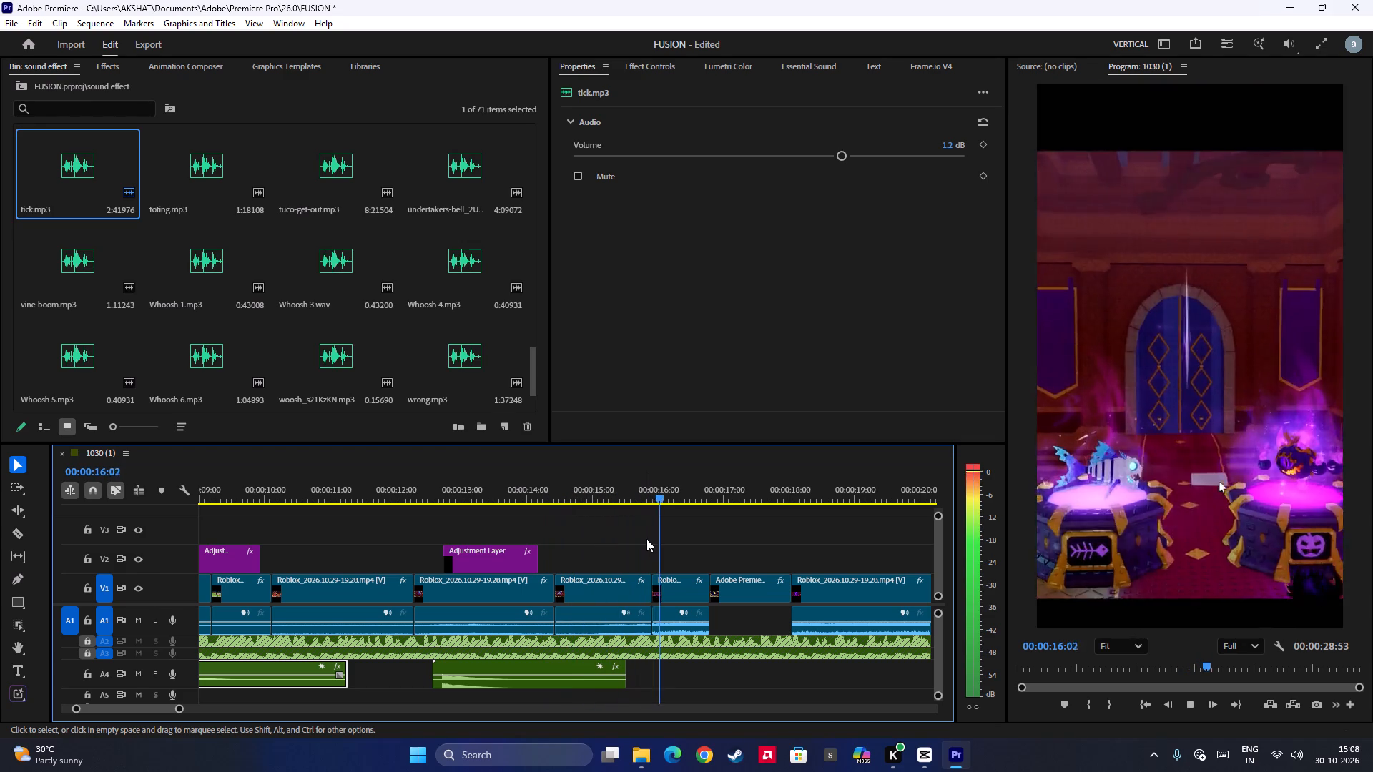
{"action": "key", "text": "space"}
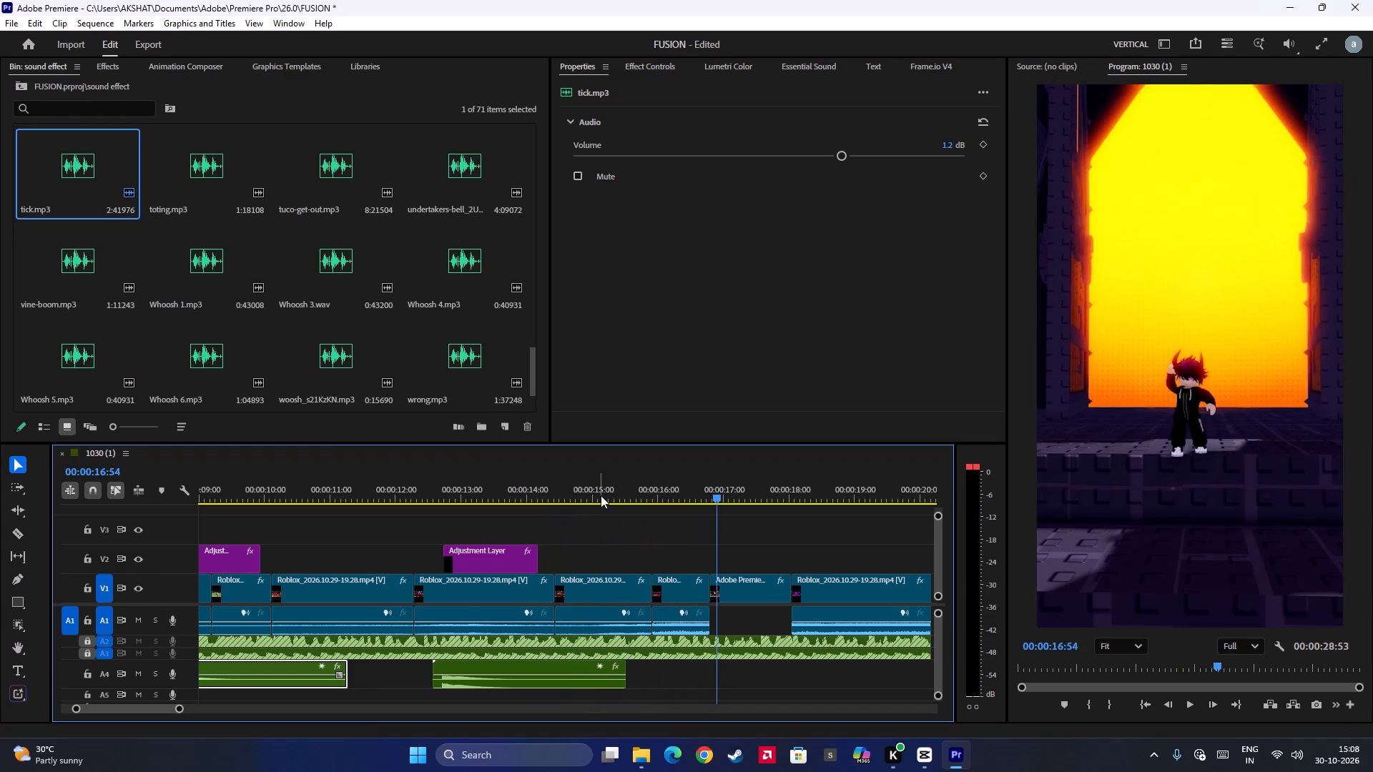
Reset the bottom crop of the Roblox clip at 00:00:16:09 to 0% and make the clip fill the frame.
{"action": "left_click", "coordinate": [616, 500]}
{"action": "key", "text": "space"}
{"action": "key", "text": "space"}
{"action": "left_click", "coordinate": [688, 588]}
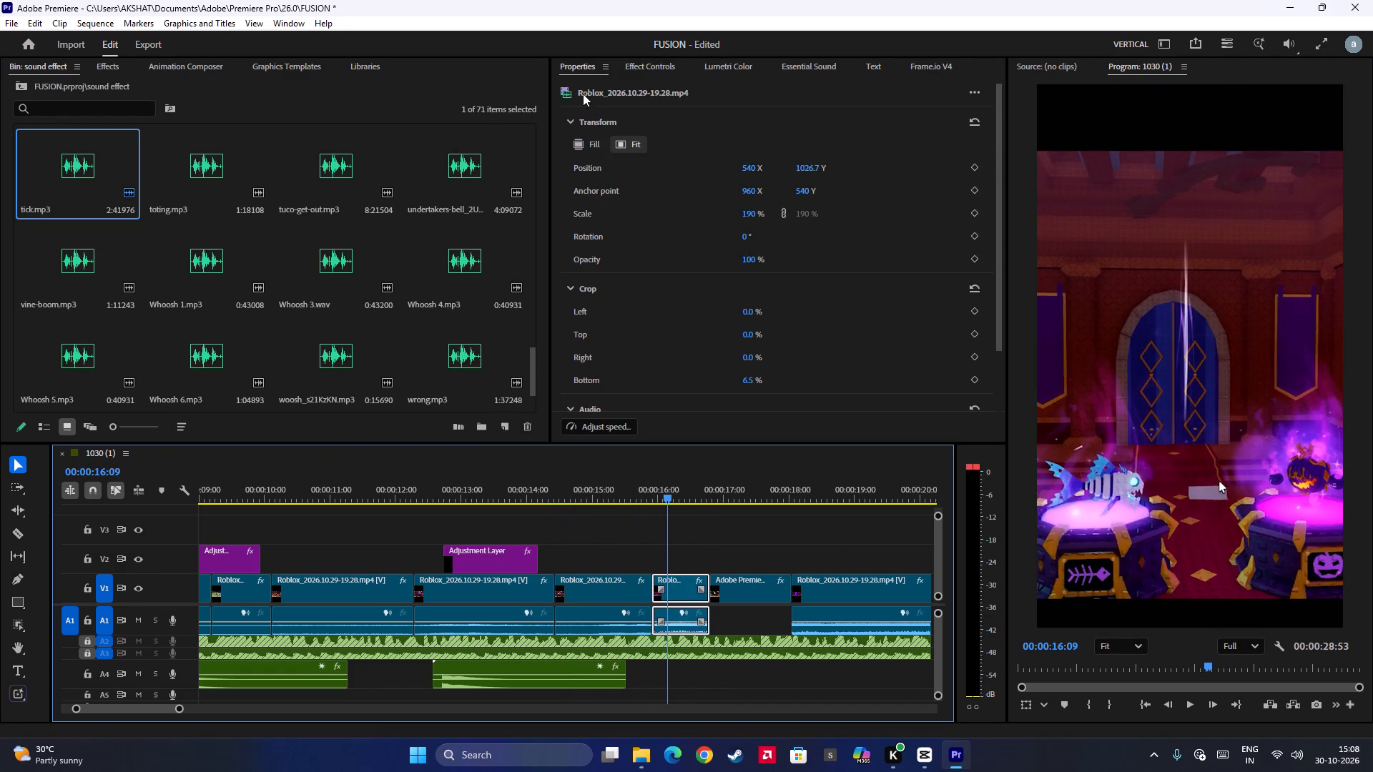
{"action": "left_click_drag", "start_coordinate": [754, 382], "coordinate": [753, 486]}
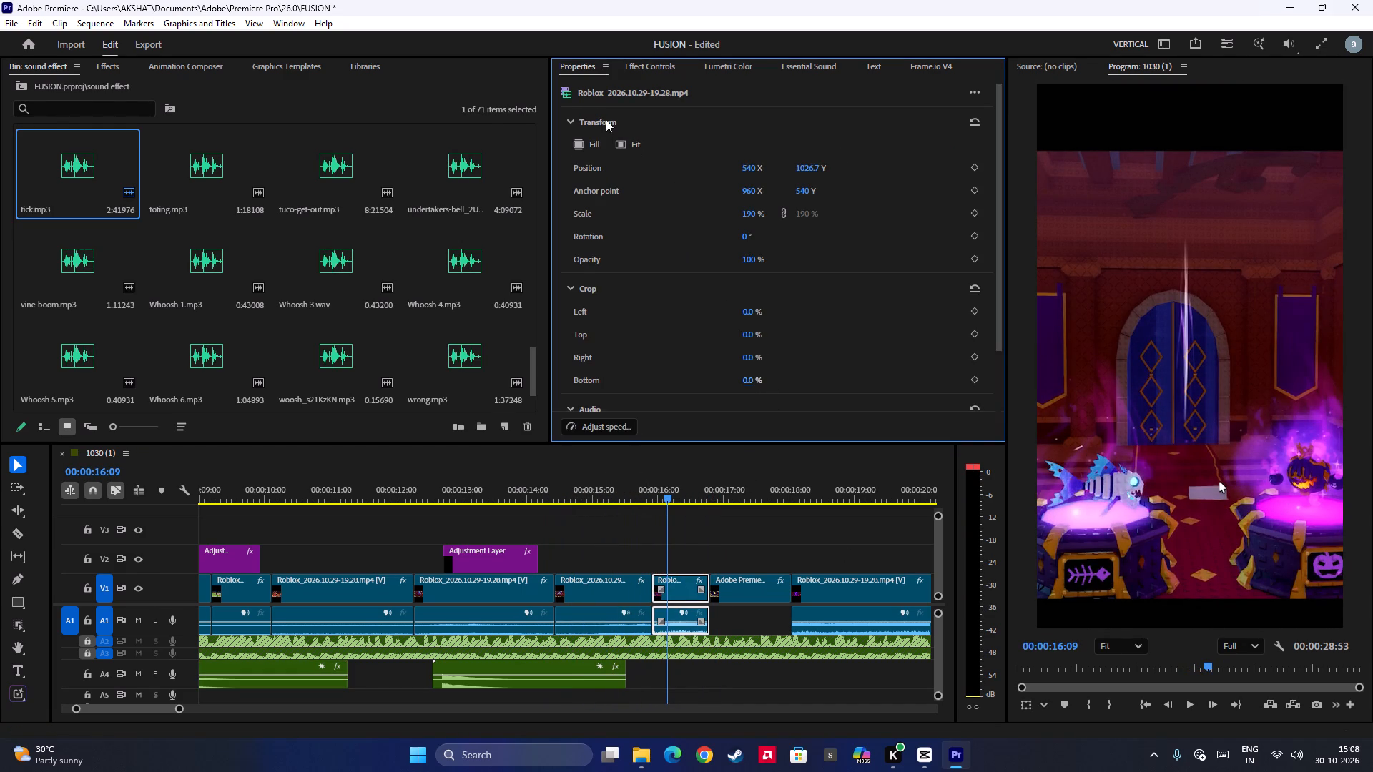
{"action": "left_click", "coordinate": [579, 150]}
Play back from 00:00:16:09 to about 00:00:19:57, checking the transform and crop of the Roblox clip at 00:00:18:26.
{"action": "key", "text": "space"}
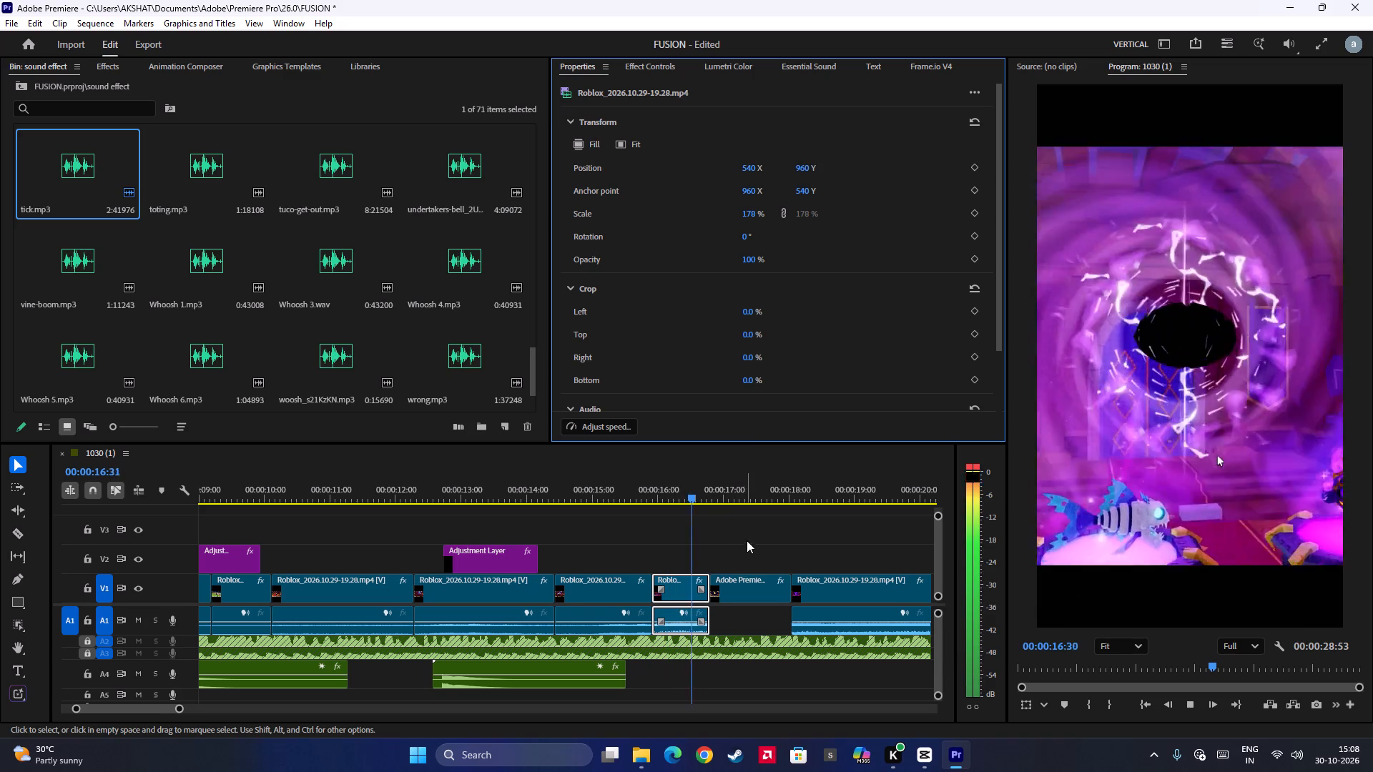
{"action": "scroll", "coordinate": [739, 560], "scroll_direction": "down", "scroll_amount": 7}
{"action": "left_click", "coordinate": [680, 595]}
{"action": "key", "text": "space"}
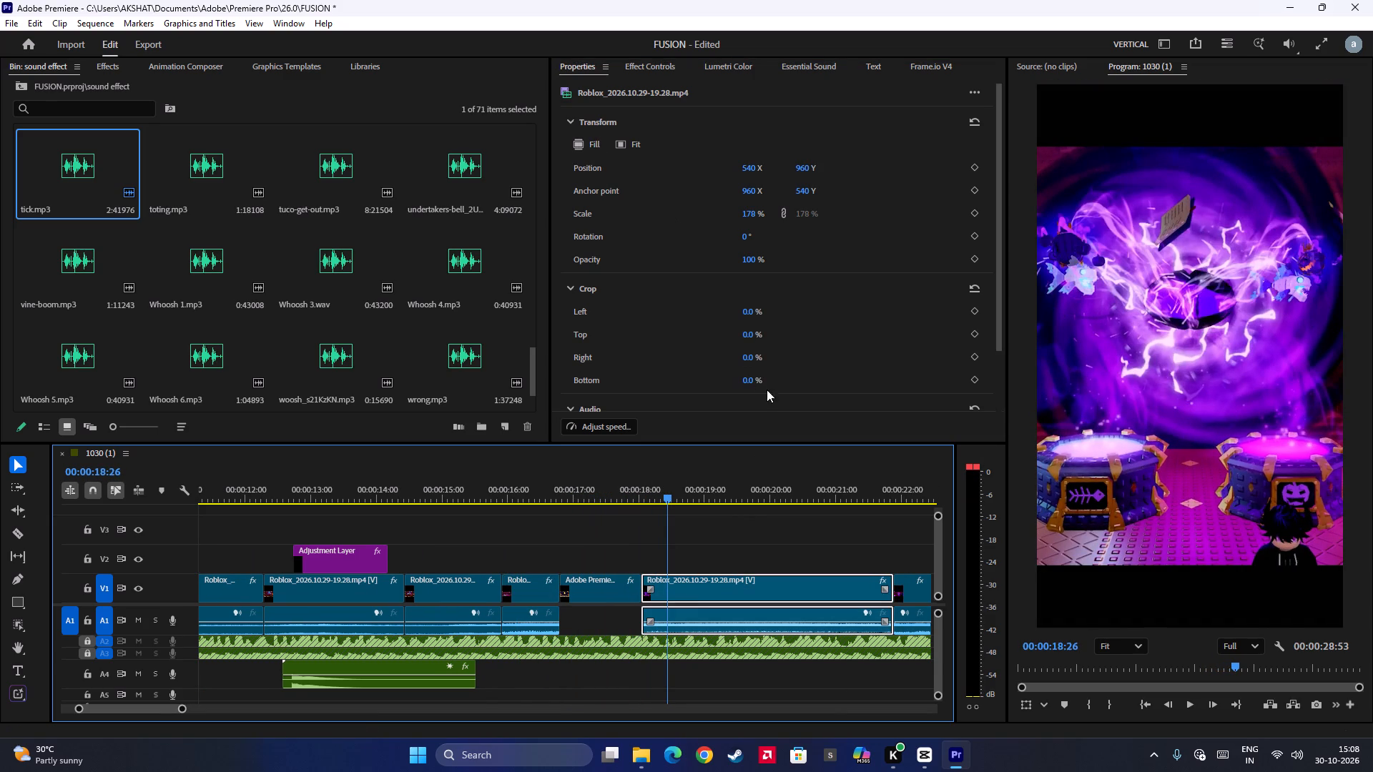
{"action": "key", "text": "space"}
{"action": "scroll", "coordinate": [817, 604], "scroll_direction": "down", "scroll_amount": 11}
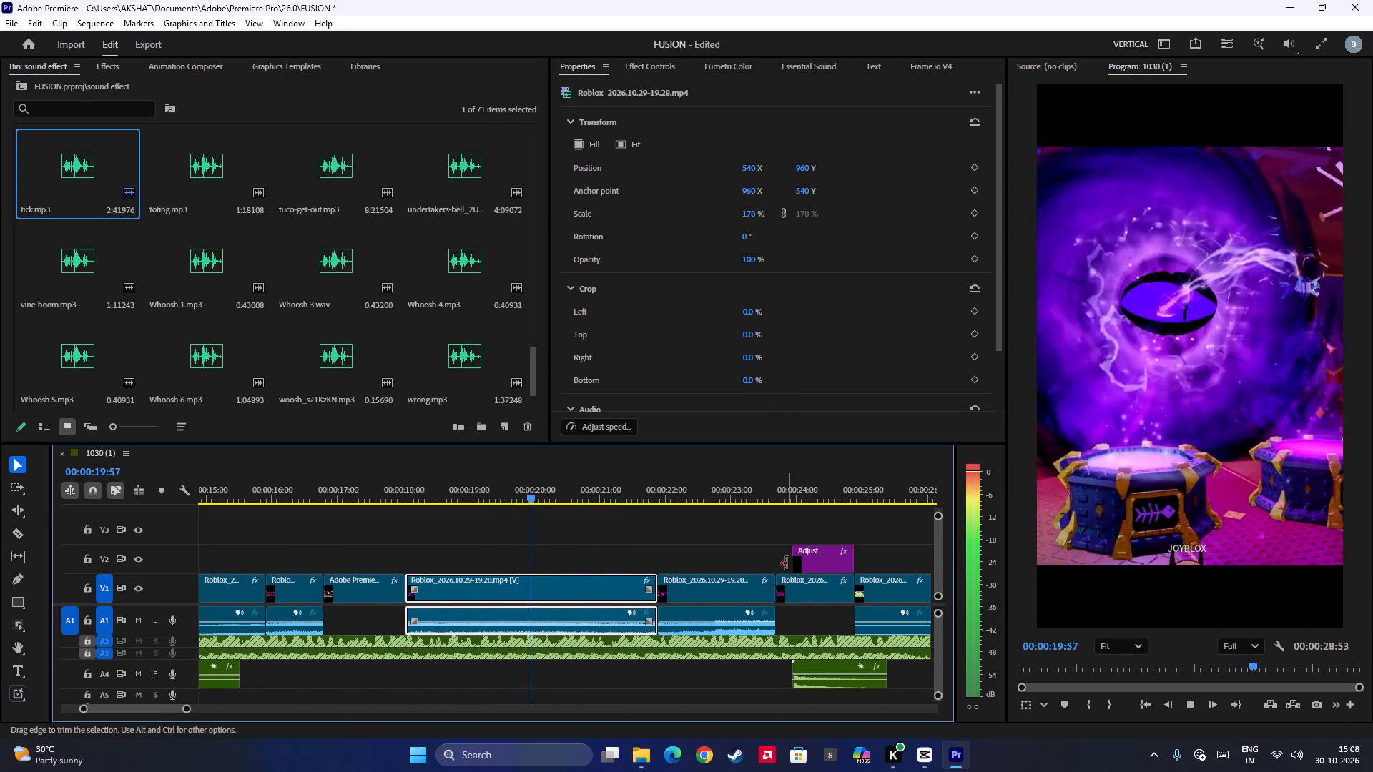
Save the project.
{"action": "key", "text": "ctrl+s"}
Play on to about 00:00:25:23, and replay the adjustment-layer flash around 00:00:24:00 to check its sound sync.
{"action": "key", "text": "space"}
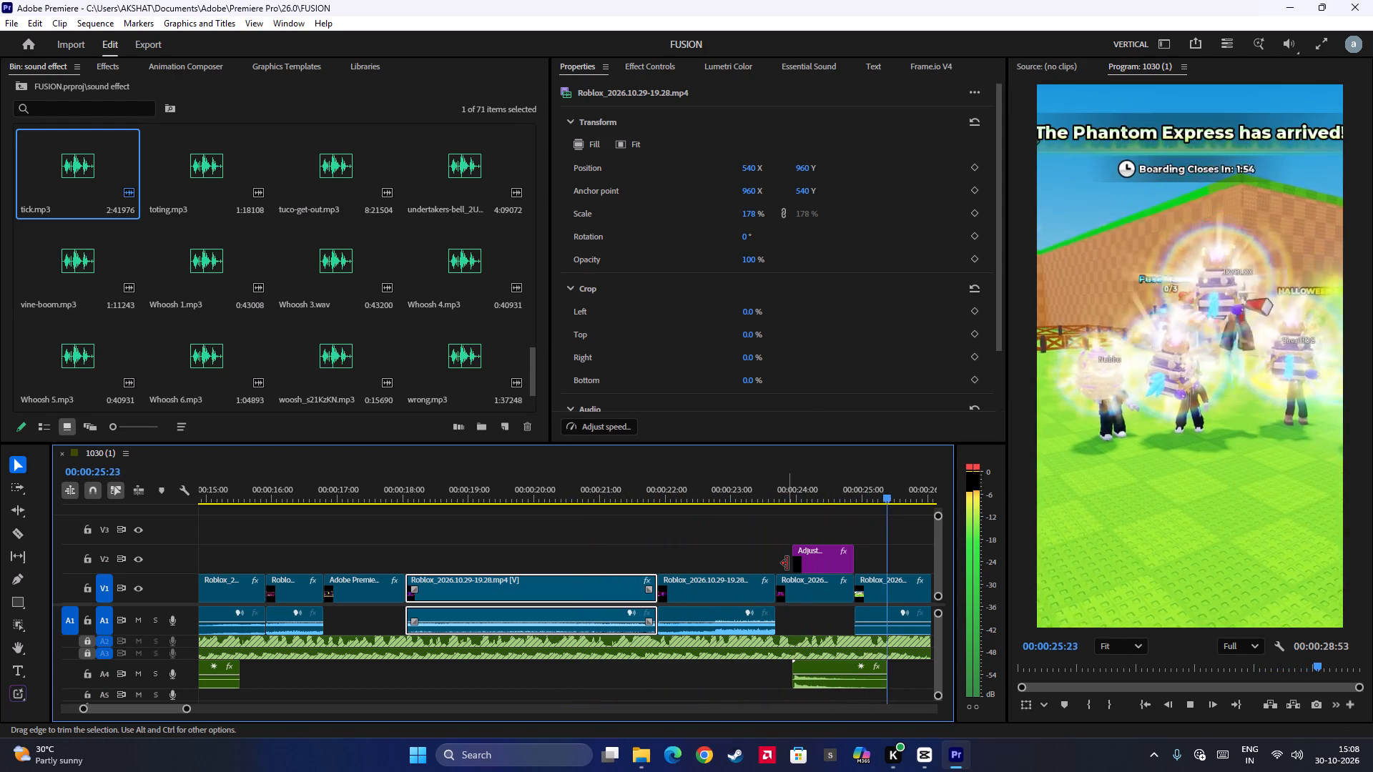
{"action": "key", "text": "space"}
{"action": "left_click", "coordinate": [777, 480]}
{"action": "key", "text": "space"}
{"action": "key", "text": "space"}
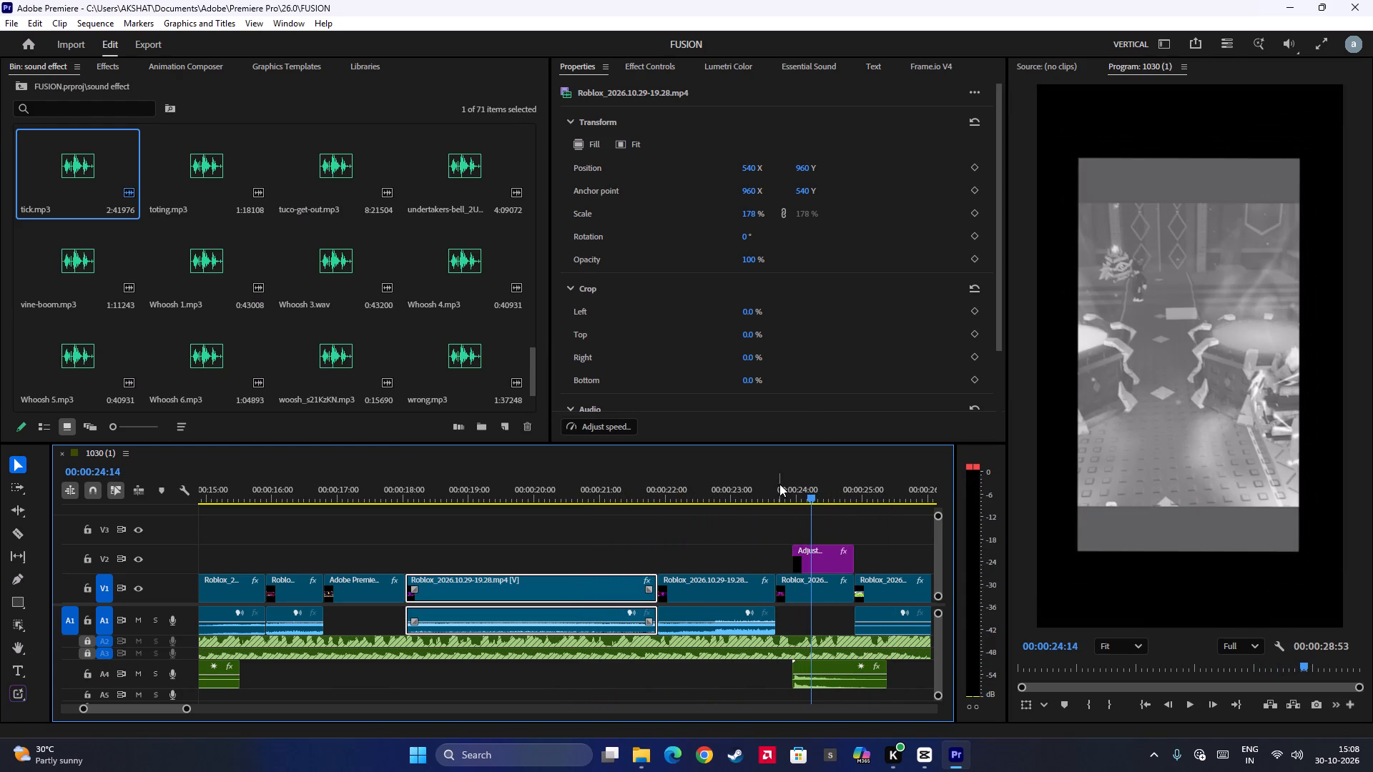
{"action": "left_click", "coordinate": [781, 486]}
{"action": "key", "text": "space"}
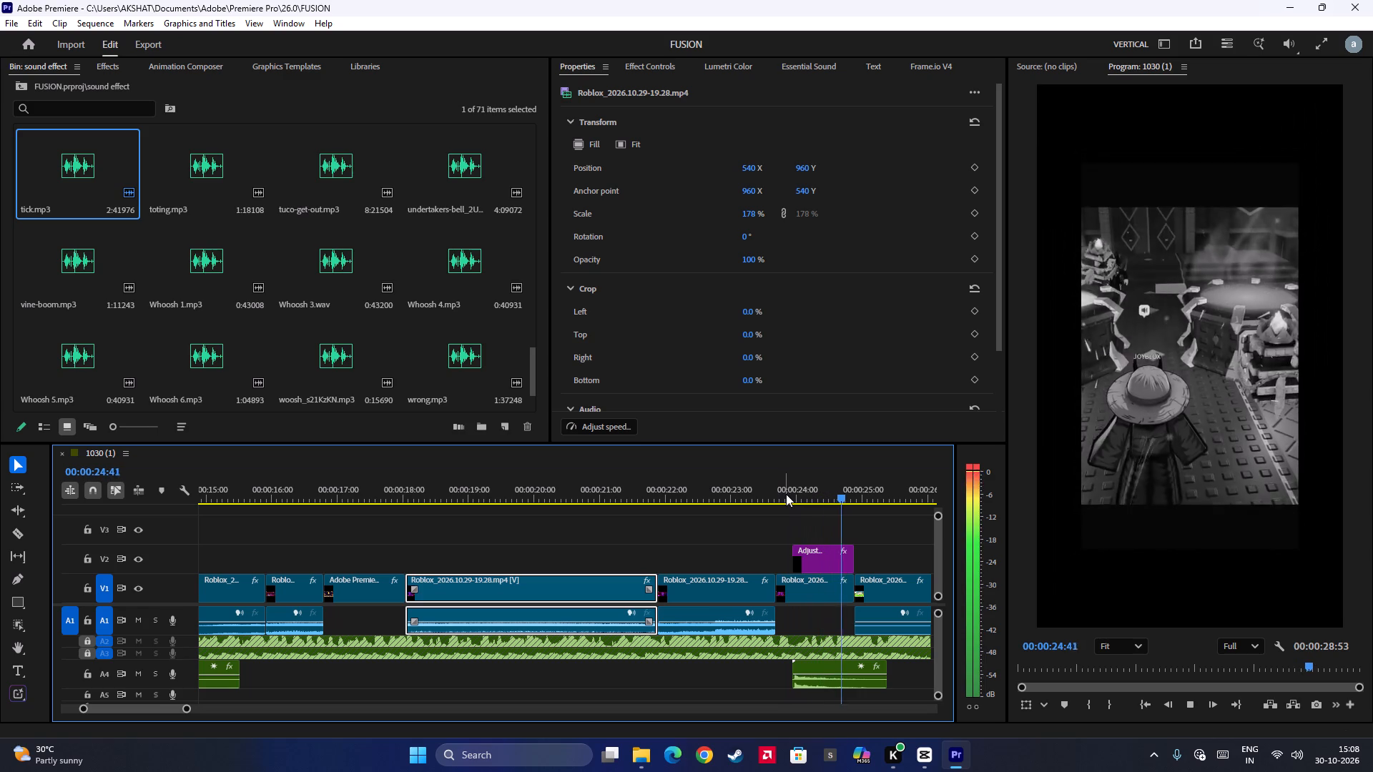
{"action": "left_click", "coordinate": [786, 494]}
{"action": "key", "text": "space"}
{"action": "key", "text": "space"}
Scrub closely across the flash start near 00:00:24:00 and play on past the final adjustment layer to about 00:00:28:02.
{"action": "scroll", "coordinate": [827, 565], "scroll_direction": "up", "scroll_amount": 11, "text": "alt"}
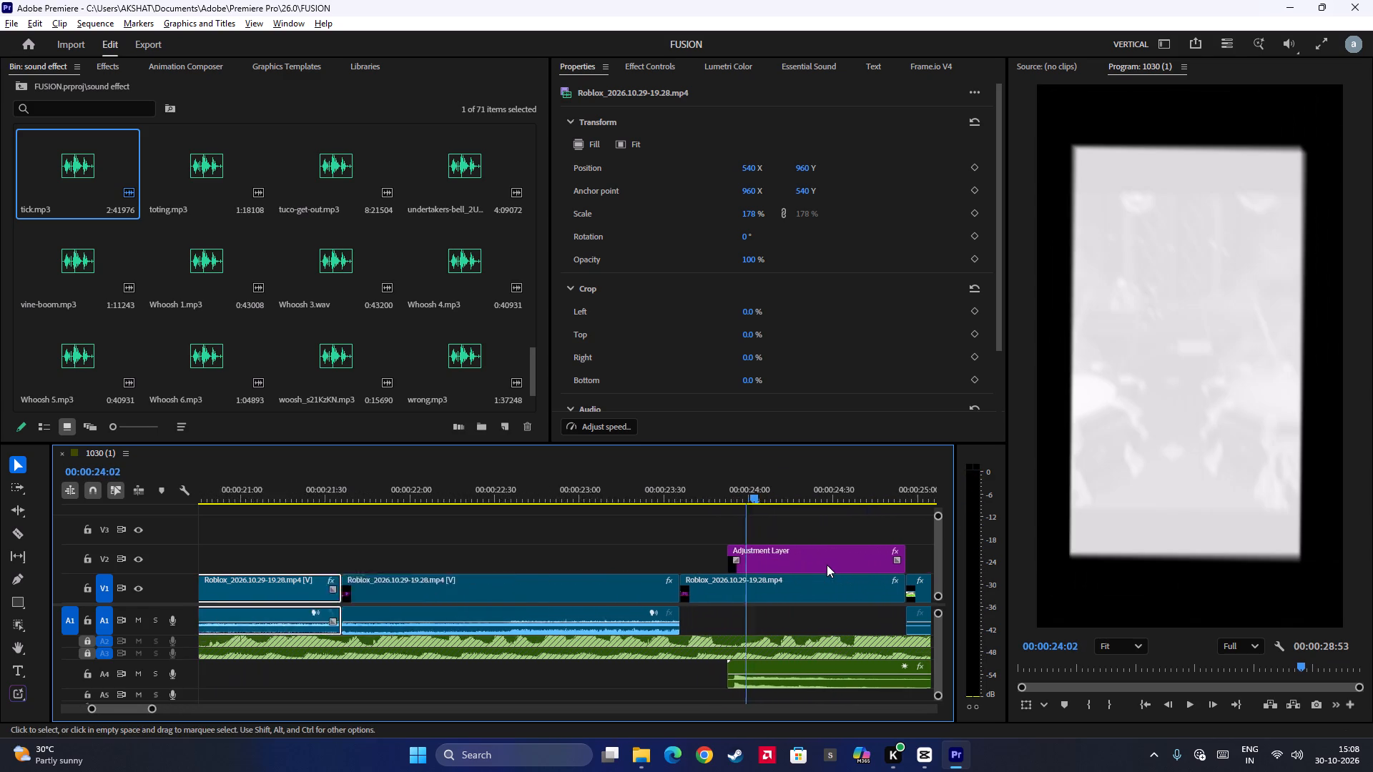
{"action": "scroll", "coordinate": [827, 565], "scroll_direction": "up", "scroll_amount": 2, "text": "alt"}
{"action": "left_click_drag", "start_coordinate": [714, 523], "coordinate": [707, 528]}
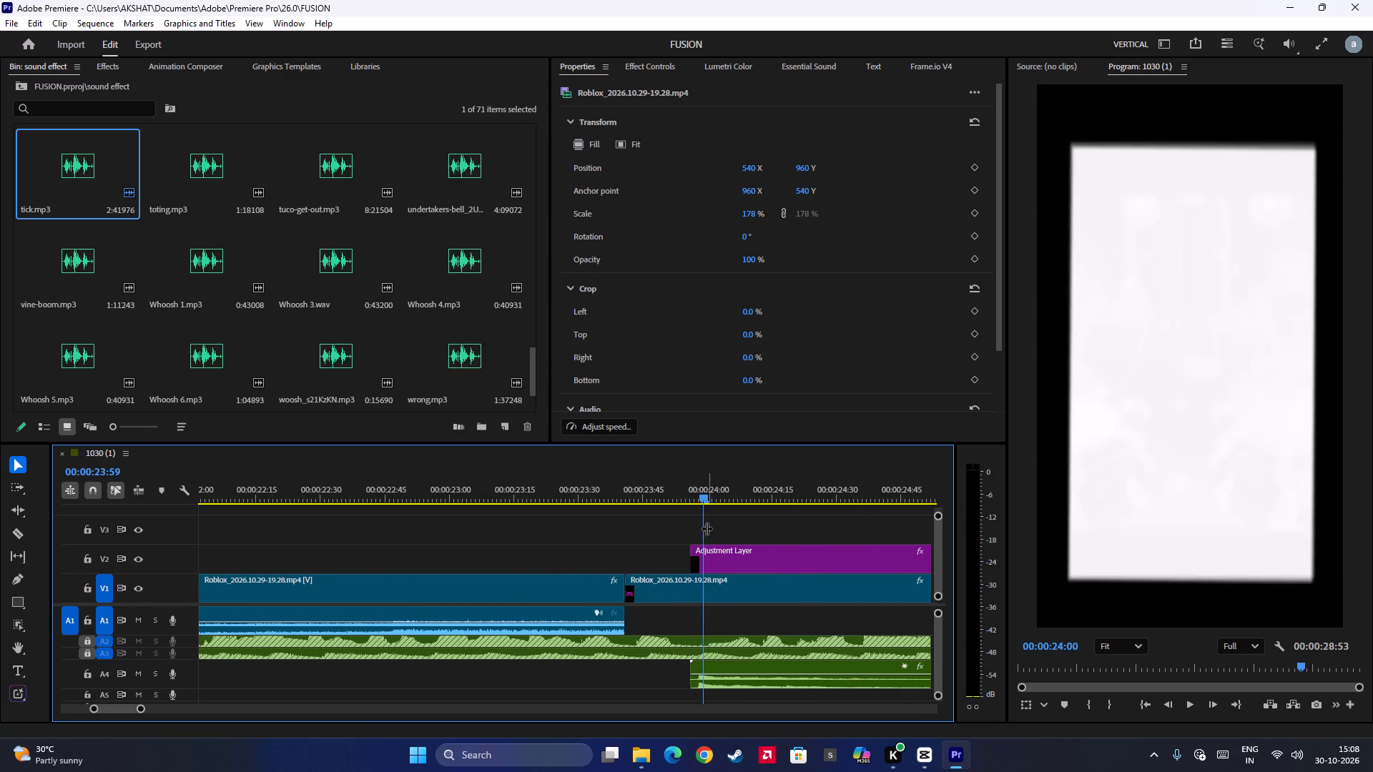
{"action": "left_click_drag", "start_coordinate": [707, 528], "coordinate": [689, 537]}
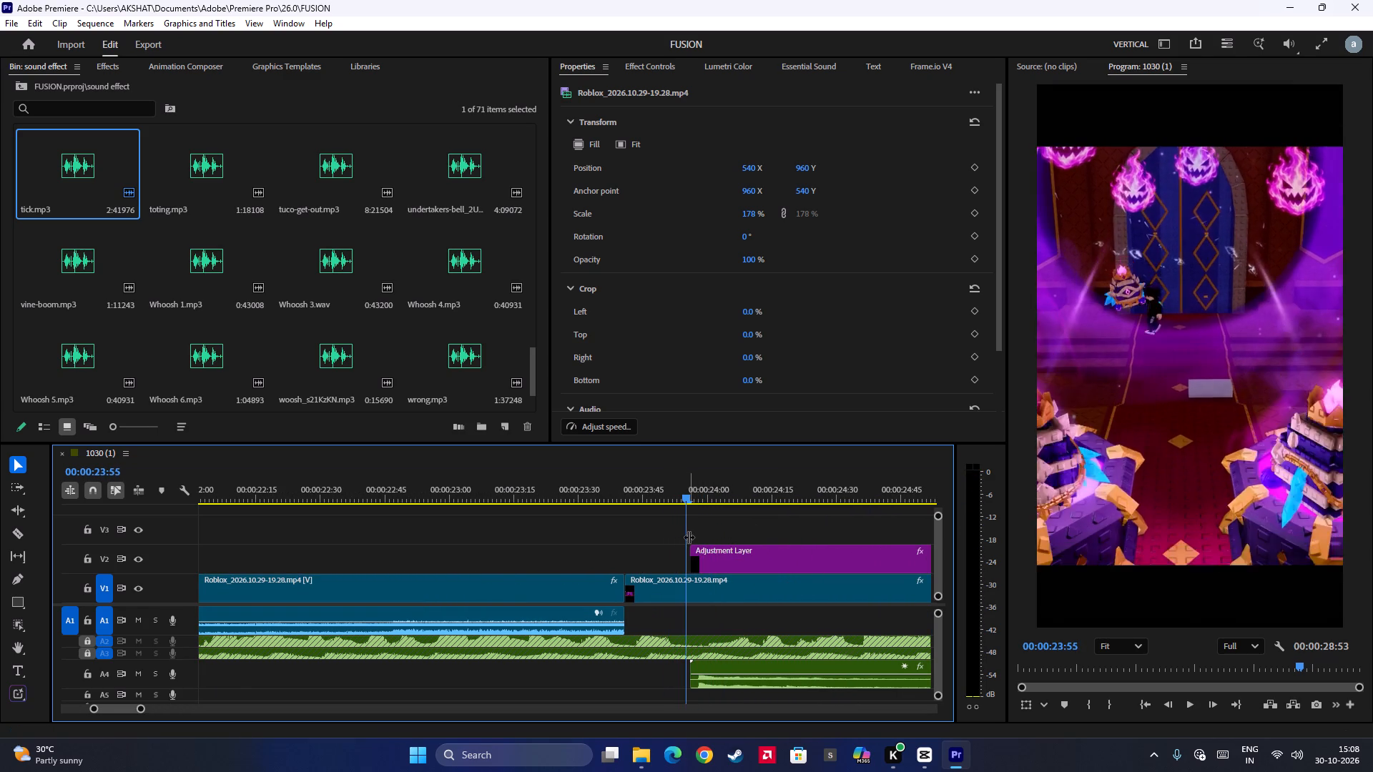
{"action": "left_click_drag", "start_coordinate": [689, 537], "coordinate": [646, 540]}
{"action": "key", "text": "space"}
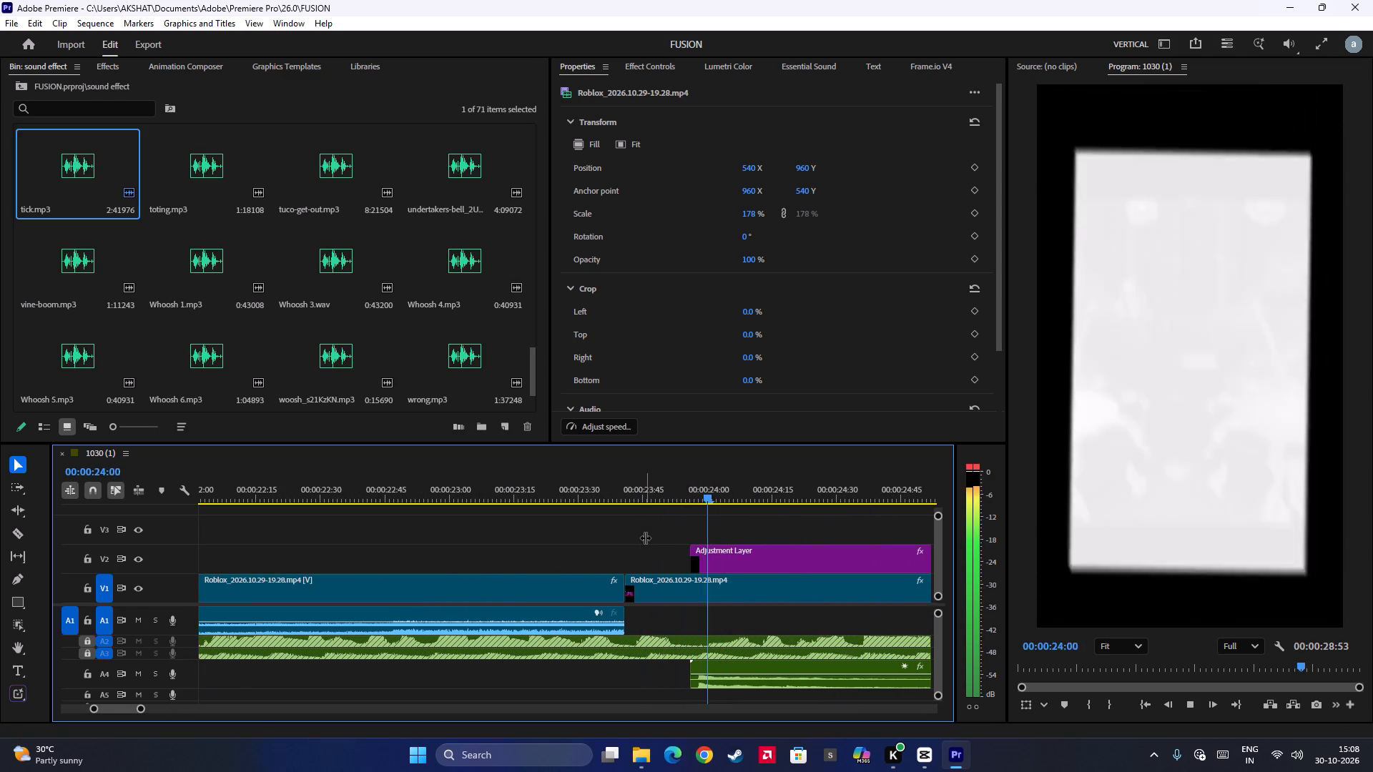
{"action": "scroll", "coordinate": [649, 538], "scroll_direction": "down", "scroll_amount": 6}
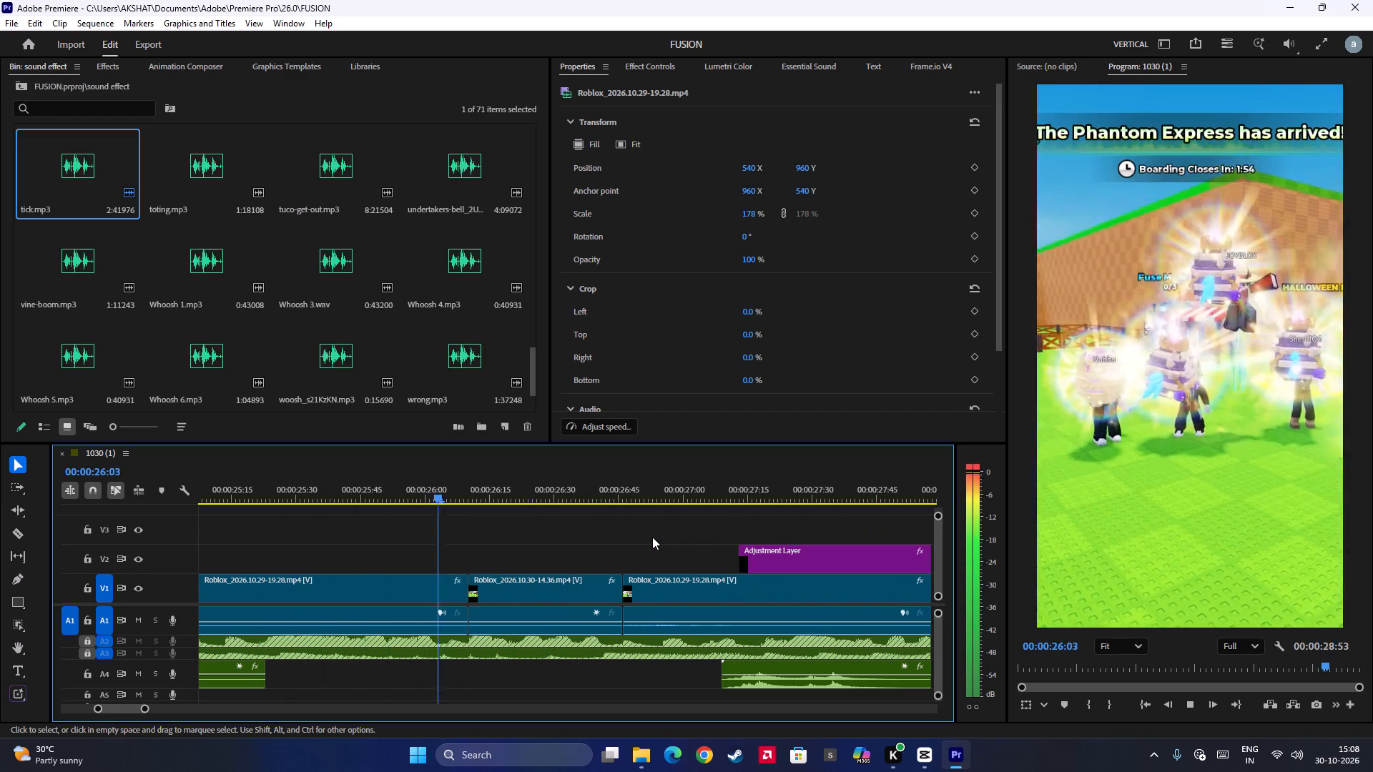
{"action": "scroll", "coordinate": [652, 537], "scroll_direction": "down", "scroll_amount": 5}
{"action": "scroll", "coordinate": [652, 537], "scroll_direction": "down", "scroll_amount": 6, "text": "alt"}
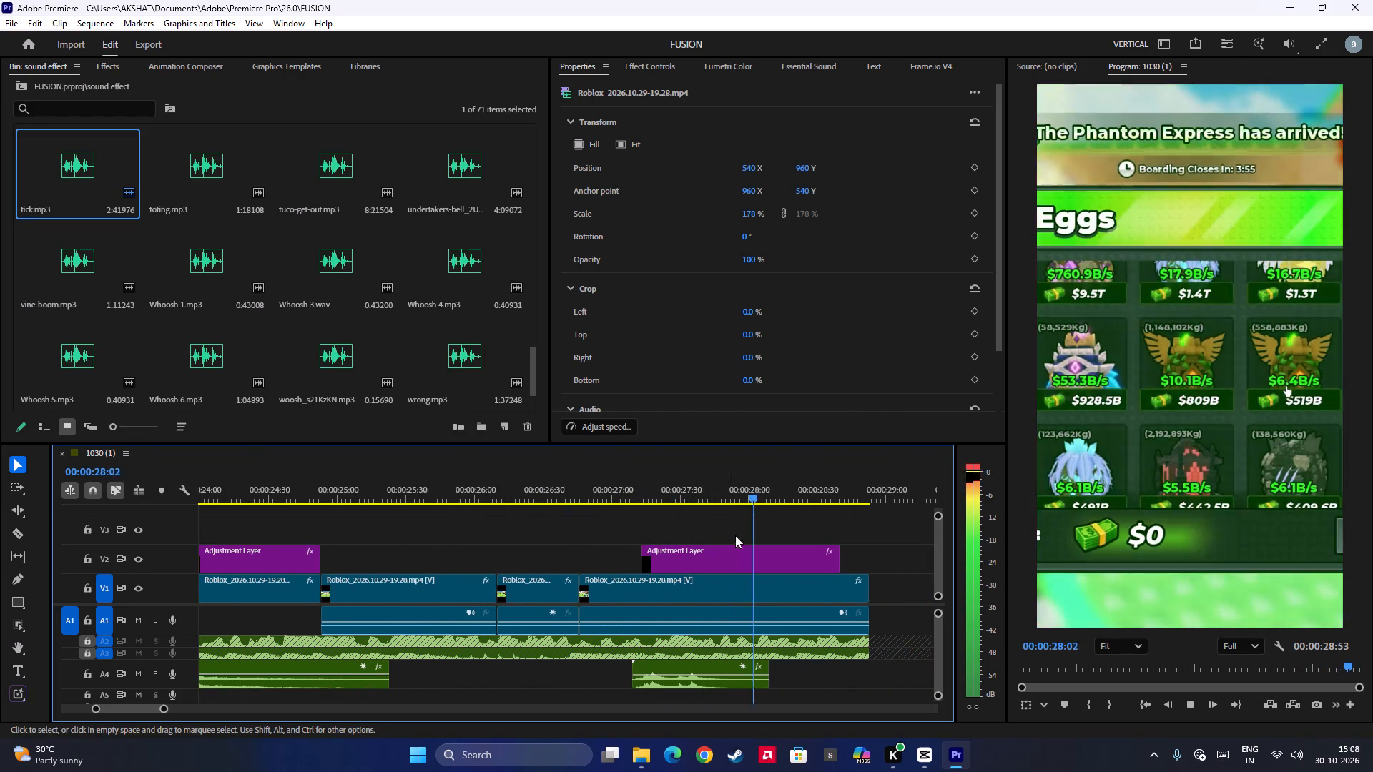
Return to the start of the sequence and play back to 00:00:06:24 to review the flashes and sound effects.
{"action": "left_click_drag", "start_coordinate": [866, 550], "coordinate": [598, 559]}
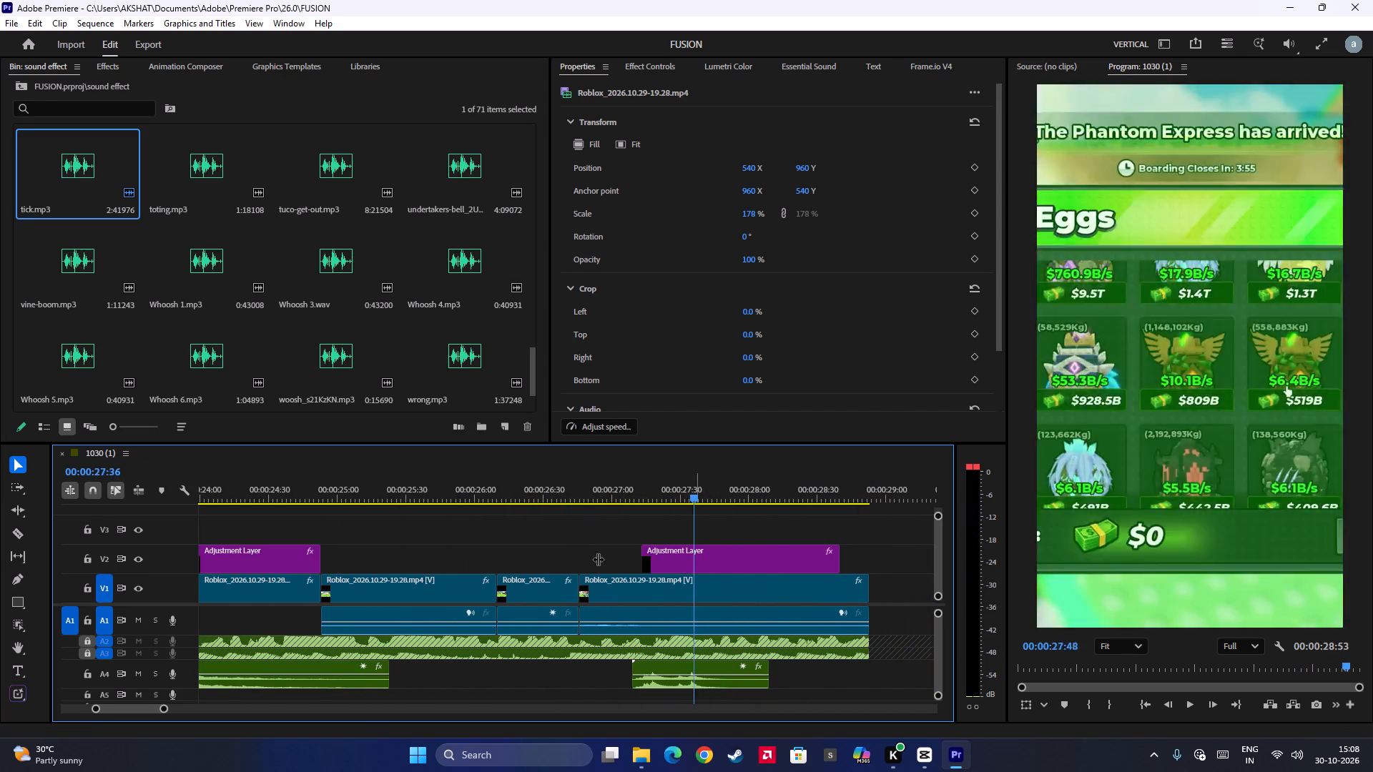
{"action": "left_click_drag", "start_coordinate": [598, 559], "coordinate": [210, 515]}
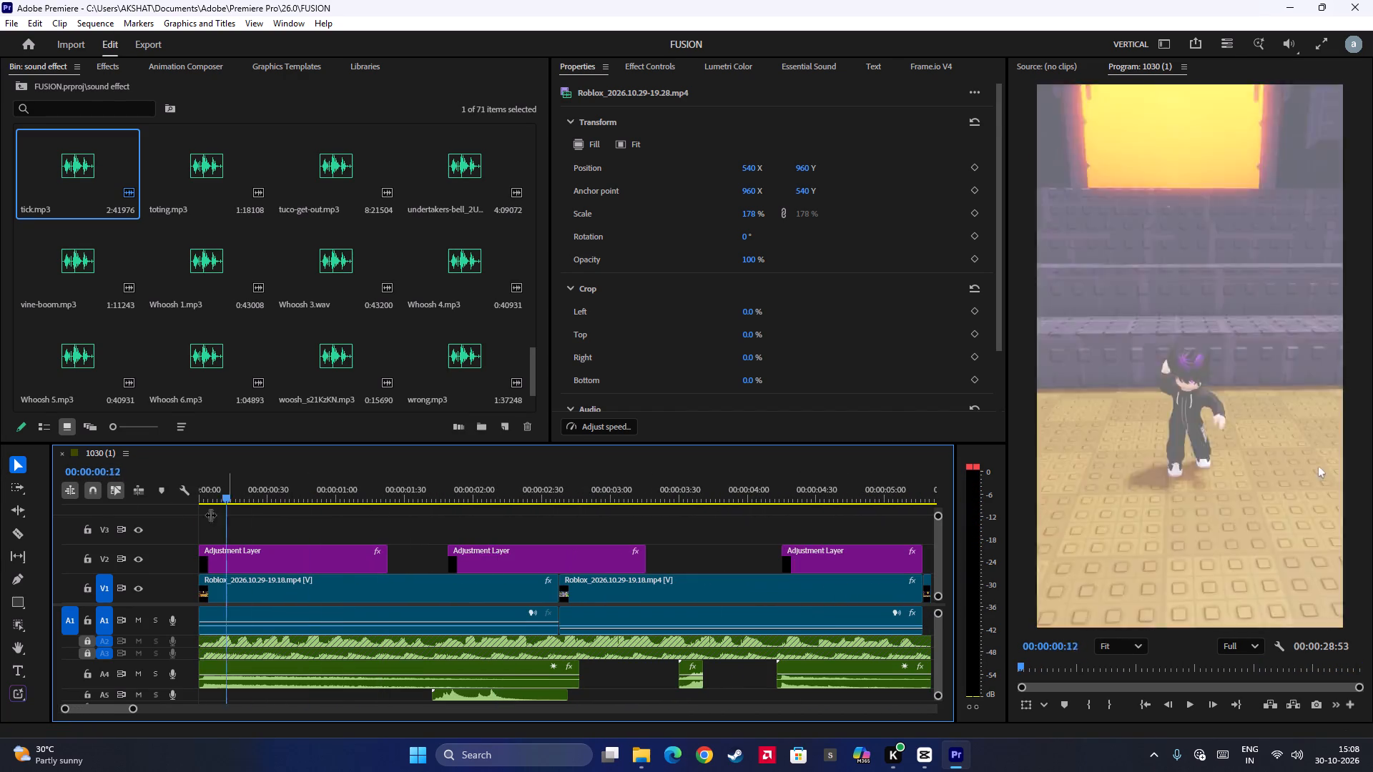
{"action": "left_click_drag", "start_coordinate": [210, 515], "coordinate": [157, 510]}
{"action": "key", "text": "space"}
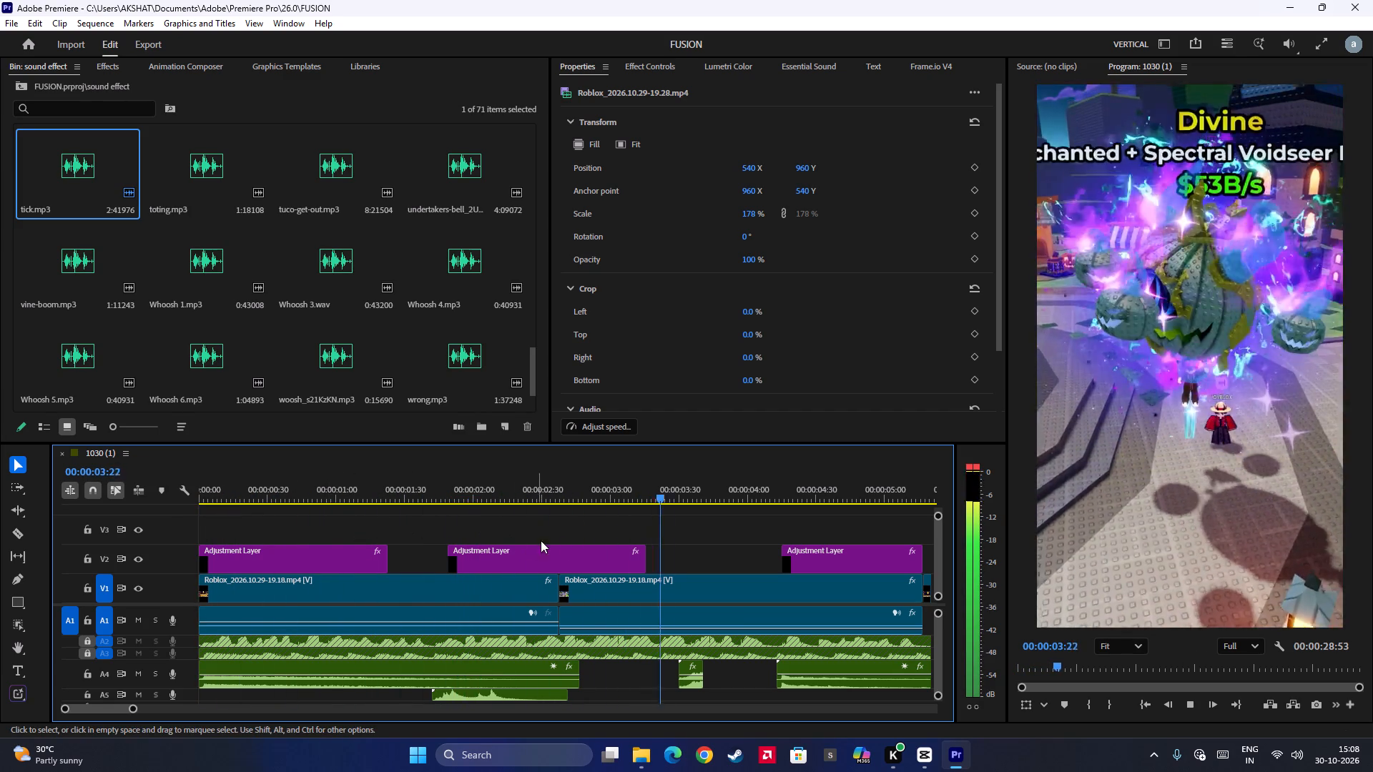
{"action": "key", "text": "space"}
{"action": "key", "text": "space"}
{"action": "scroll", "coordinate": [758, 563], "scroll_direction": "down", "scroll_amount": 5}
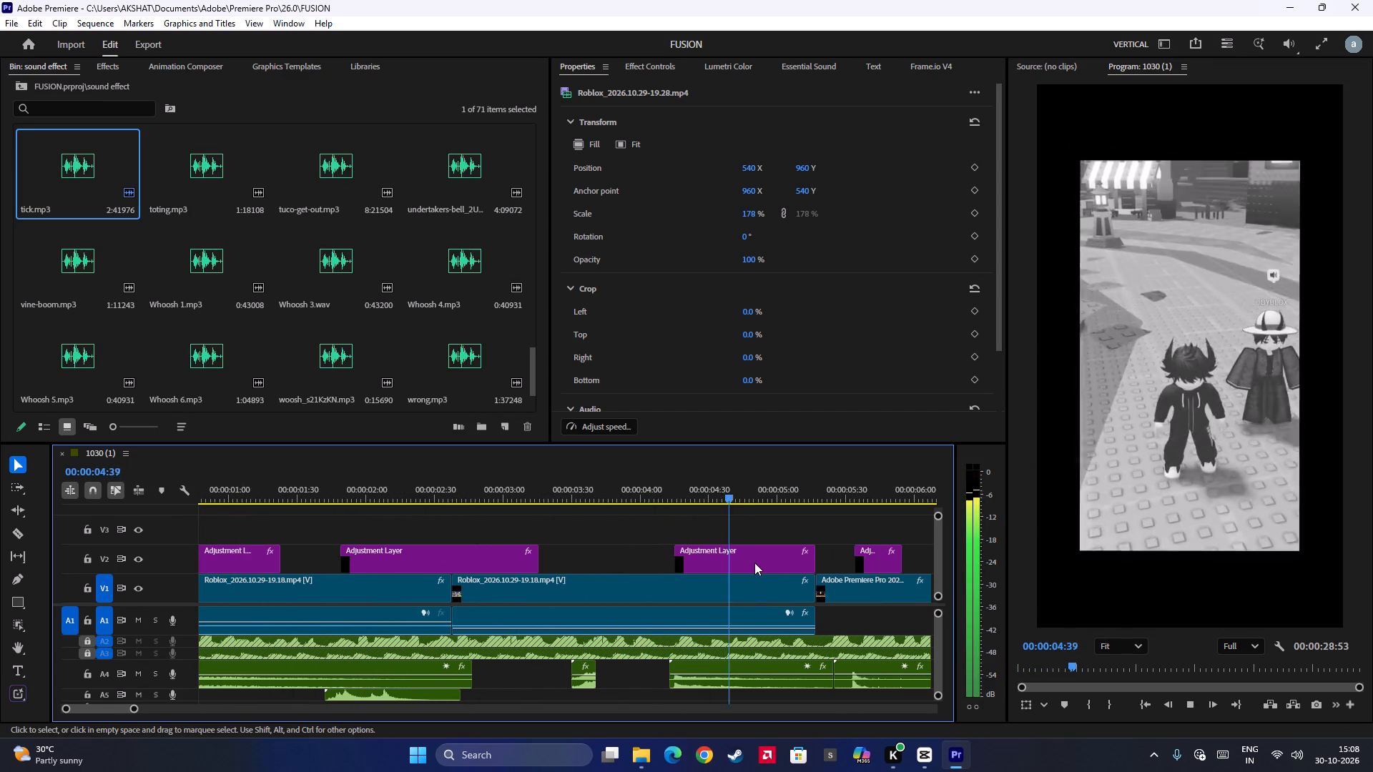
{"action": "scroll", "coordinate": [755, 563], "scroll_direction": "down", "scroll_amount": 17}
{"action": "key", "text": "space"}
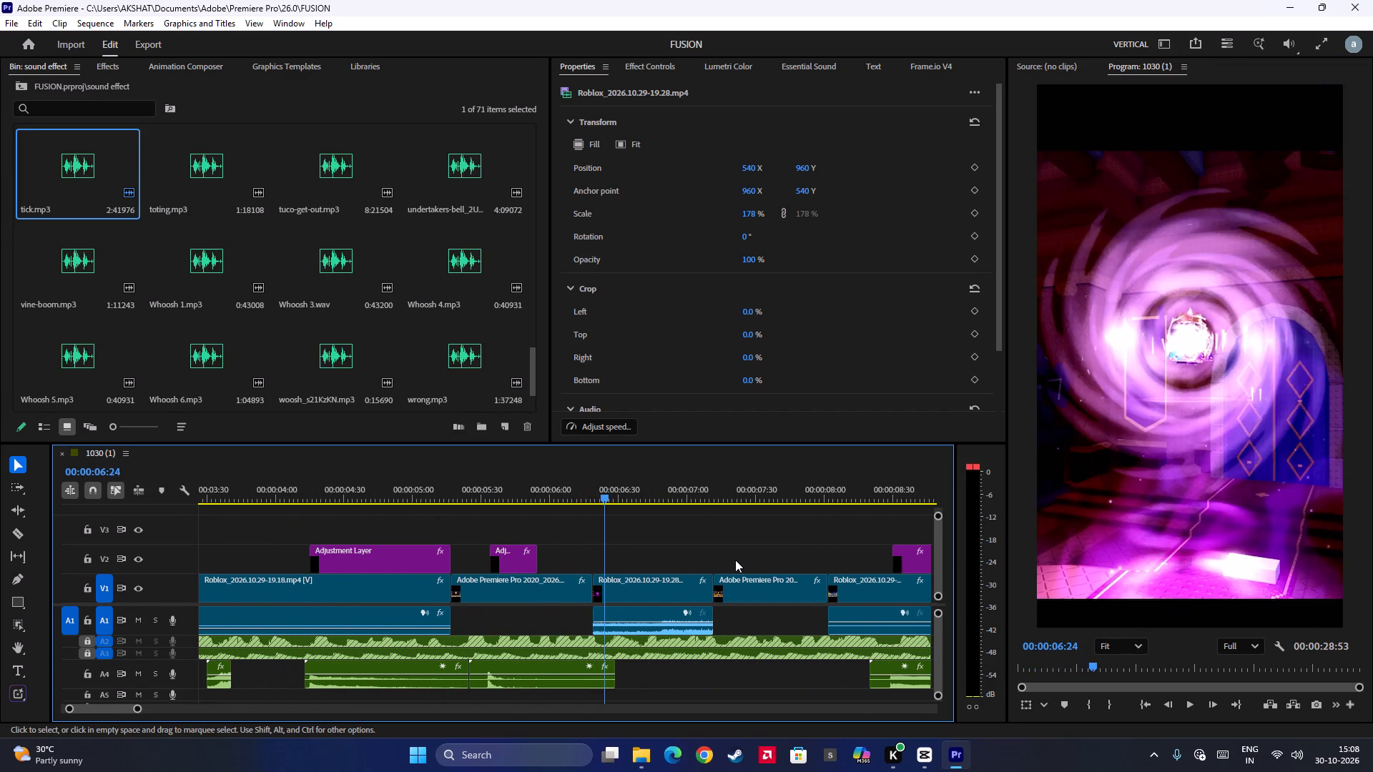
Play on and replay from about 00:00:07:07 to 00:00:10:06 to review the green flash with tick.mp3.
{"action": "key", "text": "space"}
{"action": "scroll", "coordinate": [681, 563], "scroll_direction": "down", "scroll_amount": 6}
{"action": "key", "text": "space"}
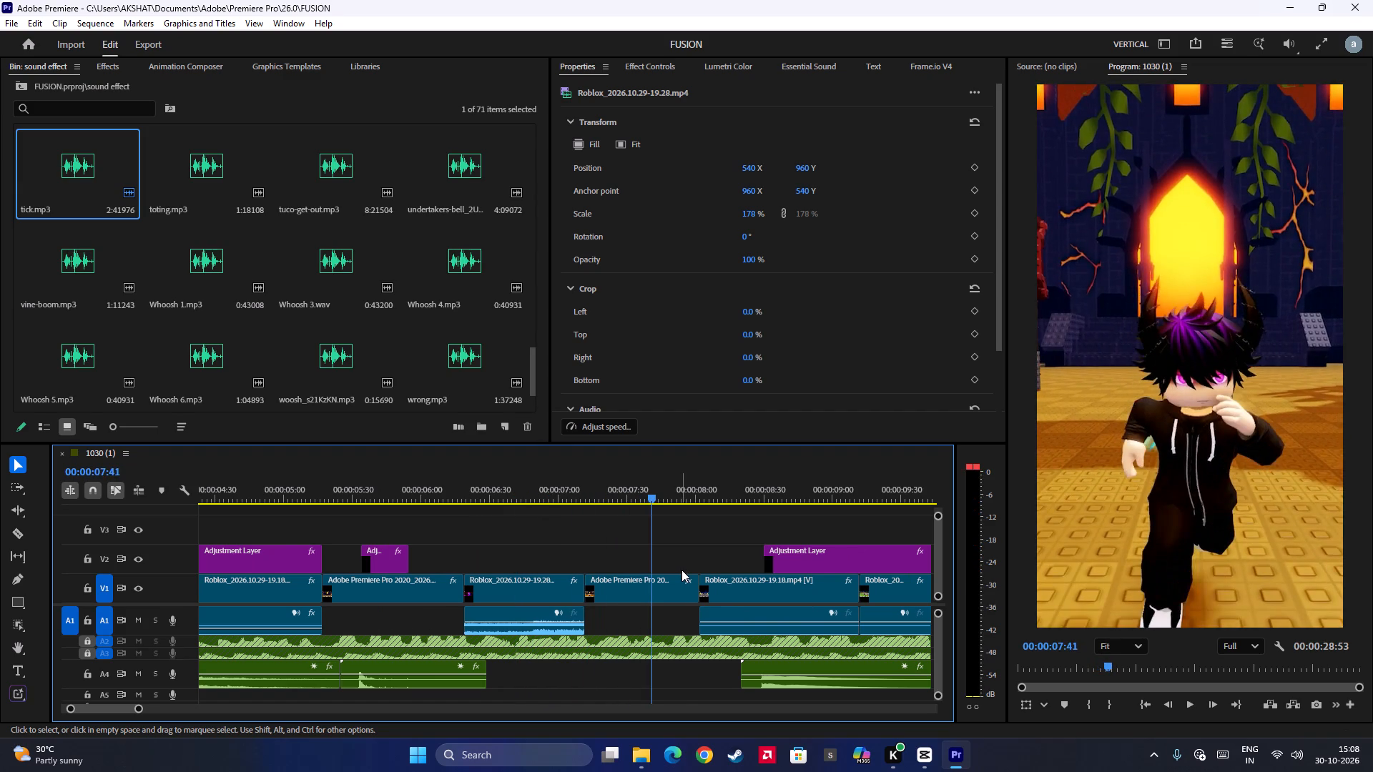
{"action": "key", "text": "space"}
{"action": "key", "text": "space"}
{"action": "left_click", "coordinate": [576, 491]}
{"action": "key", "text": "space"}
{"action": "key", "text": "space"}
{"action": "key", "text": "space"}
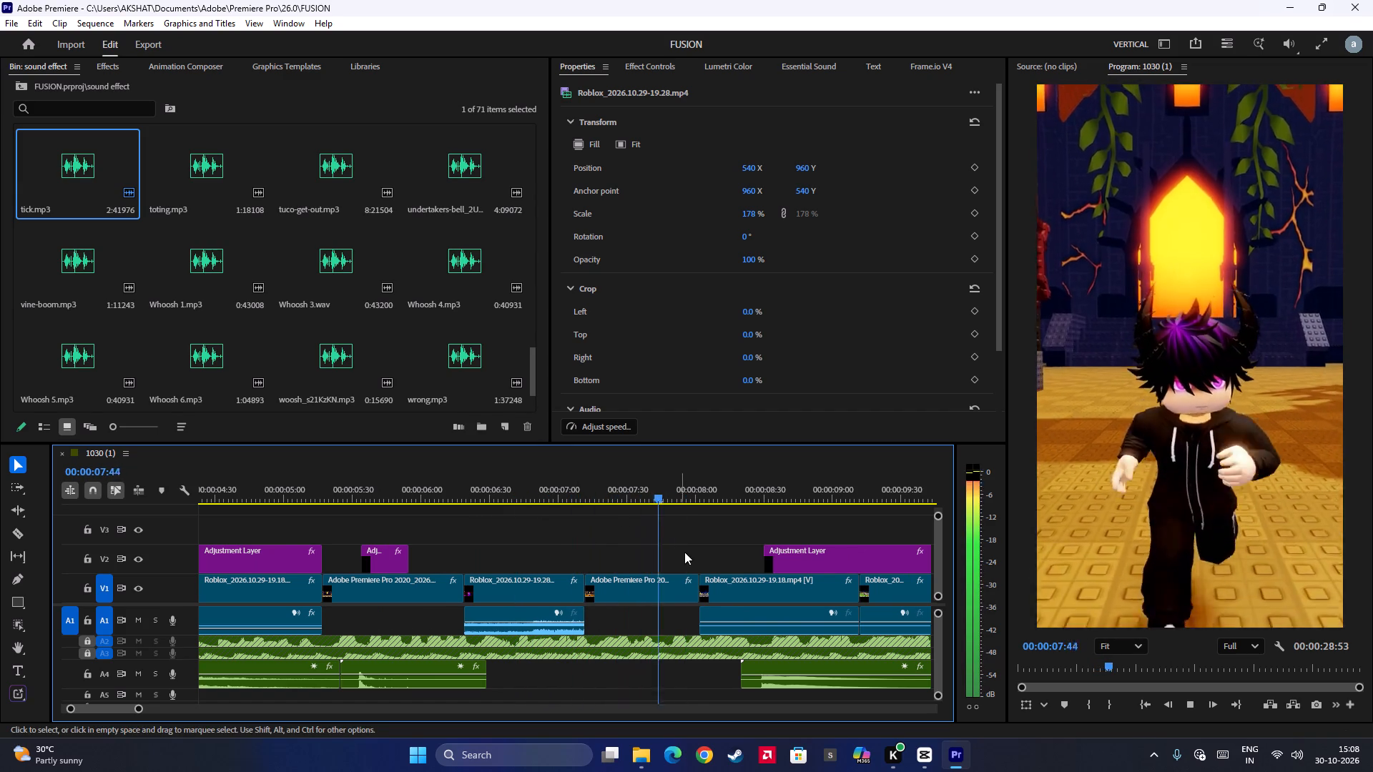
{"action": "scroll", "coordinate": [691, 557], "scroll_direction": "down", "scroll_amount": 15}
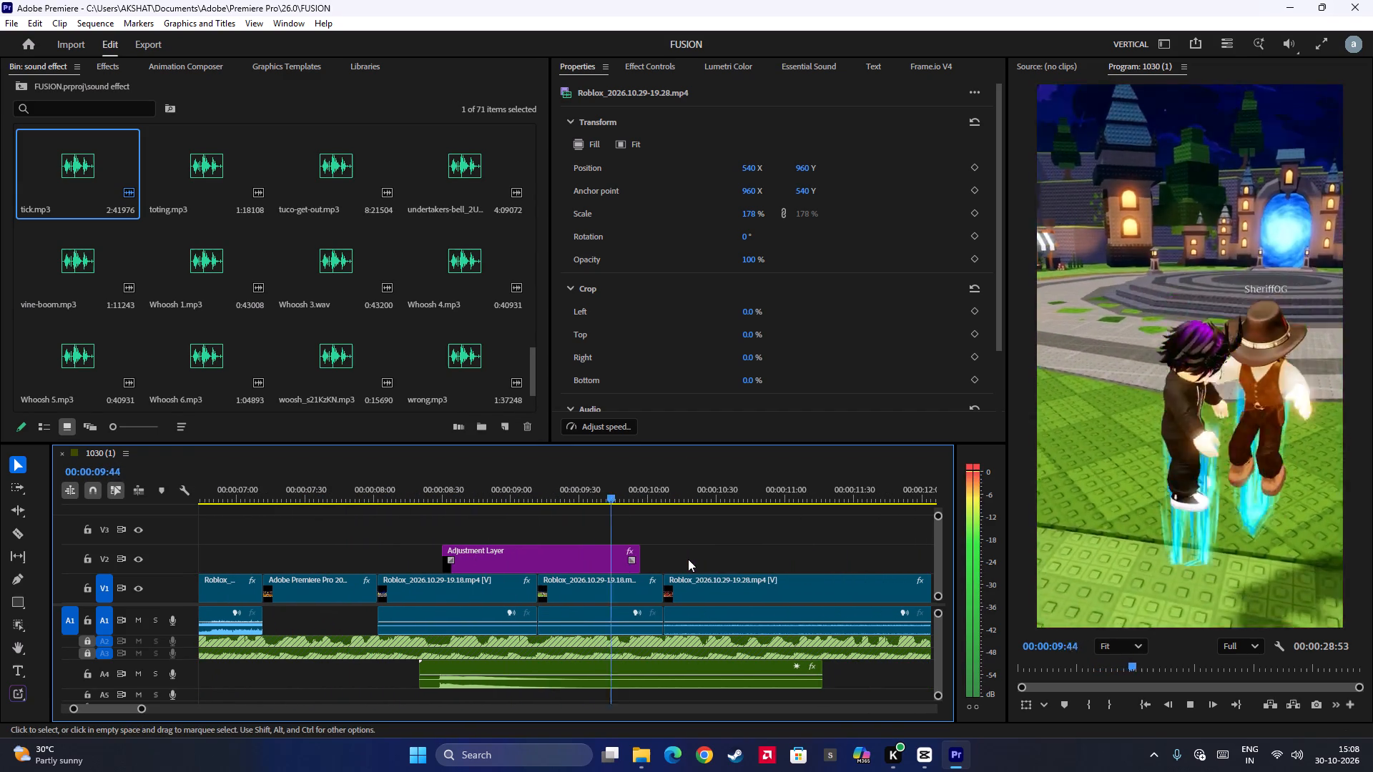
{"action": "key", "text": "space"}
{"action": "left_click", "coordinate": [665, 558]}
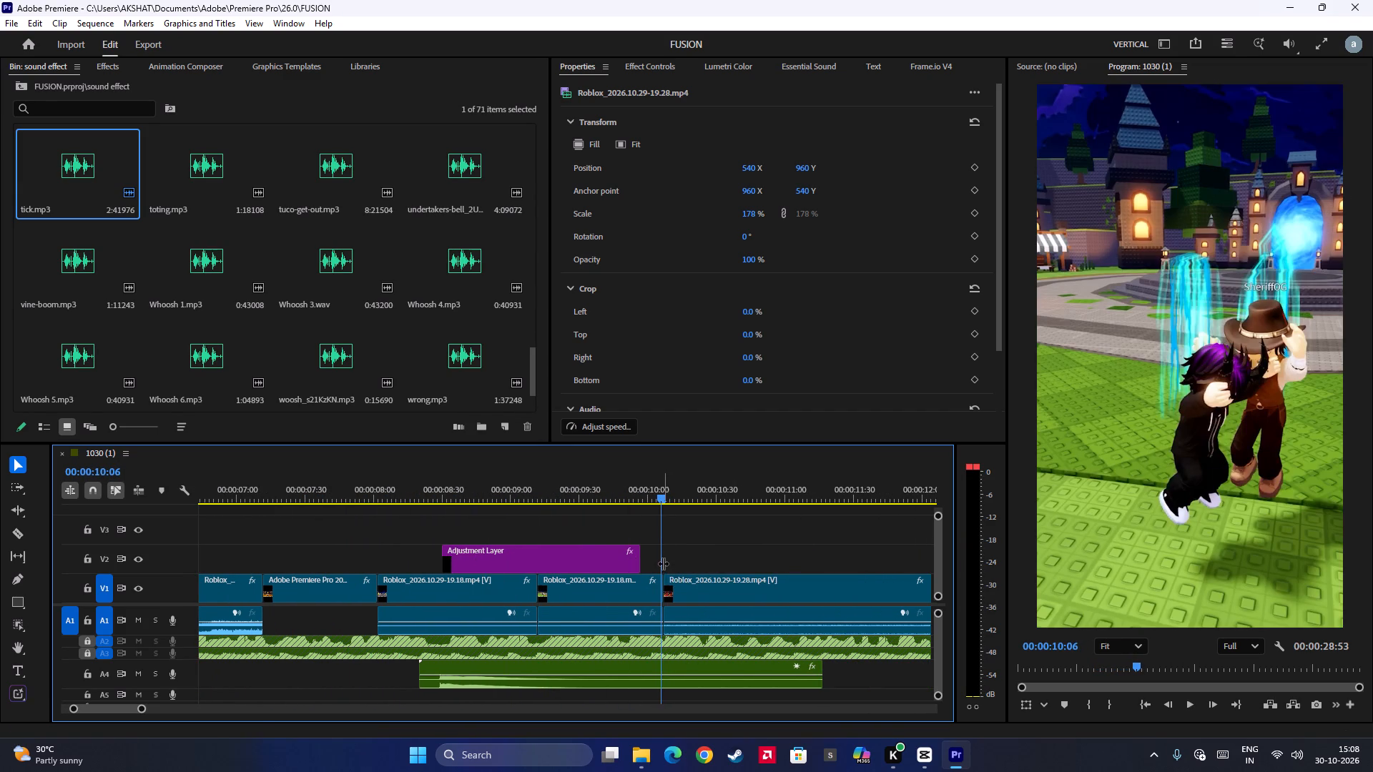
Find the impact presets and apply Malice Impact Shake Mid to the Roblox_2026.10.29-19.28.mp4 clip starting near 00:00:10:06.
{"action": "left_click", "coordinate": [102, 66]}
{"action": "left_click_drag", "start_coordinate": [76, 93], "coordinate": [0, 94]}
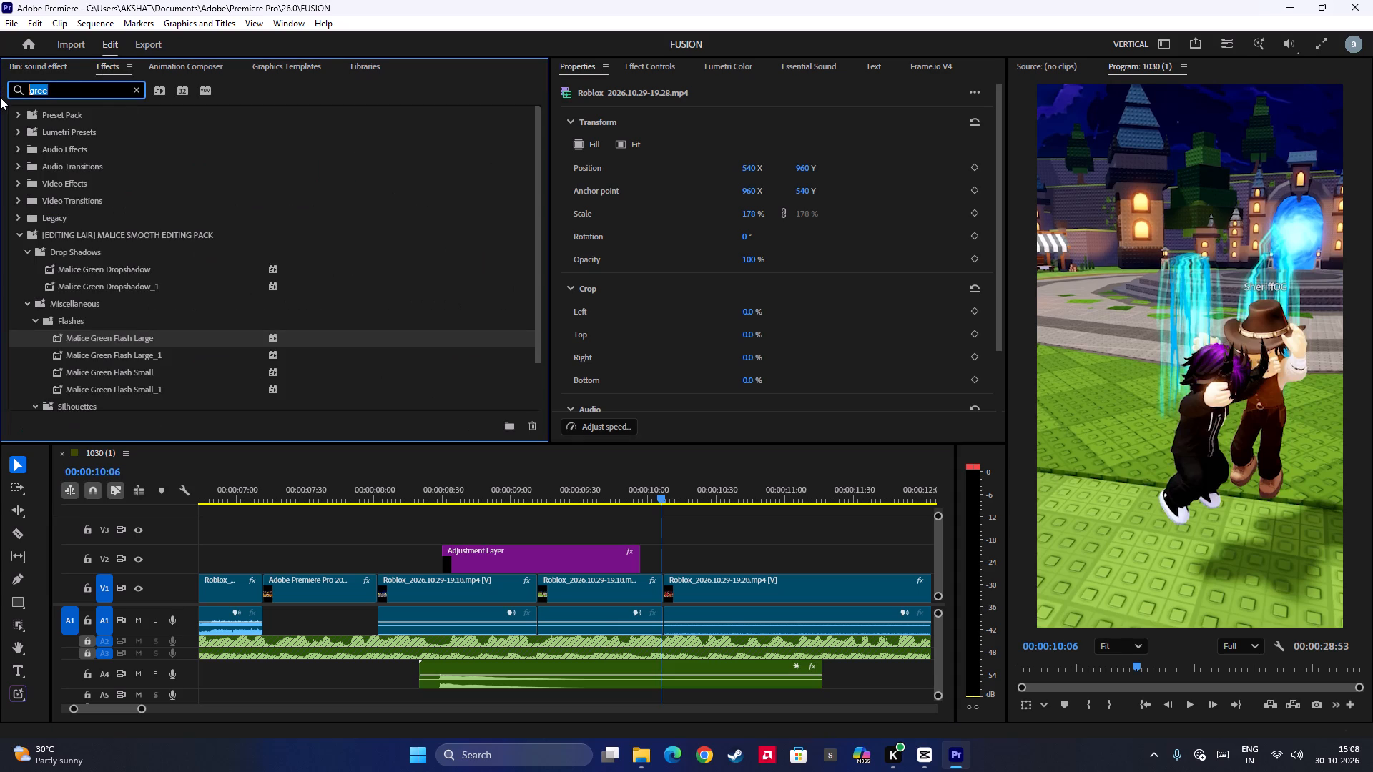
{"action": "type", "text": "iu"}
{"action": "key", "text": "BackSpace"}
{"action": "key", "text": "BackSpace"}
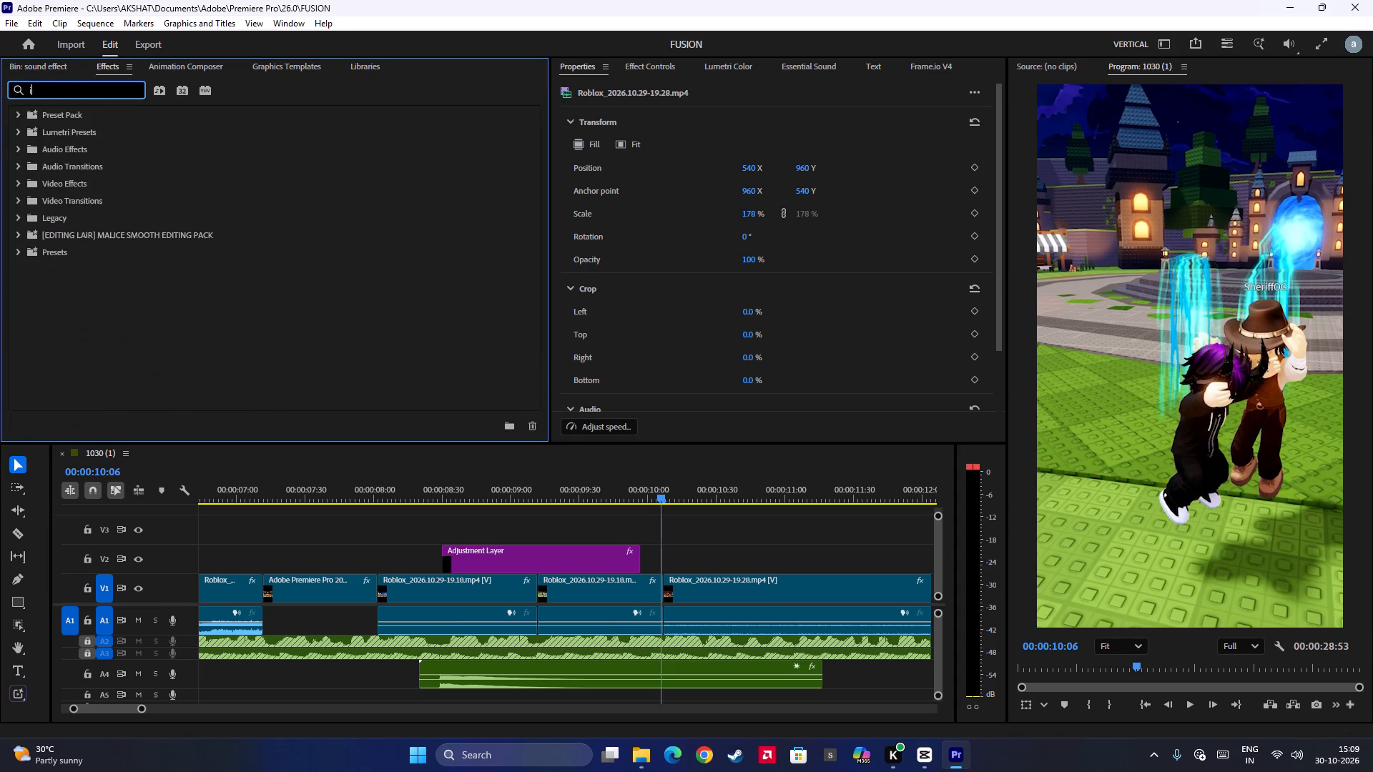
{"action": "type", "text": "impact"}
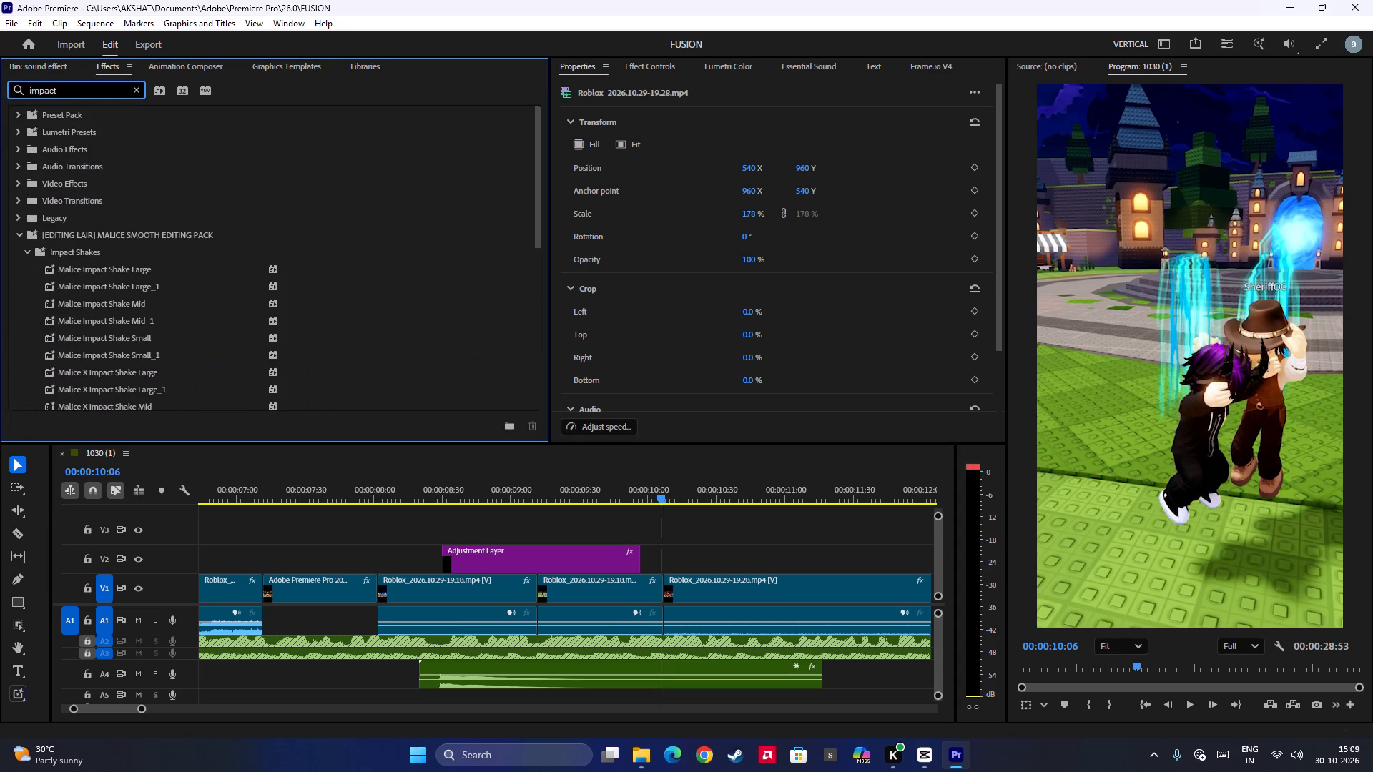
{"action": "left_click_drag", "start_coordinate": [125, 304], "coordinate": [540, 488]}
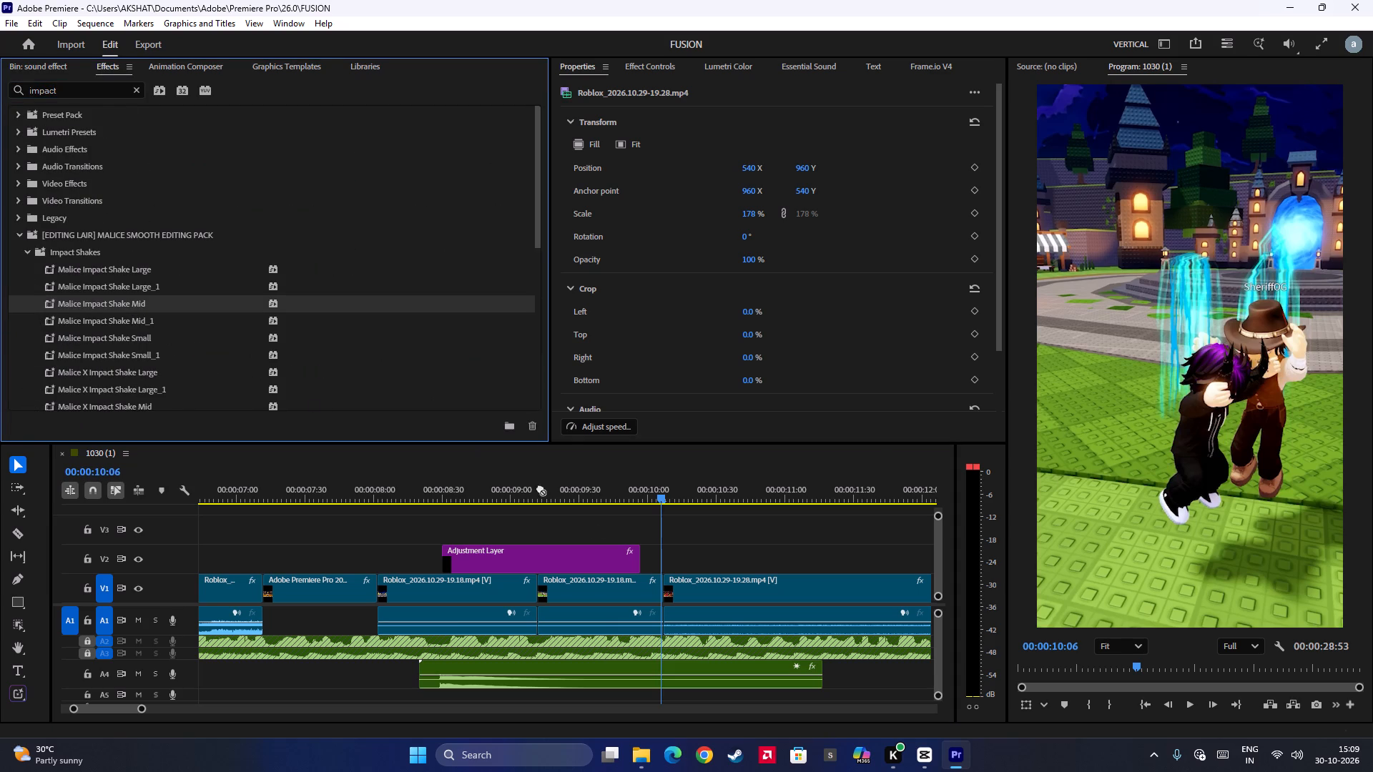
{"action": "left_click_drag", "start_coordinate": [540, 488], "coordinate": [708, 590]}
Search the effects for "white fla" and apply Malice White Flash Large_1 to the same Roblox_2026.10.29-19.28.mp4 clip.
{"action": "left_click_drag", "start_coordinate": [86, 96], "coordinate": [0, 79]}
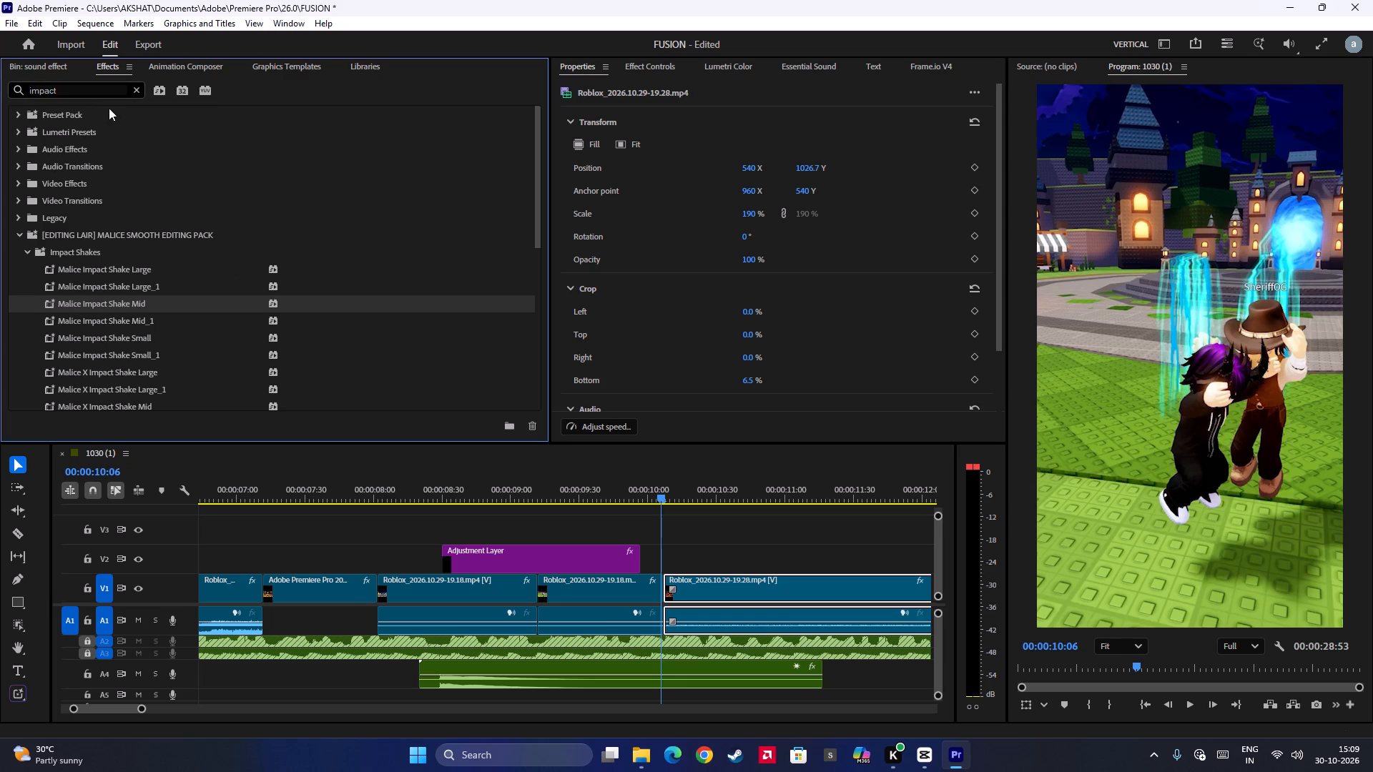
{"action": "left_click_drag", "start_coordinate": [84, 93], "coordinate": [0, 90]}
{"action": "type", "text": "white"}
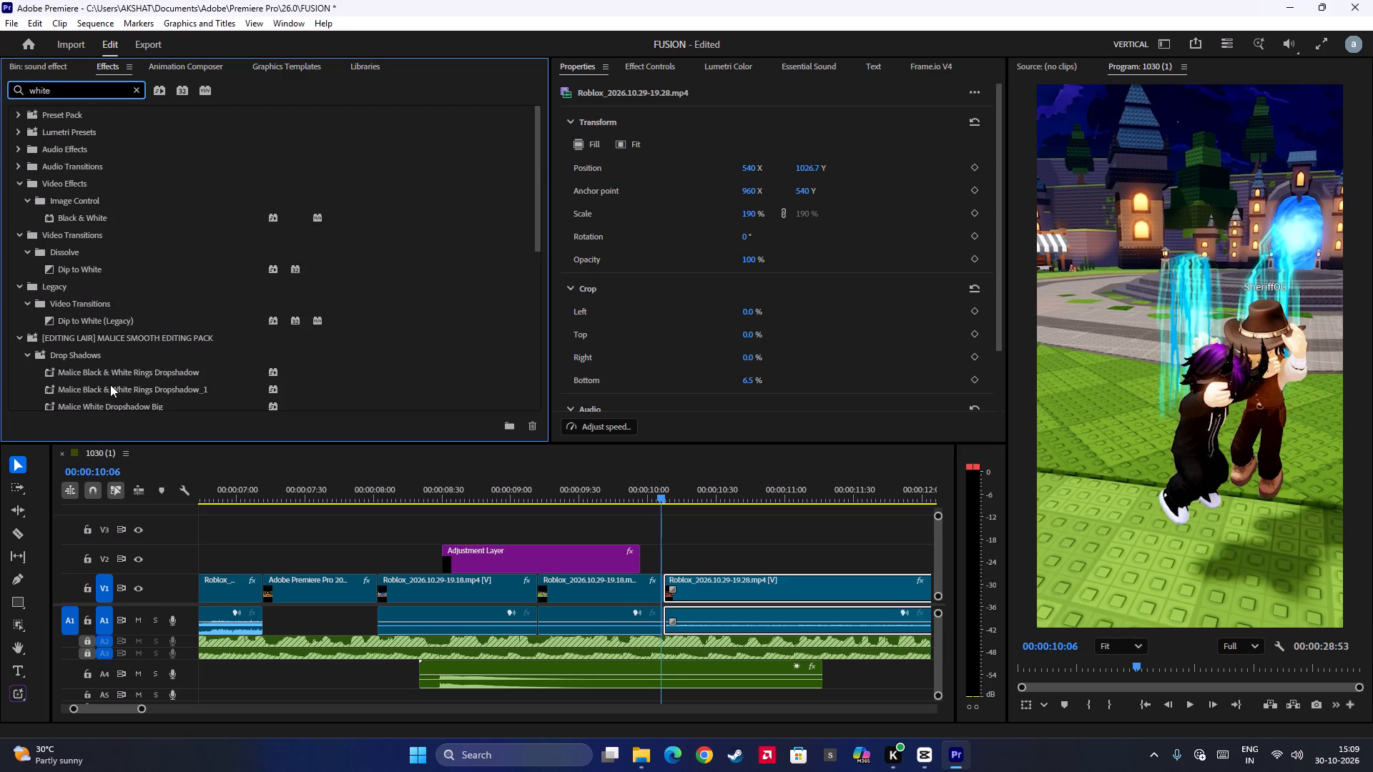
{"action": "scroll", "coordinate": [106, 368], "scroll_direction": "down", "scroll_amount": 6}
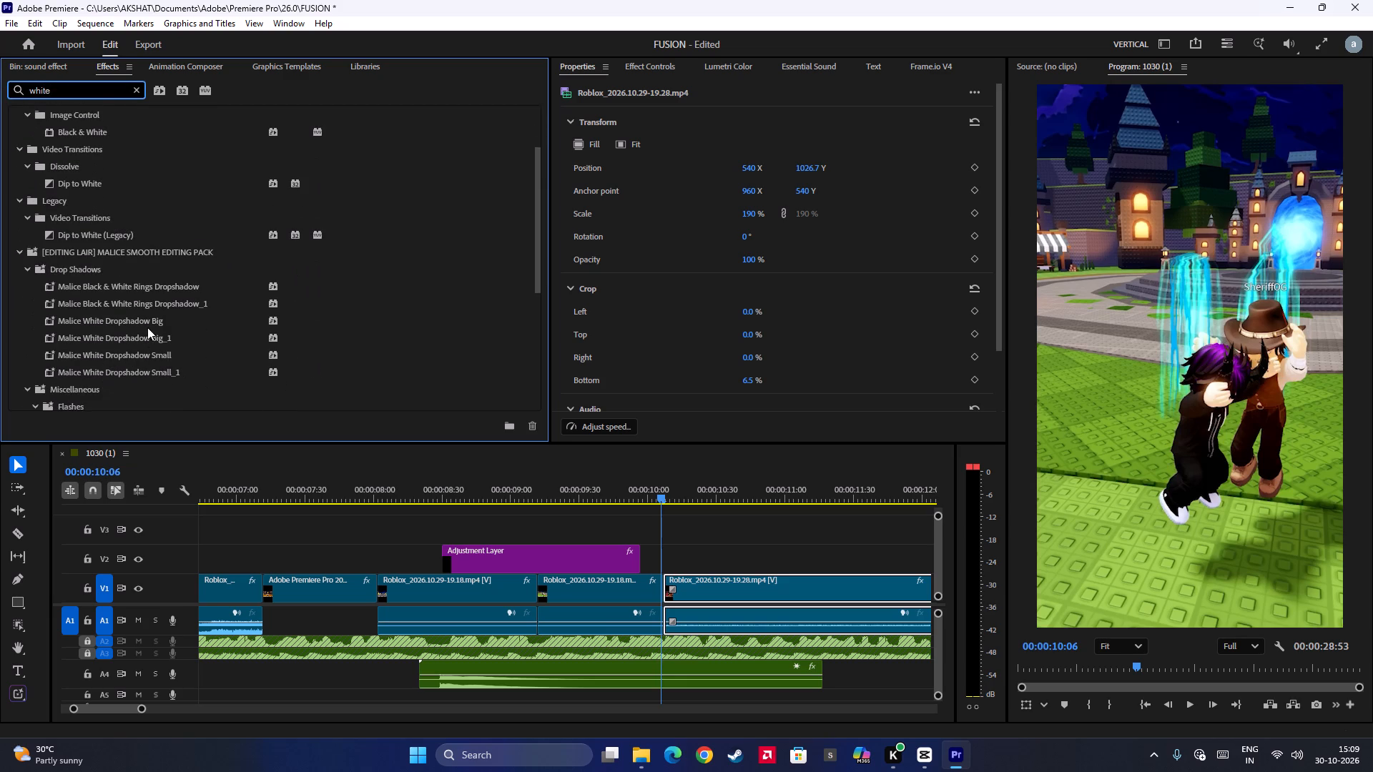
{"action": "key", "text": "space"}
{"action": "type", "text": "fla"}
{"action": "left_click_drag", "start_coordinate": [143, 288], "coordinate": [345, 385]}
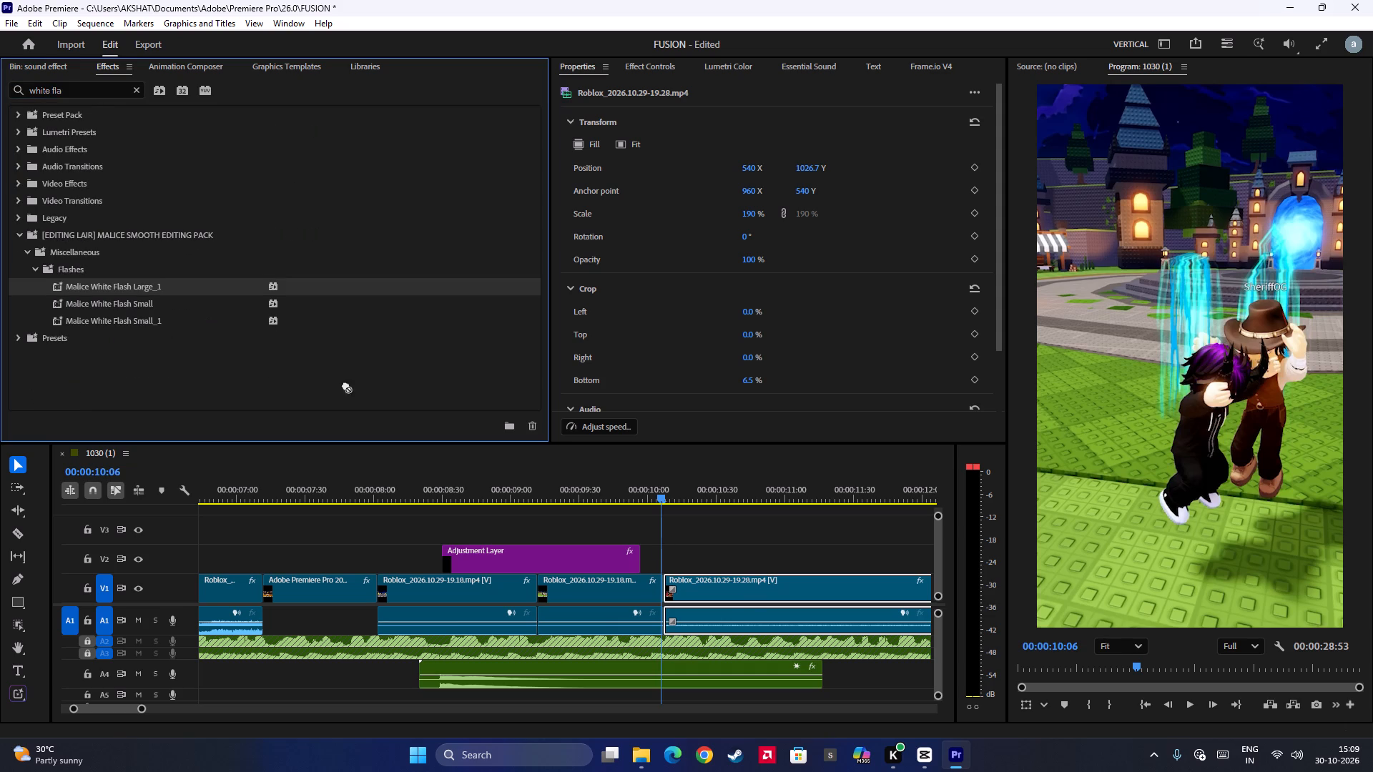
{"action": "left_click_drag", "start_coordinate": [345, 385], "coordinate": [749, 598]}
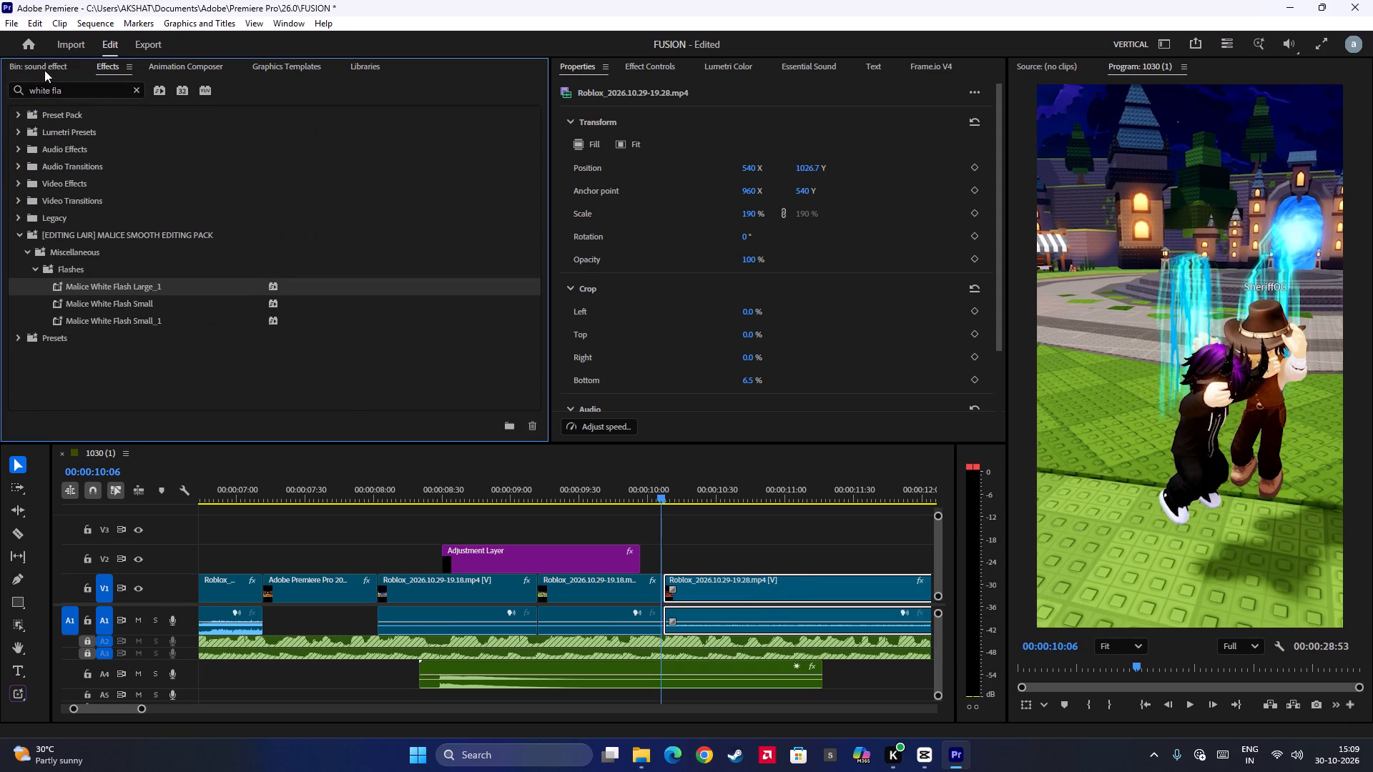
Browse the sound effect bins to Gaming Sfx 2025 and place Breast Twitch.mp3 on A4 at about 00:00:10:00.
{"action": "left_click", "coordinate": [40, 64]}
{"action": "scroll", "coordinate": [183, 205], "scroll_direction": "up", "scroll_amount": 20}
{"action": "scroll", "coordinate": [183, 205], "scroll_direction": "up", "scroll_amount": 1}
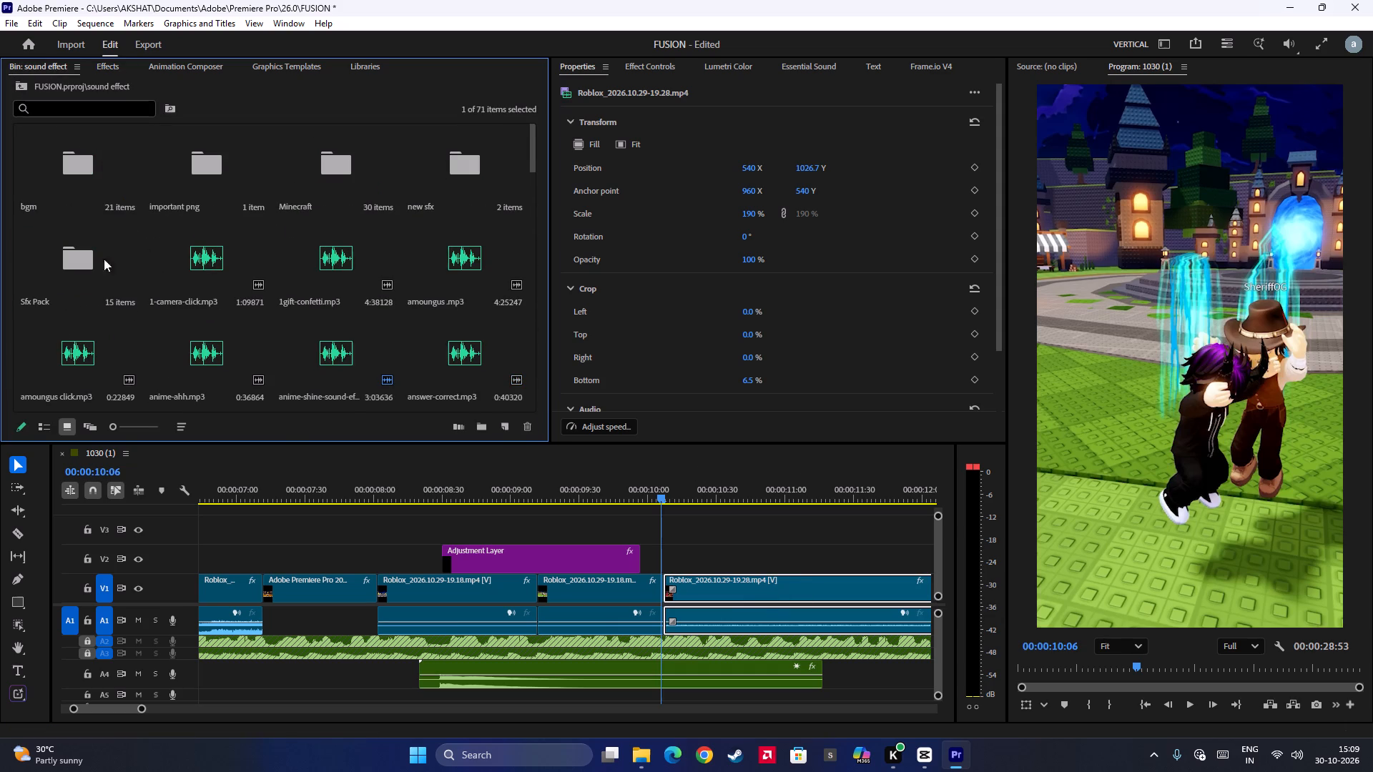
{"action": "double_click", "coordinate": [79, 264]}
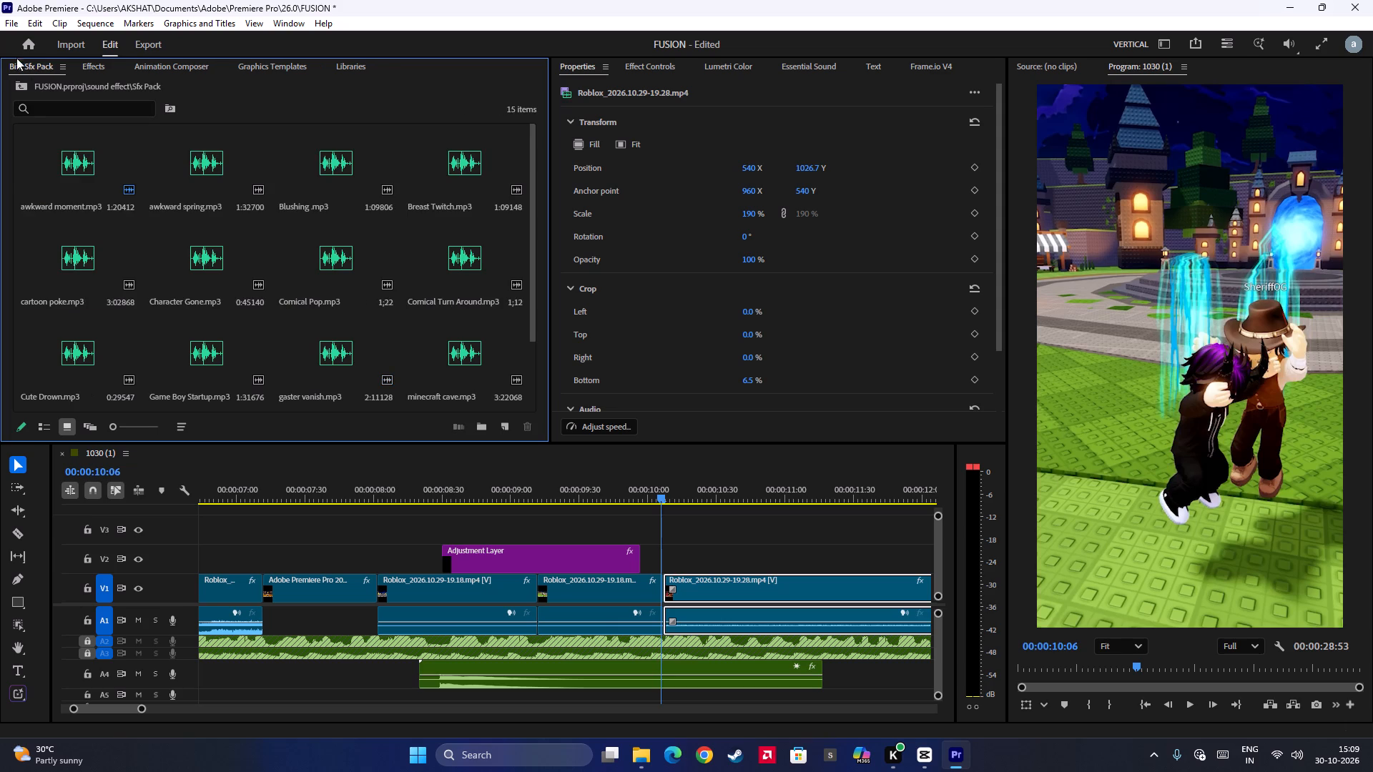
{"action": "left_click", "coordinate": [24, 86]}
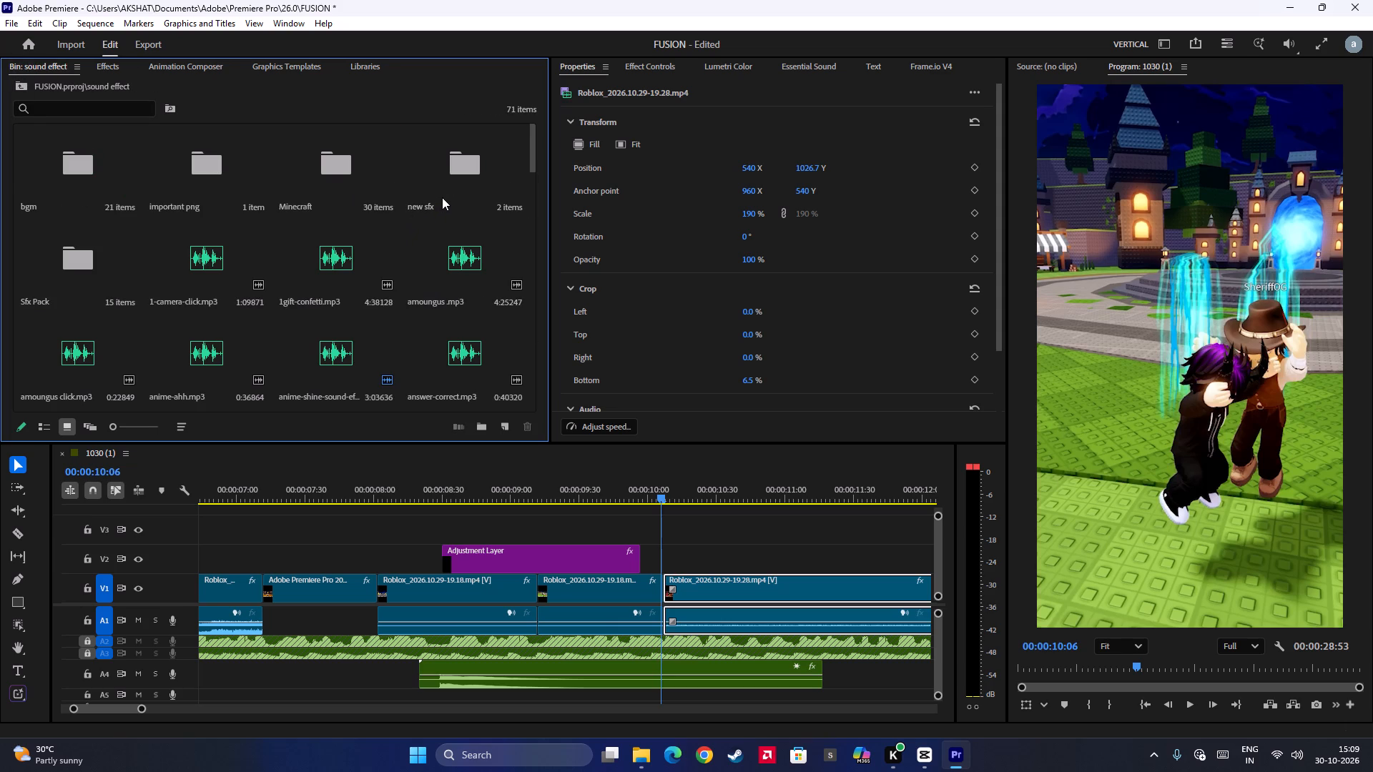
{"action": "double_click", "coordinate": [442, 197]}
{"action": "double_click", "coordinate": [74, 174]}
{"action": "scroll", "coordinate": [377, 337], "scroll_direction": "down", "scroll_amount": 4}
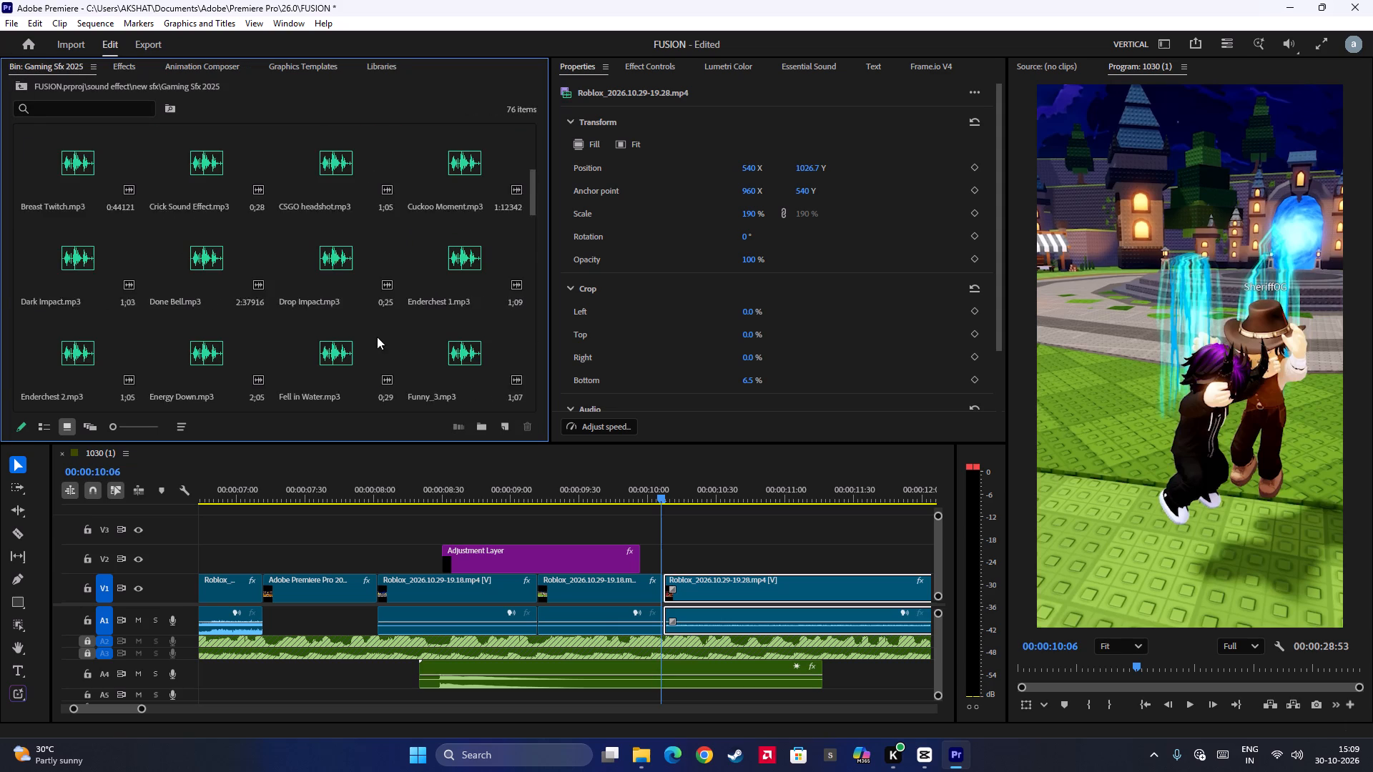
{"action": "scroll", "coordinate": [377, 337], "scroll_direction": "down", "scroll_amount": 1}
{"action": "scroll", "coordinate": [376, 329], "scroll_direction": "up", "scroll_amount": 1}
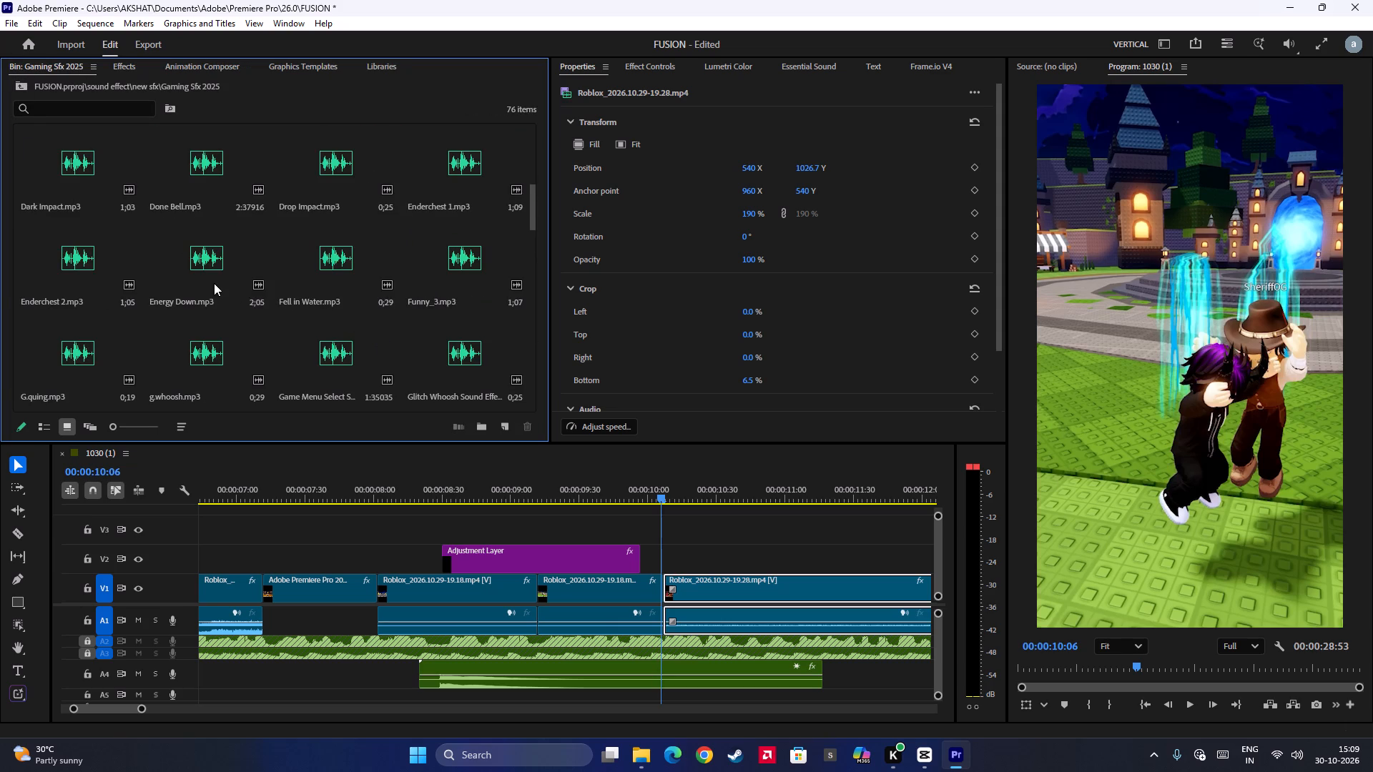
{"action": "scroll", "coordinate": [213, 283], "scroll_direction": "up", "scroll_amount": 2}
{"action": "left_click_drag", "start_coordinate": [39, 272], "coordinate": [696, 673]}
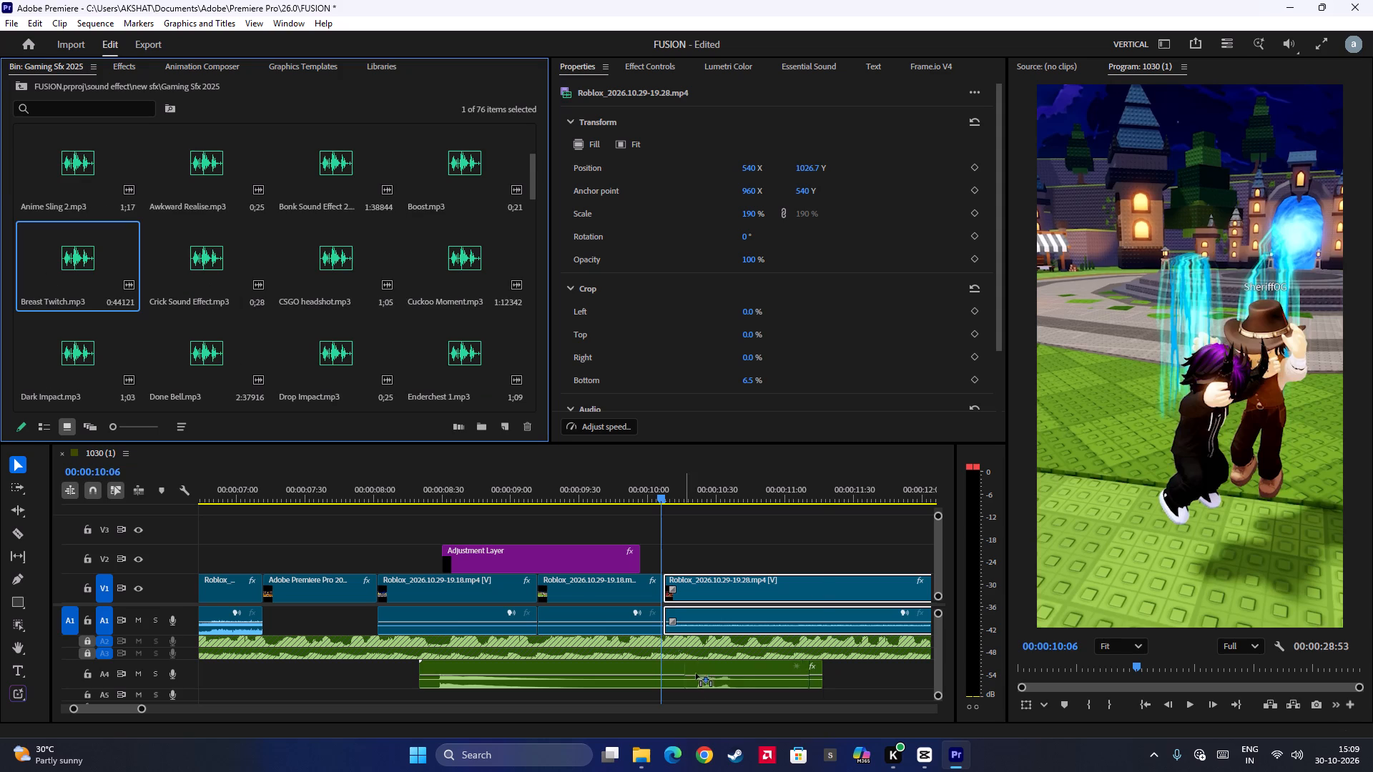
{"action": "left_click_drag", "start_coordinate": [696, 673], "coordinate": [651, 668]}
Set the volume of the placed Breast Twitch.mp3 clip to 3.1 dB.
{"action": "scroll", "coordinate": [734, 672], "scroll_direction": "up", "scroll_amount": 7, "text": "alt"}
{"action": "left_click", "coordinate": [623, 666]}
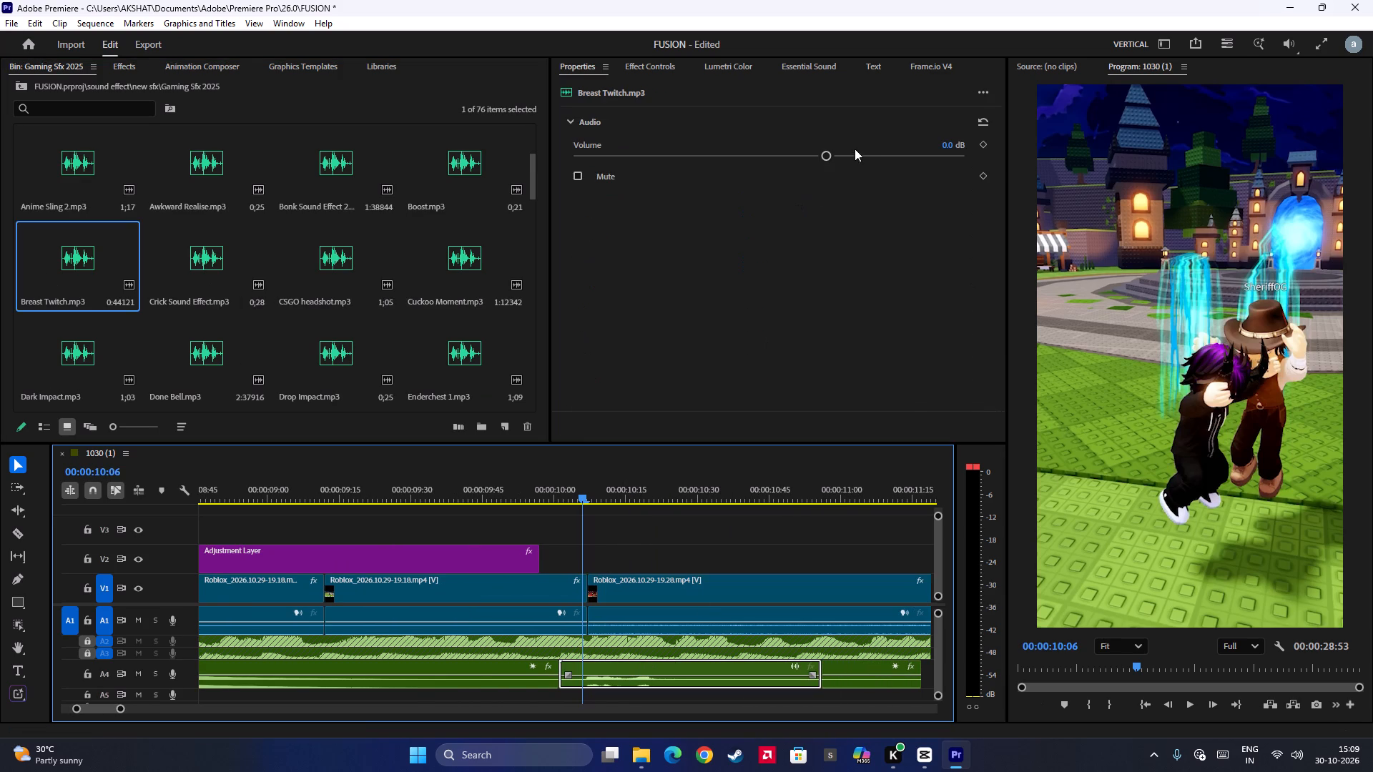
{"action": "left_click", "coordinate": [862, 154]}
Replay the cut near 00:00:10:06 and scrub across the white flash to check it against Breast Twitch.mp3.
{"action": "scroll", "coordinate": [558, 567], "scroll_direction": "up", "scroll_amount": 1}
{"action": "scroll", "coordinate": [550, 574], "scroll_direction": "down", "scroll_amount": 6, "text": "alt"}
{"action": "left_click", "coordinate": [523, 496]}
{"action": "key", "text": "space"}
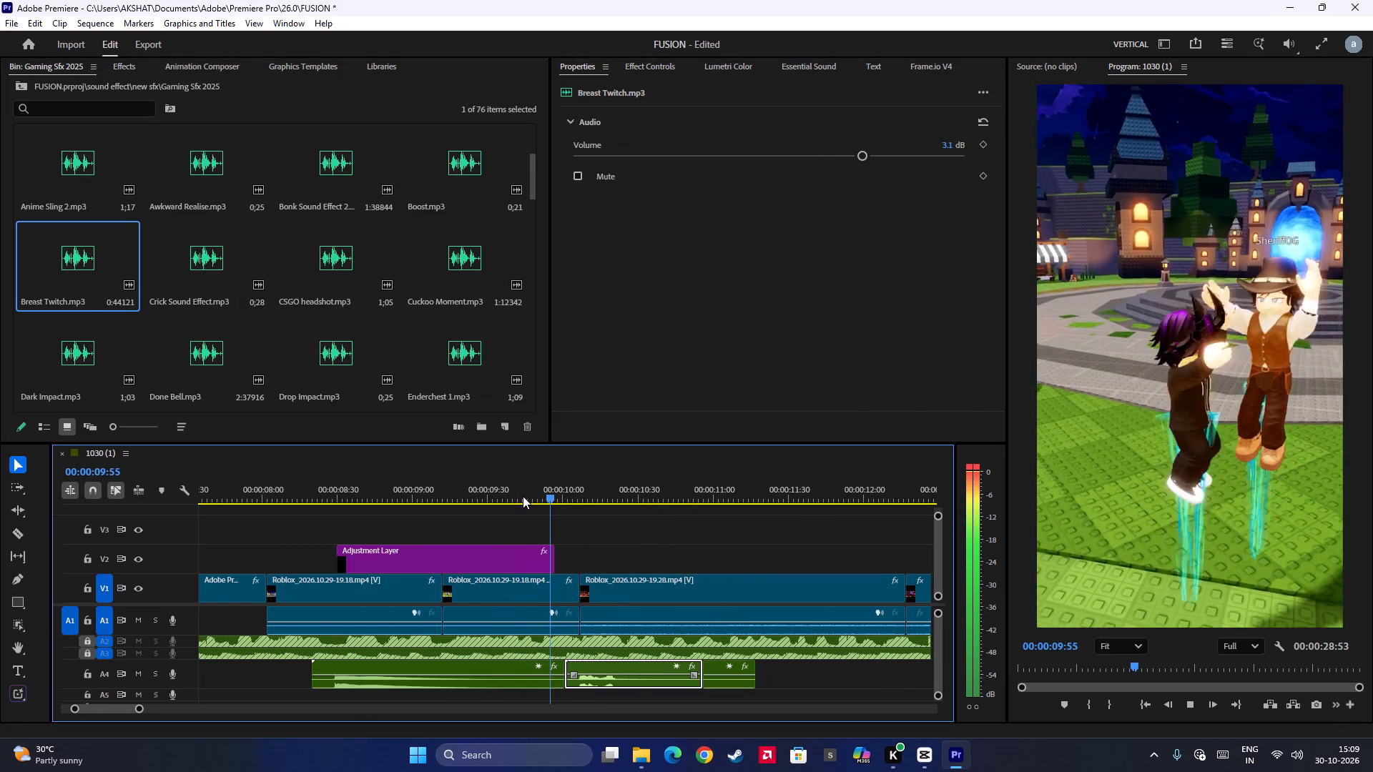
{"action": "left_click", "coordinate": [524, 497]}
{"action": "key", "text": "space"}
{"action": "key", "text": "space"}
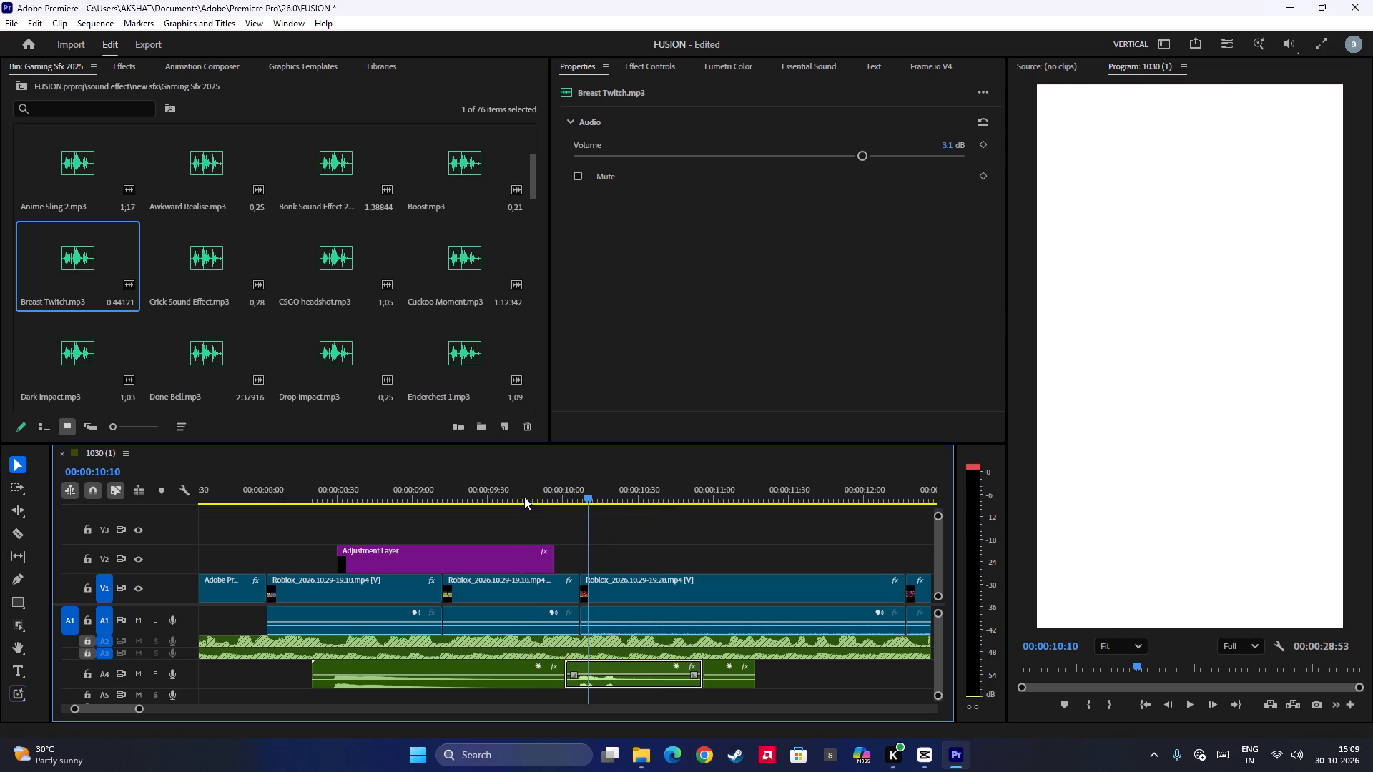
{"action": "left_click_drag", "start_coordinate": [589, 536], "coordinate": [591, 555]}
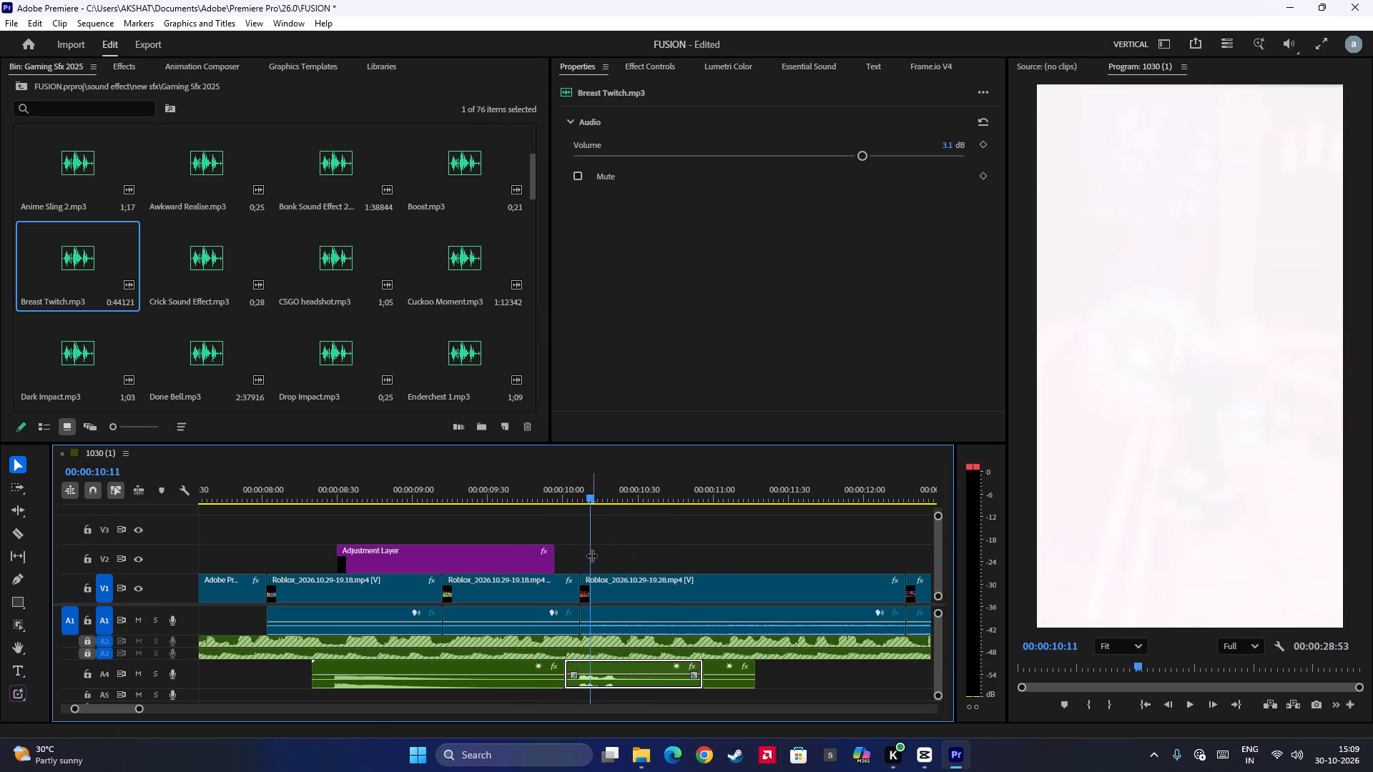
{"action": "left_click_drag", "start_coordinate": [591, 555], "coordinate": [593, 561]}
{"action": "left_click_drag", "start_coordinate": [593, 561], "coordinate": [553, 560]}
{"action": "key", "text": "space"}
{"action": "key", "text": "space"}
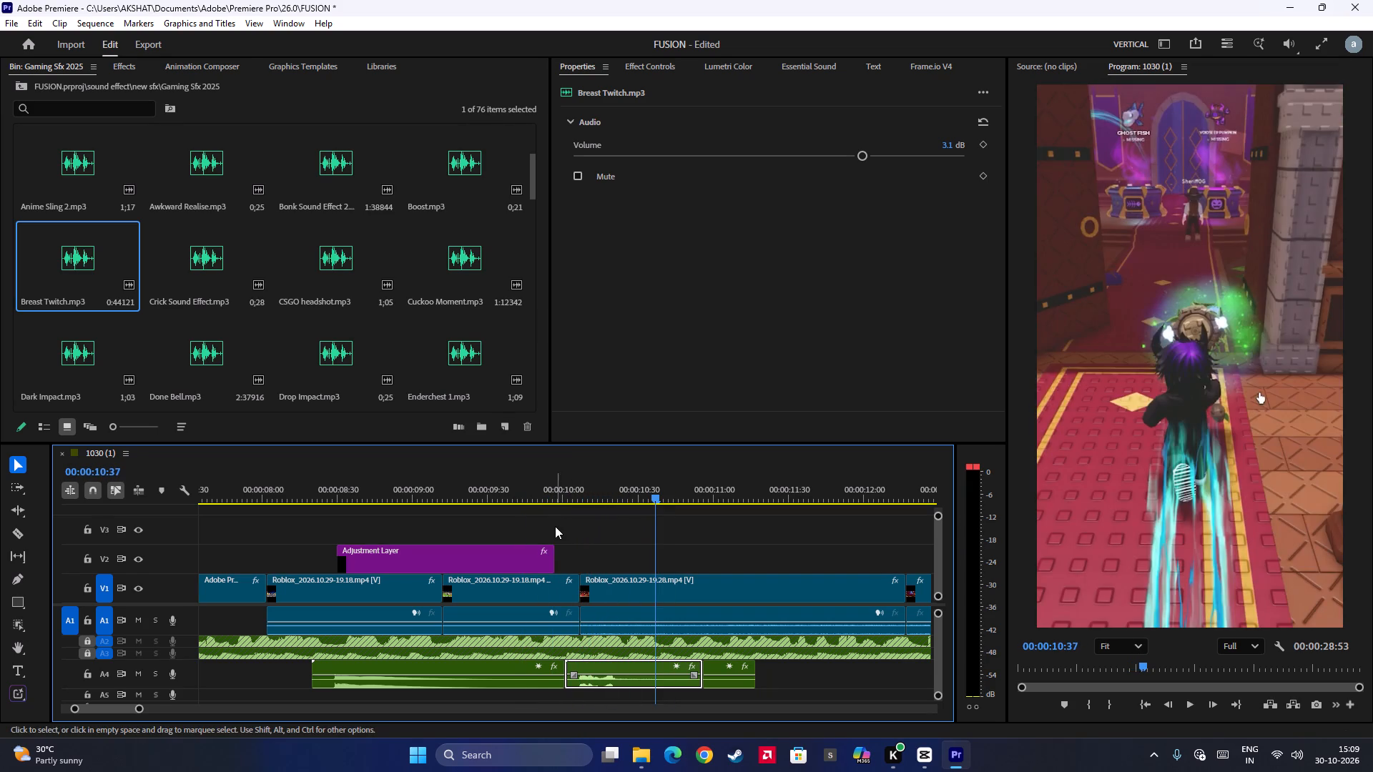
Replay from 00:00:09:39 through the cut and scrub back across the flash start to about 00:00:09:53.
{"action": "left_click", "coordinate": [513, 492]}
{"action": "key", "text": "space"}
{"action": "left_click", "coordinate": [513, 491]}
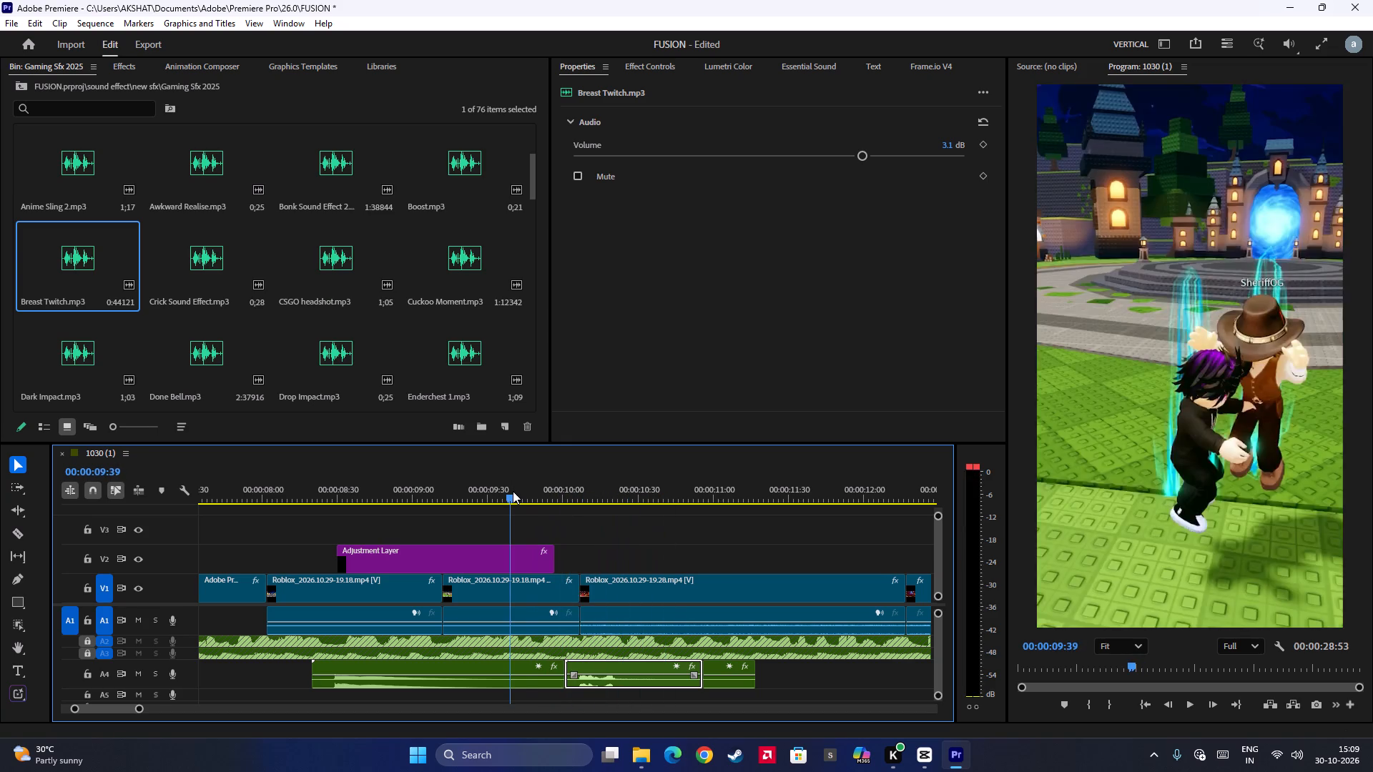
{"action": "key", "text": "space"}
{"action": "key", "text": "space"}
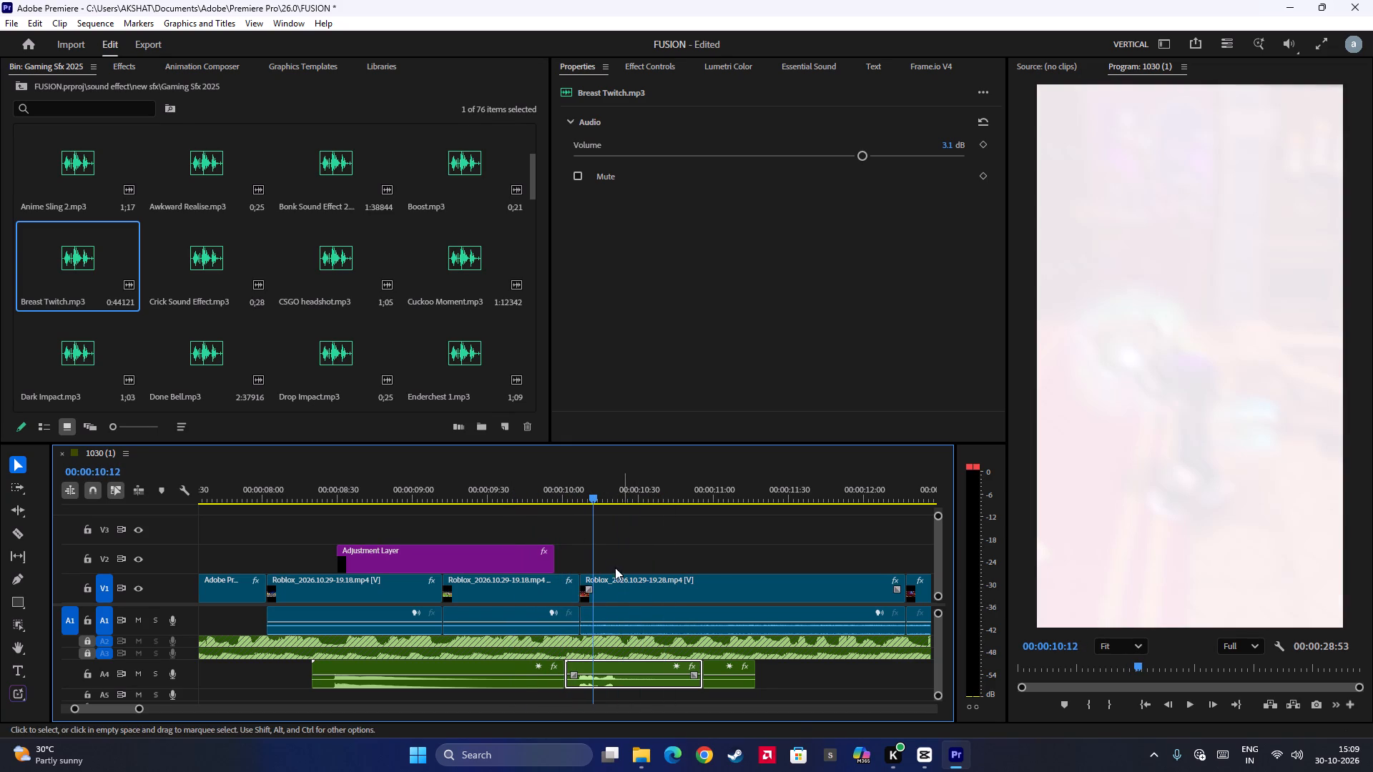
{"action": "left_click_drag", "start_coordinate": [593, 563], "coordinate": [589, 578]}
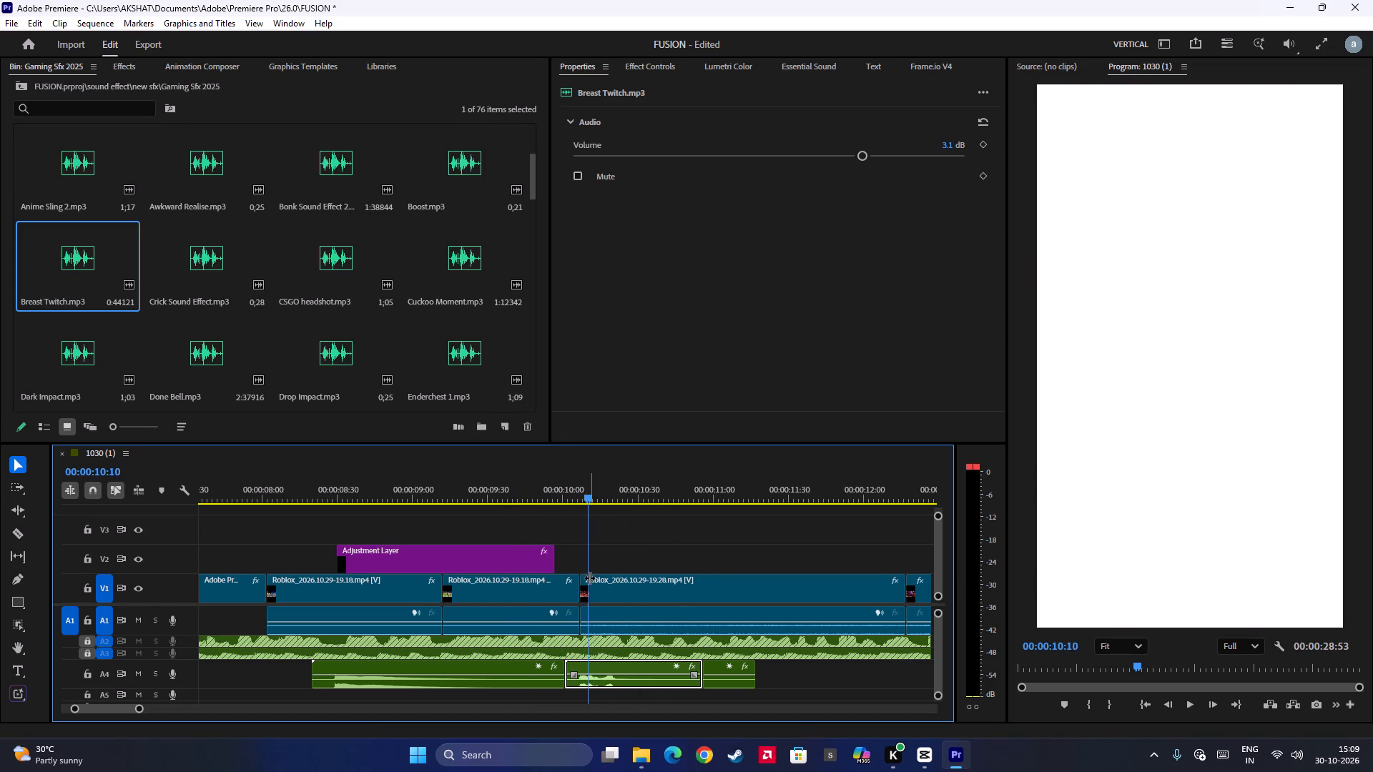
{"action": "left_click_drag", "start_coordinate": [589, 578], "coordinate": [556, 578]}
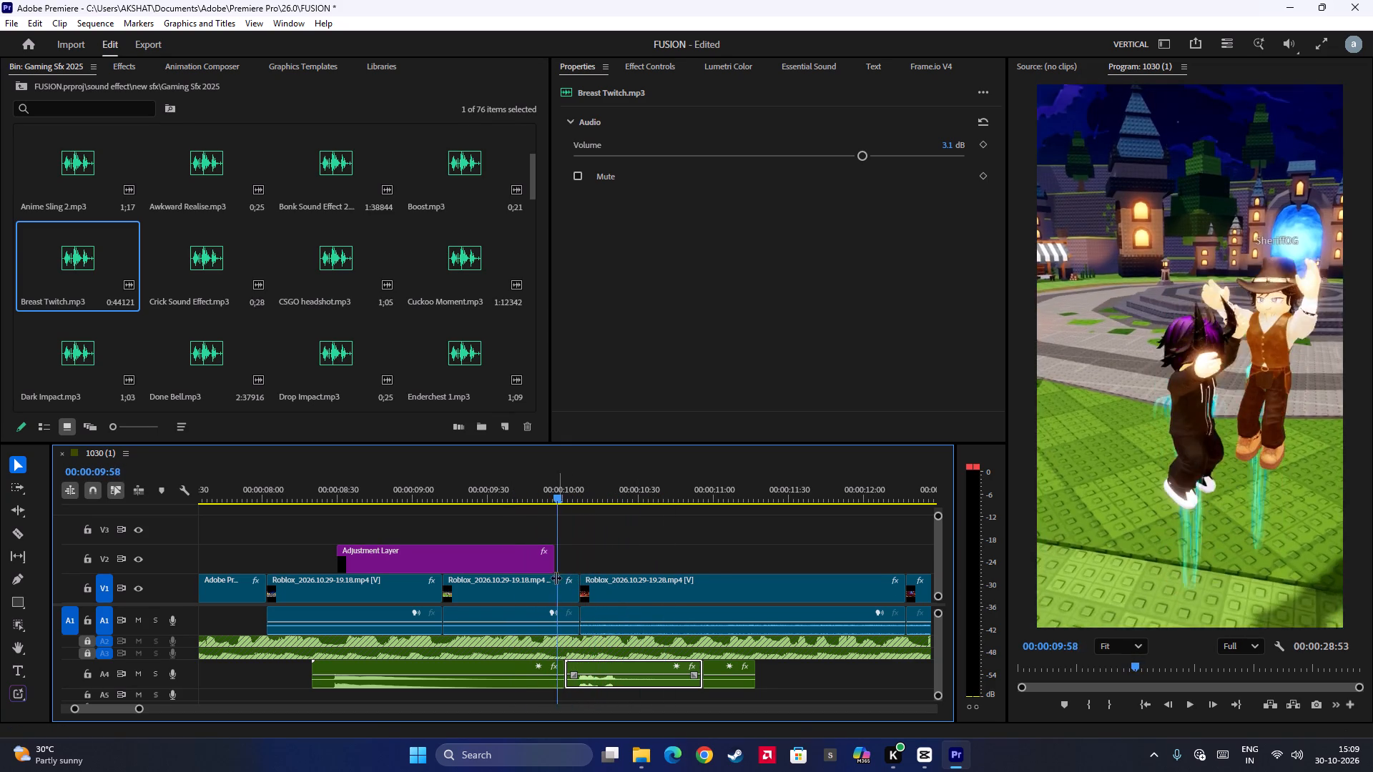
{"action": "left_click_drag", "start_coordinate": [556, 578], "coordinate": [547, 576]}
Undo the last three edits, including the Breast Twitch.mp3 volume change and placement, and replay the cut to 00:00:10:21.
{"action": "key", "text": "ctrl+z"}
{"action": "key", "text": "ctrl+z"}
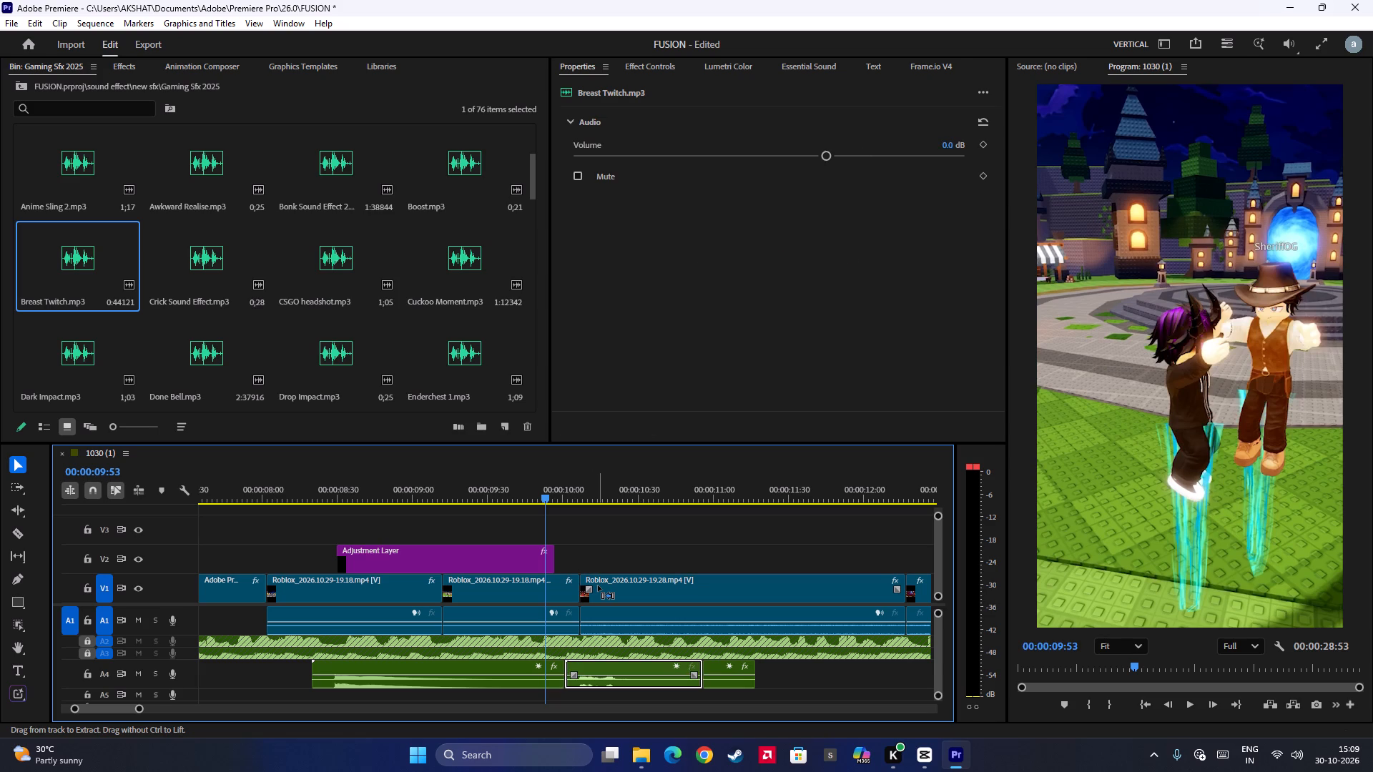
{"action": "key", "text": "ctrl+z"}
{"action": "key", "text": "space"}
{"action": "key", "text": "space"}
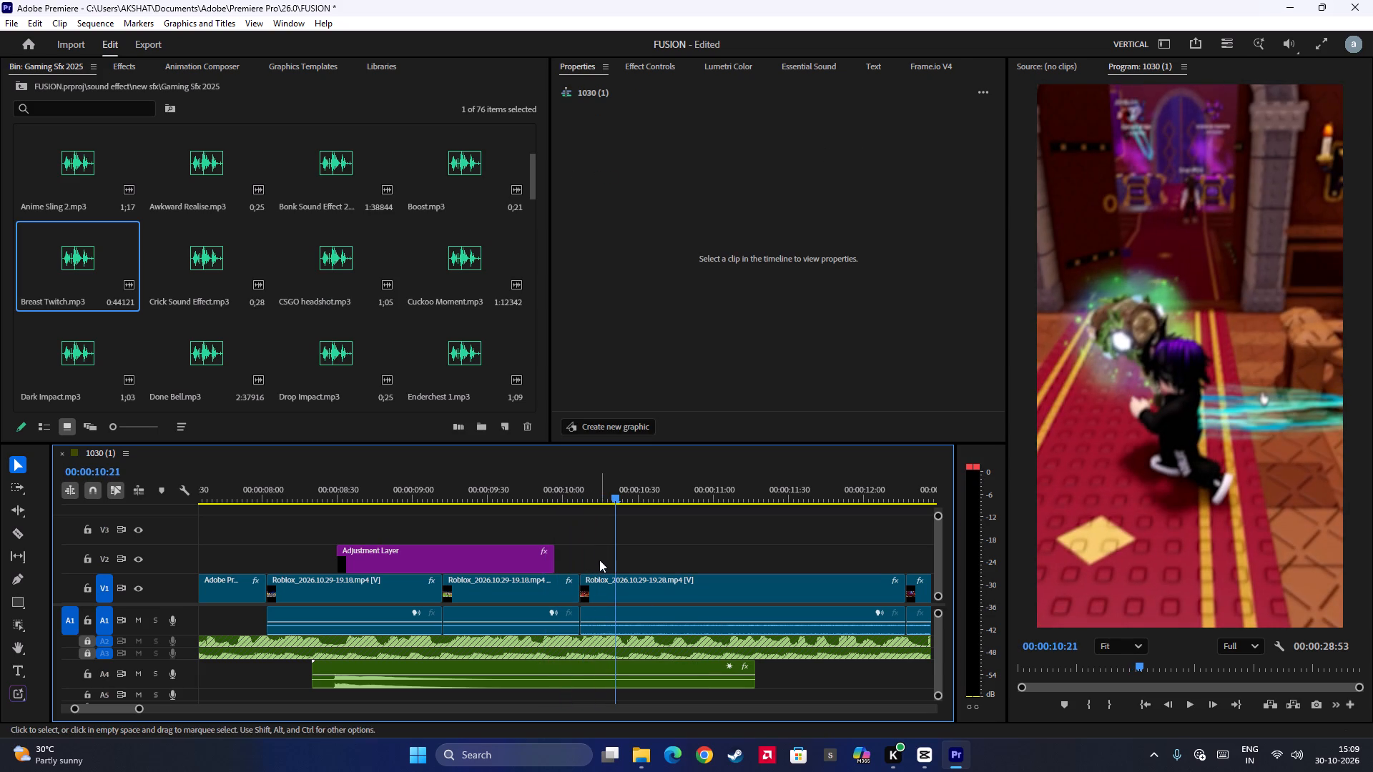
Split the V2 adjustment layer at 00:00:09:33 and move its second piece to the start of the Roblox_2026.10.29-19.28.mp4 clip.
{"action": "left_click_drag", "start_coordinate": [616, 565], "coordinate": [496, 561]}
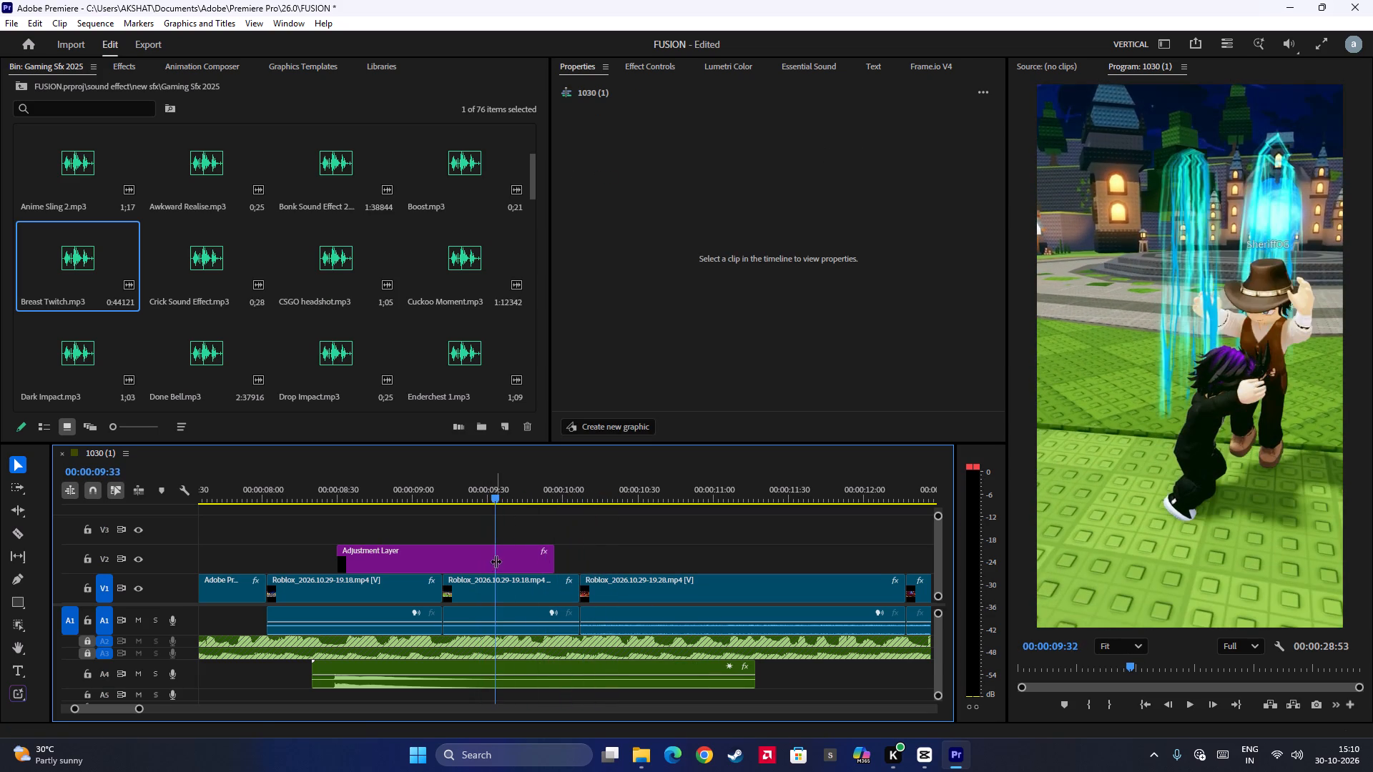
{"action": "left_click_drag", "start_coordinate": [496, 561], "coordinate": [496, 561]}
{"action": "left_click", "coordinate": [505, 557]}
{"action": "key", "text": "ctrl+b"}
{"action": "left_click_drag", "start_coordinate": [530, 555], "coordinate": [596, 563]}
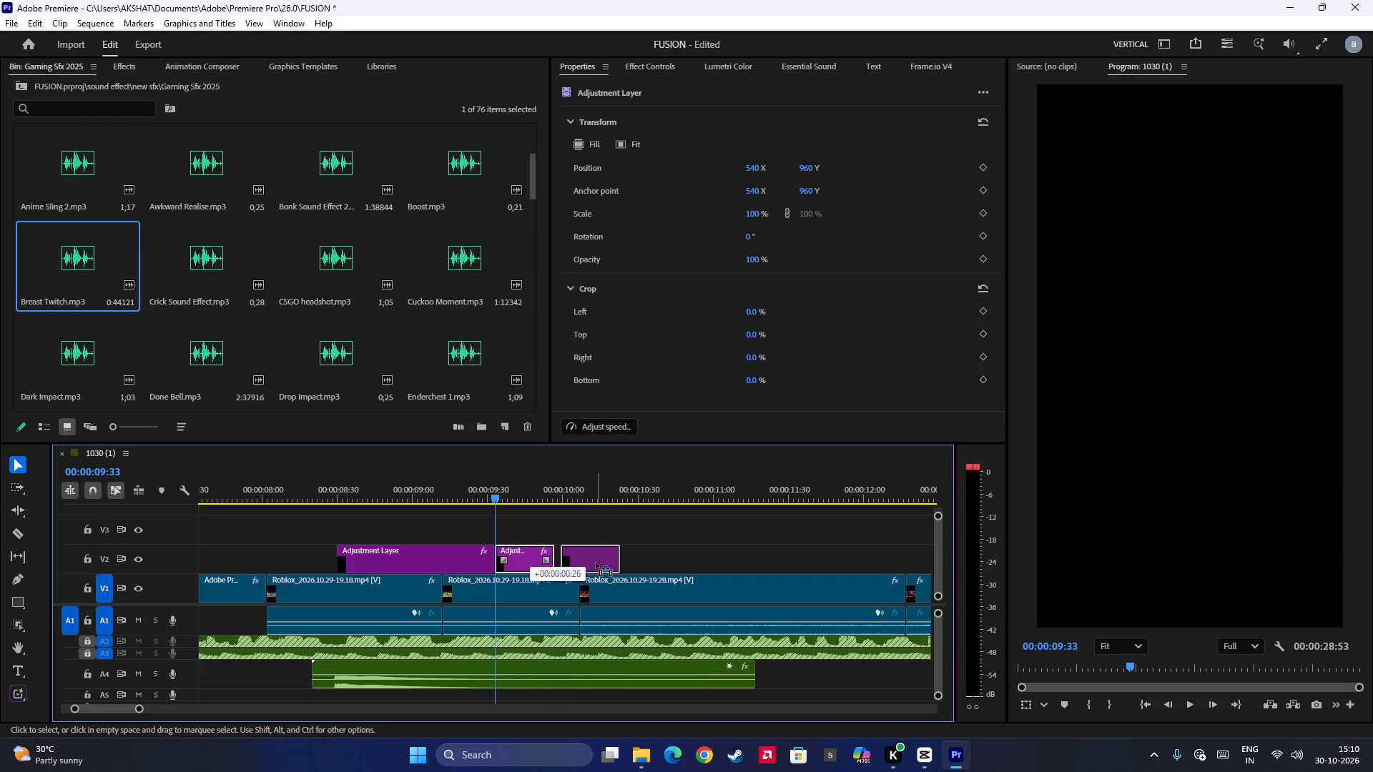
{"action": "left_click_drag", "start_coordinate": [596, 563], "coordinate": [609, 566]}
Apply the Malice White Flash Large_1 preset to the moved adjustment layer piece.
{"action": "left_click", "coordinate": [127, 63]}
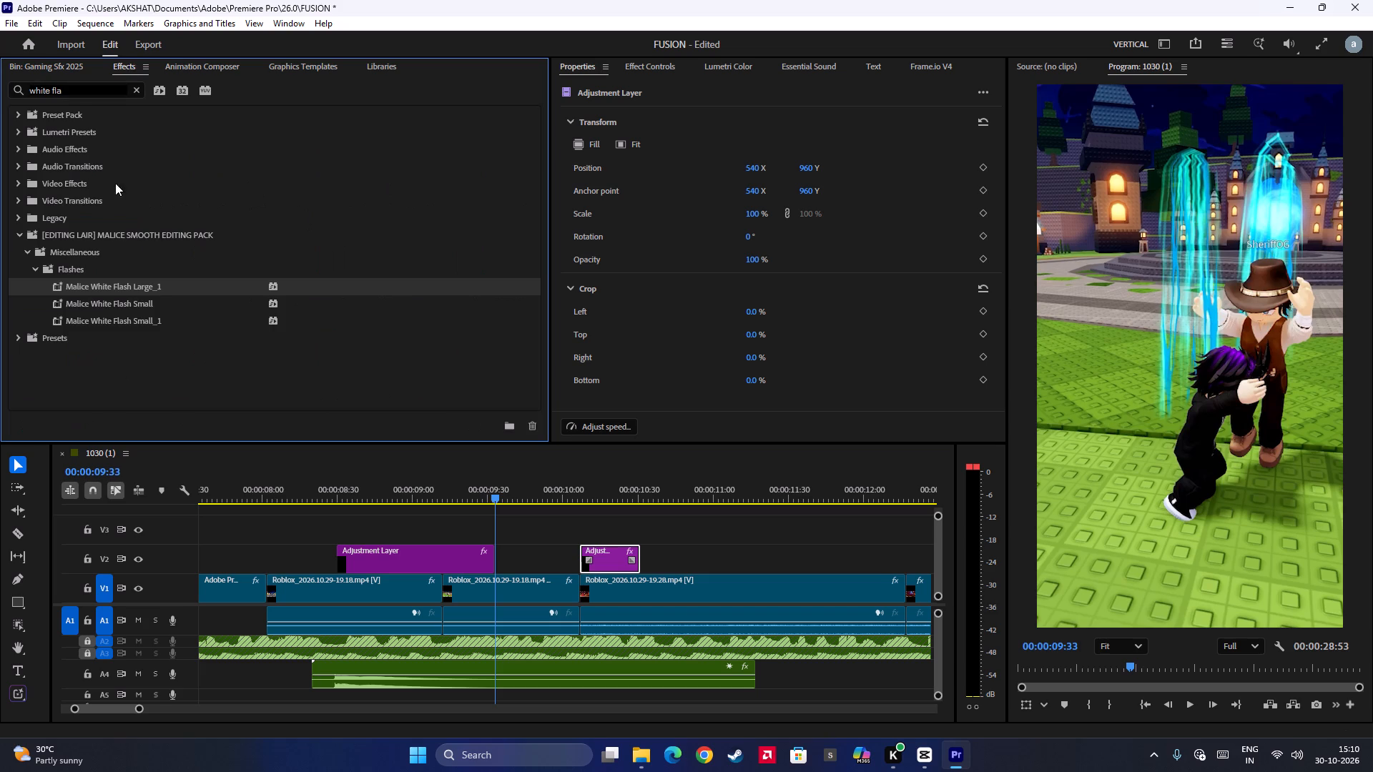
{"action": "left_click_drag", "start_coordinate": [117, 284], "coordinate": [613, 557]}
Shift the white flash adjustment layer about three frames earlier so it starts just before the clip cut.
{"action": "scroll", "coordinate": [612, 557], "scroll_direction": "up", "scroll_amount": 7, "text": "alt"}
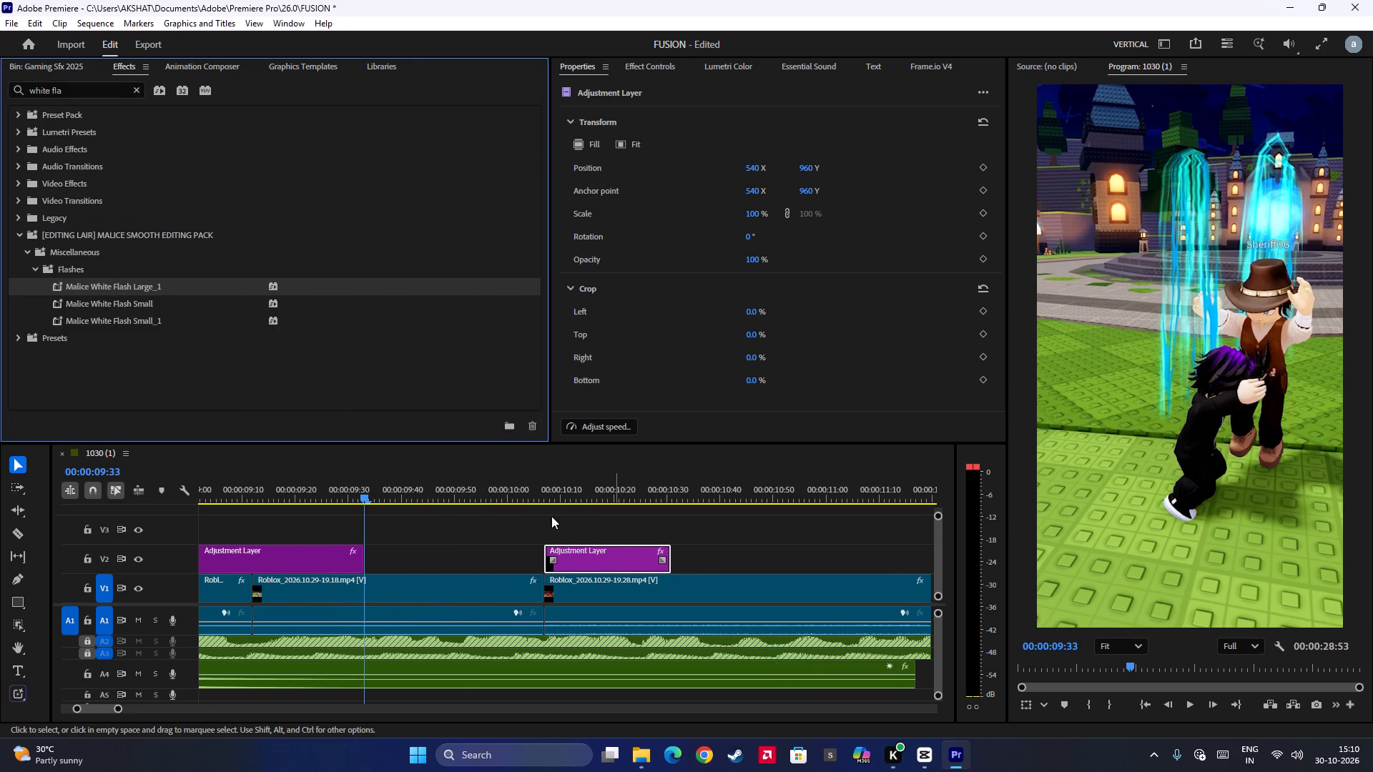
{"action": "left_click", "coordinate": [548, 490]}
{"action": "left_click_drag", "start_coordinate": [546, 514], "coordinate": [566, 527]}
{"action": "left_click_drag", "start_coordinate": [579, 552], "coordinate": [564, 552]}
Play from 00:00:10:02 to 00:00:11:03 to check the white flash and impact shake across the cut.
{"action": "left_click", "coordinate": [517, 482]}
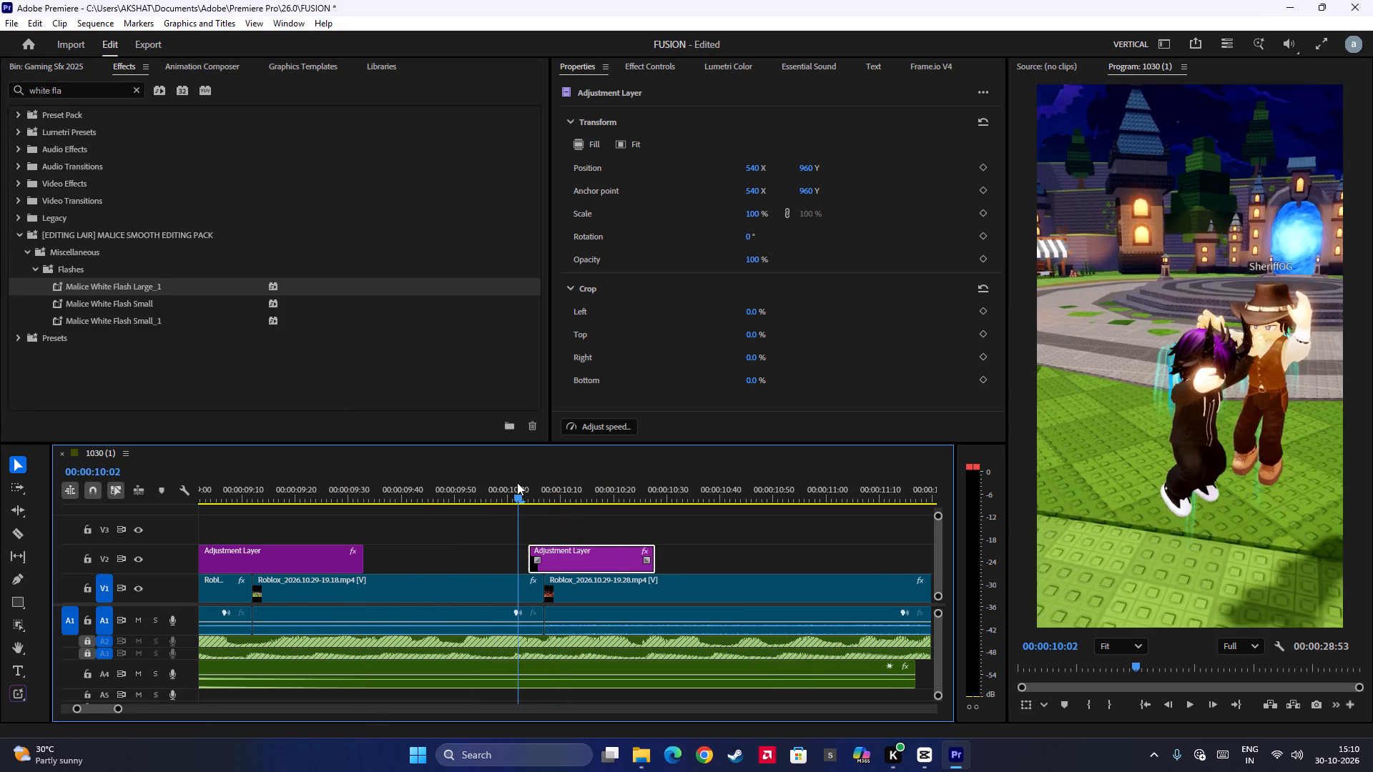
{"action": "key", "text": "space"}
{"action": "scroll", "coordinate": [558, 528], "scroll_direction": "down", "scroll_amount": 5, "text": "alt"}
{"action": "key", "text": "space"}
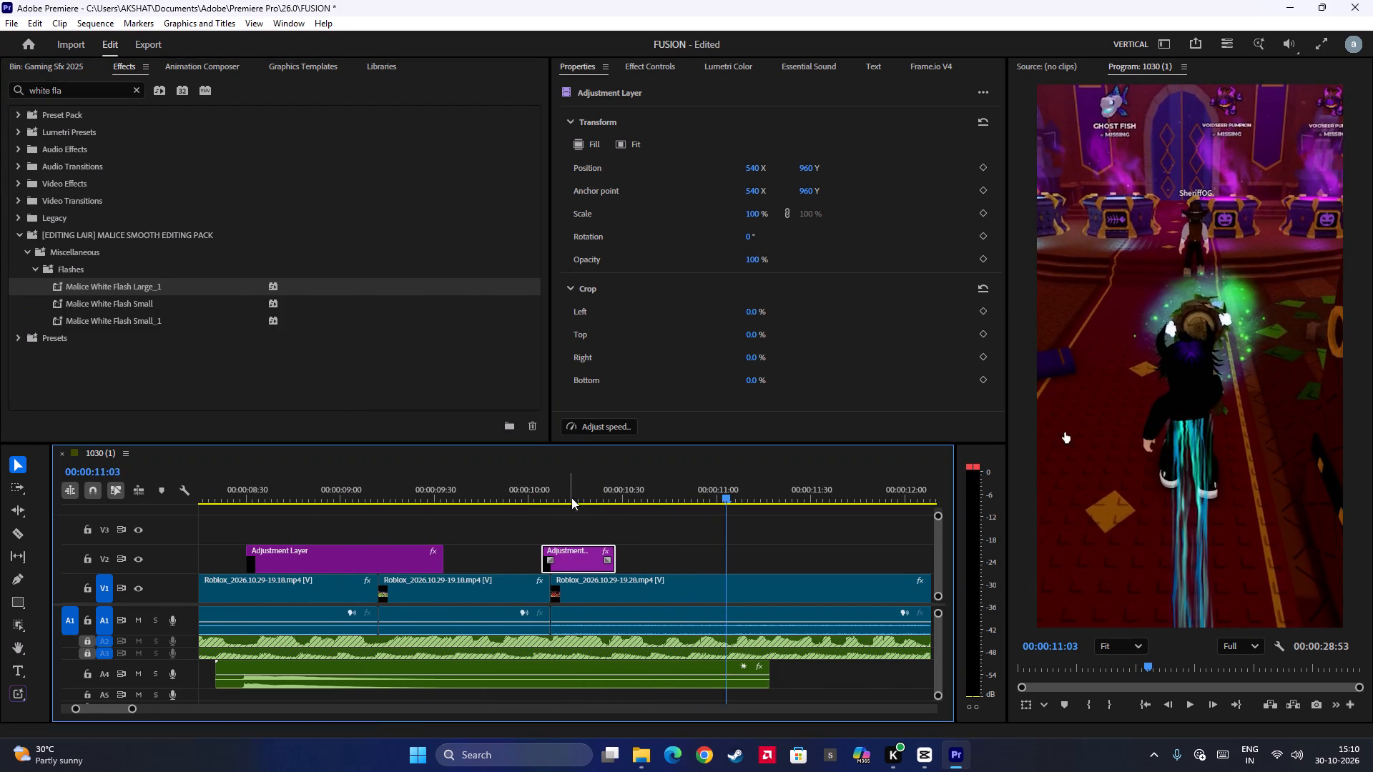
Place Breast Twitch.mp3 on A4 at about 00:00:10:00, just before the white-flash cut.
{"action": "left_click", "coordinate": [558, 487]}
{"action": "left_click_drag", "start_coordinate": [558, 531], "coordinate": [553, 541]}
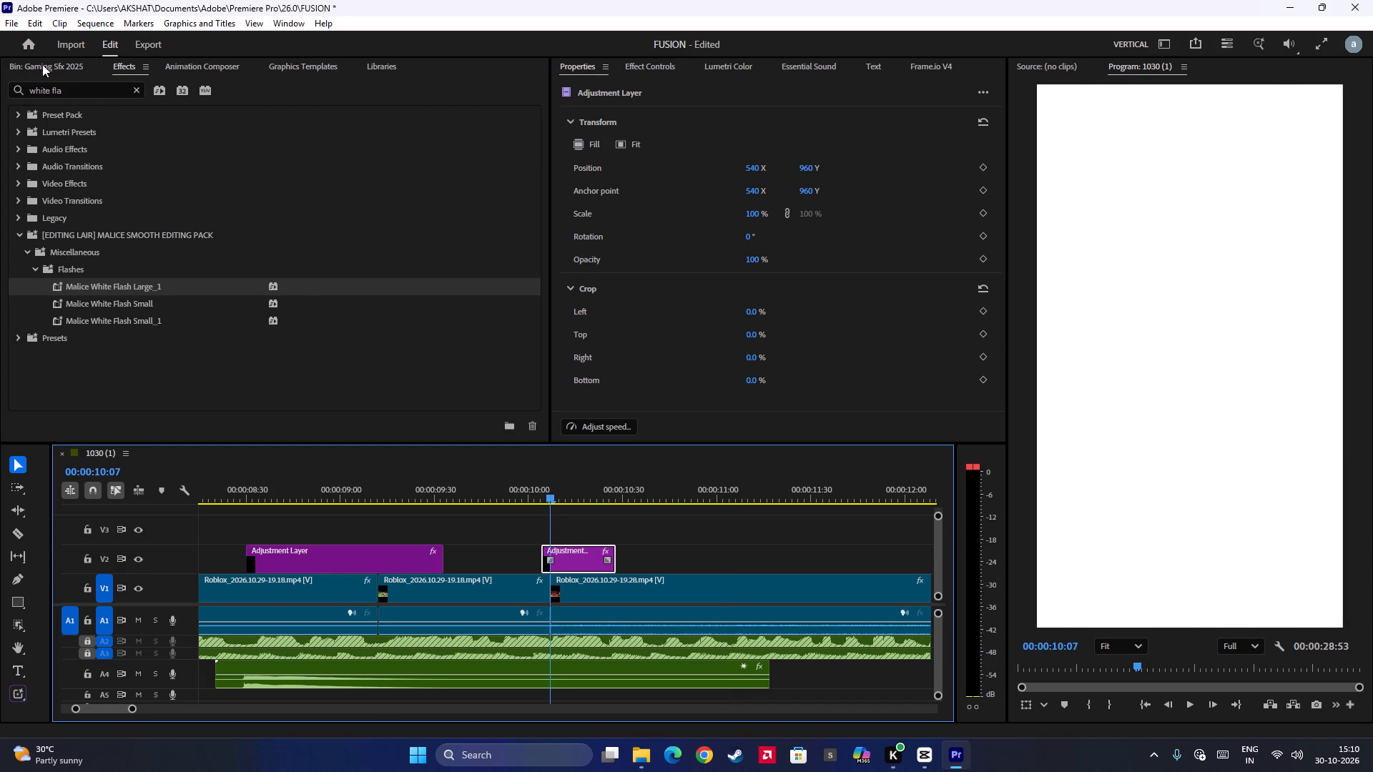
{"action": "left_click", "coordinate": [51, 68]}
{"action": "left_click_drag", "start_coordinate": [76, 274], "coordinate": [541, 673]}
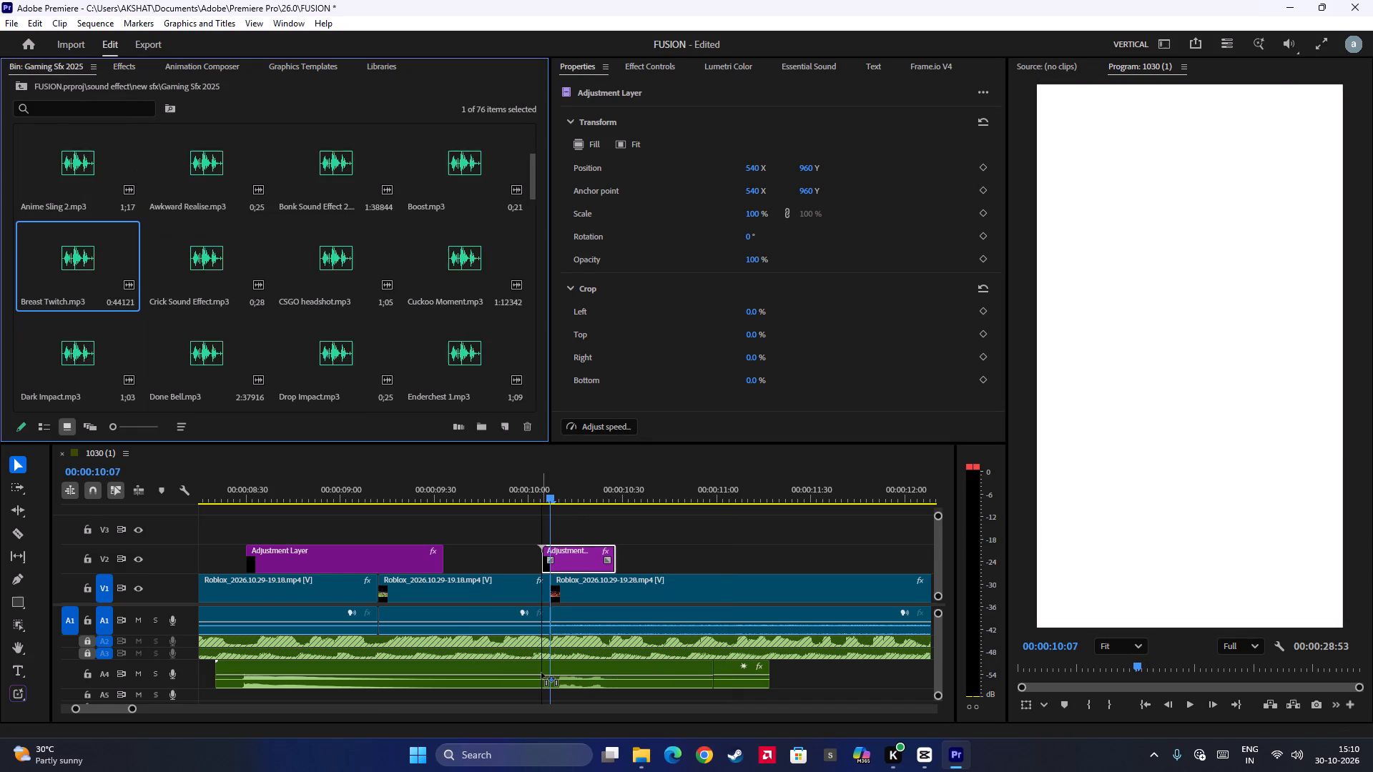
{"action": "left_click_drag", "start_coordinate": [541, 673], "coordinate": [530, 670]}
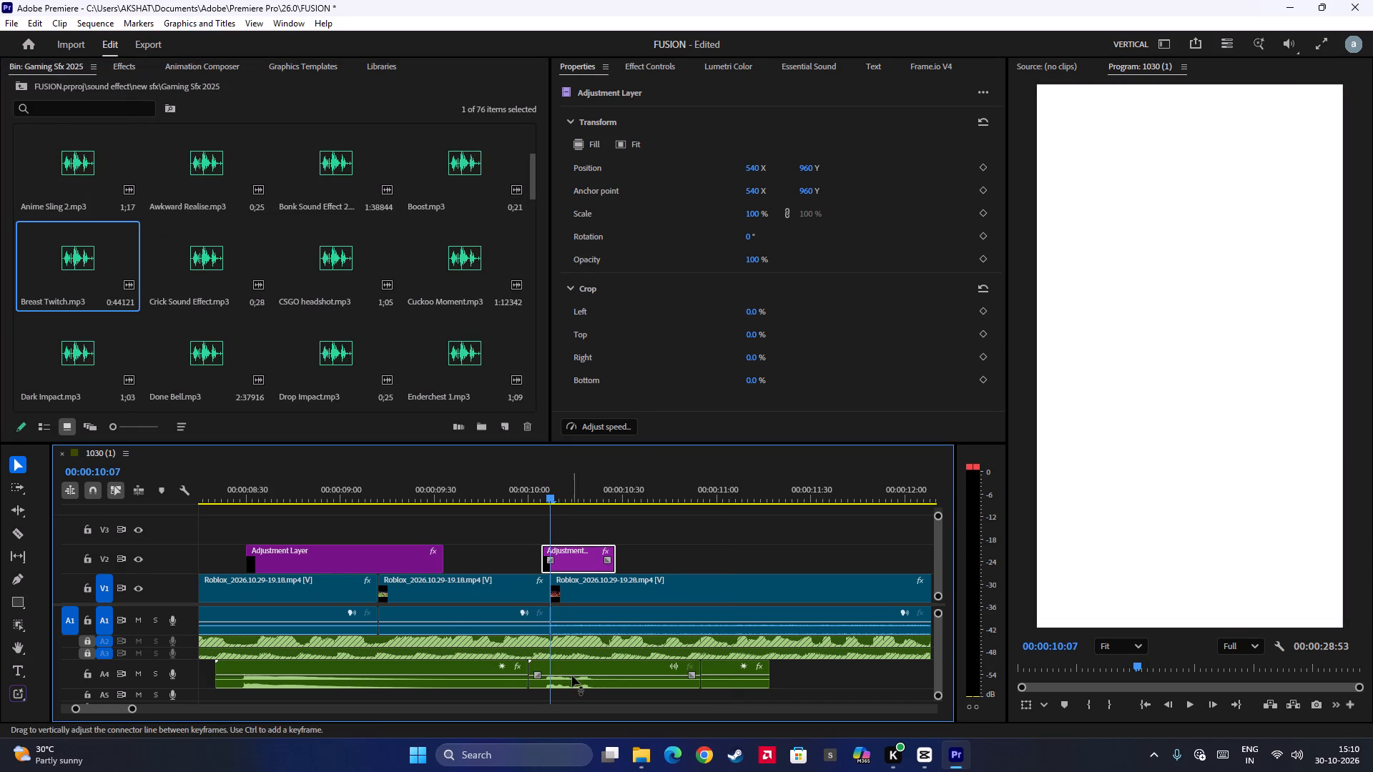
Set the Breast Twitch.mp3 clip's volume to 2.4 dB.
{"action": "left_click", "coordinate": [571, 675]}
{"action": "left_click", "coordinate": [855, 155]}
Play from 00:00:09:50 to about 00:00:12:48 to check the new sound, and return the playhead to the cut at 00:00:12:17.
{"action": "left_click", "coordinate": [497, 493]}
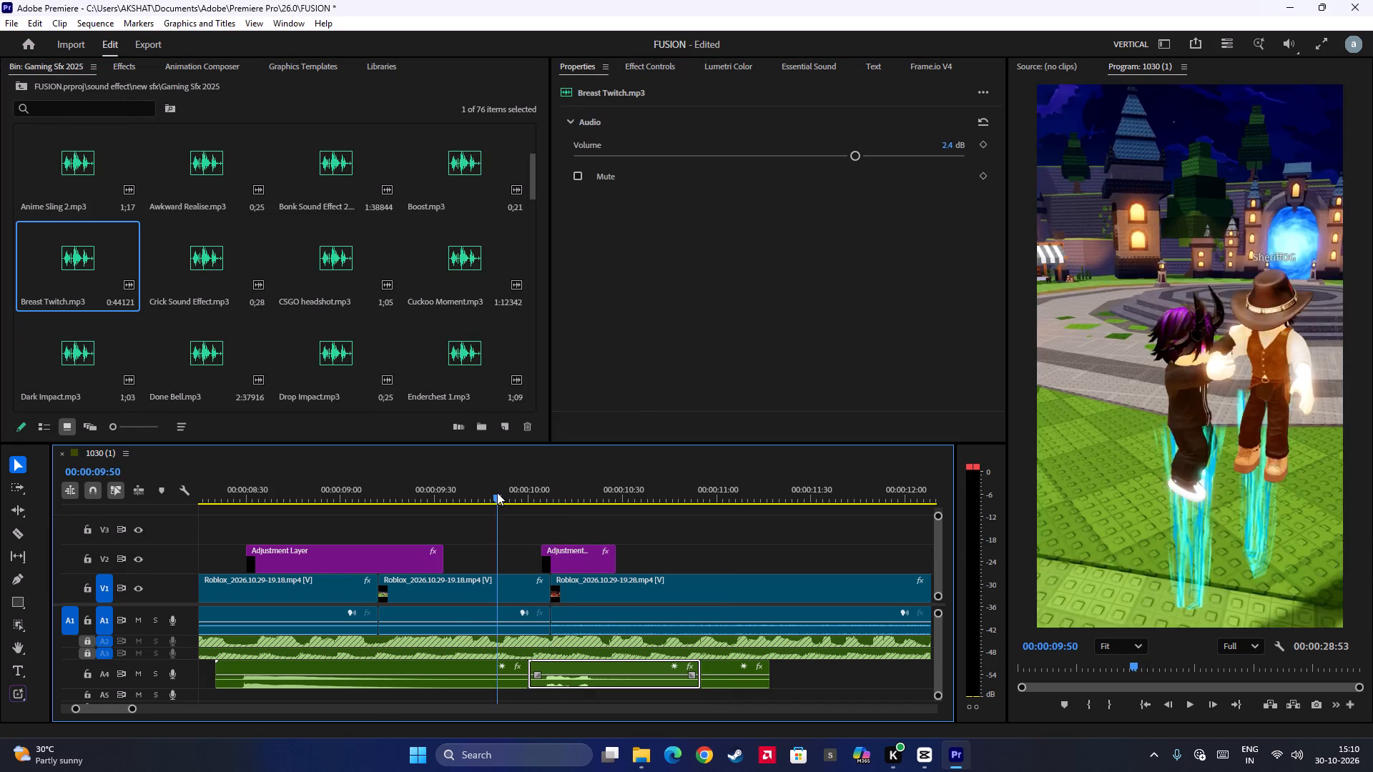
{"action": "key", "text": "space"}
{"action": "scroll", "coordinate": [620, 548], "scroll_direction": "down", "scroll_amount": 8}
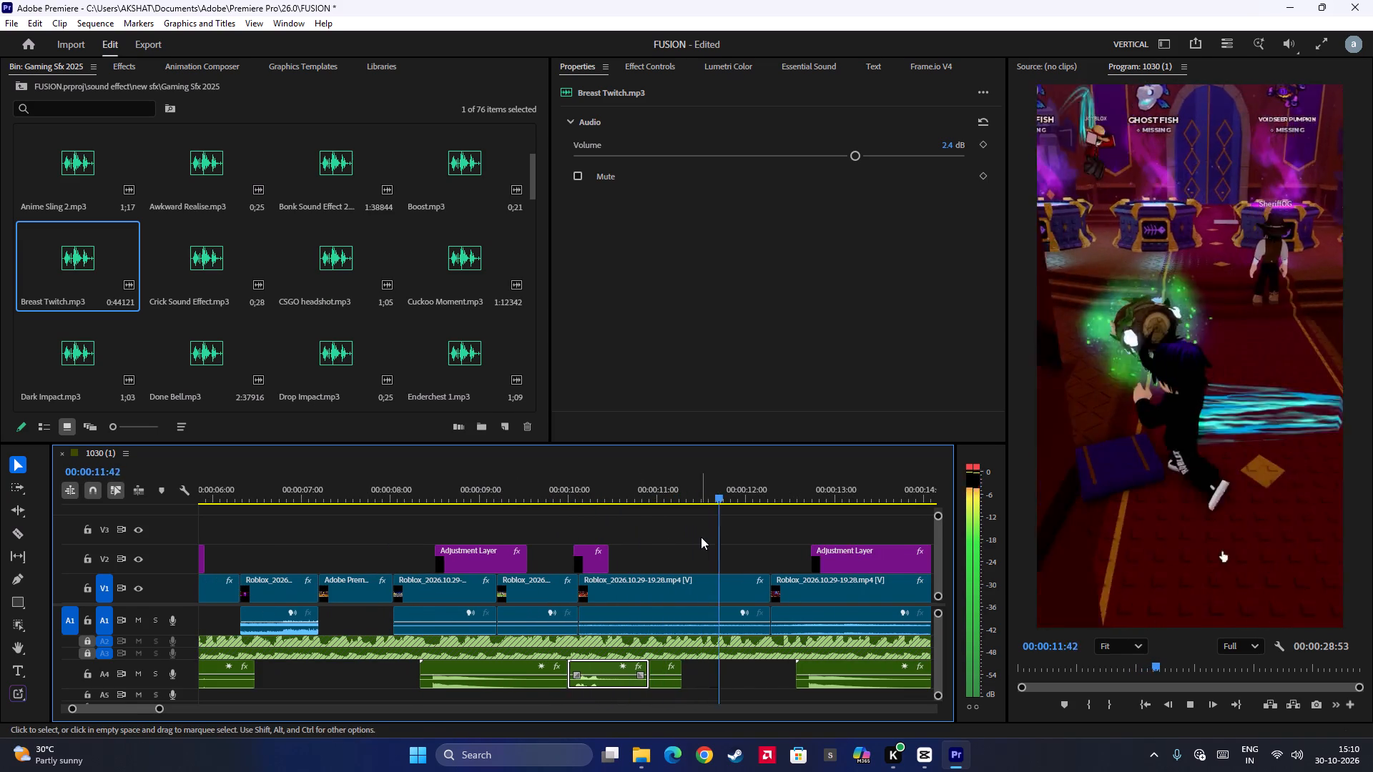
{"action": "scroll", "coordinate": [701, 537], "scroll_direction": "down", "scroll_amount": 5}
{"action": "key", "text": "space"}
{"action": "left_click", "coordinate": [543, 499]}
{"action": "key", "text": "space"}
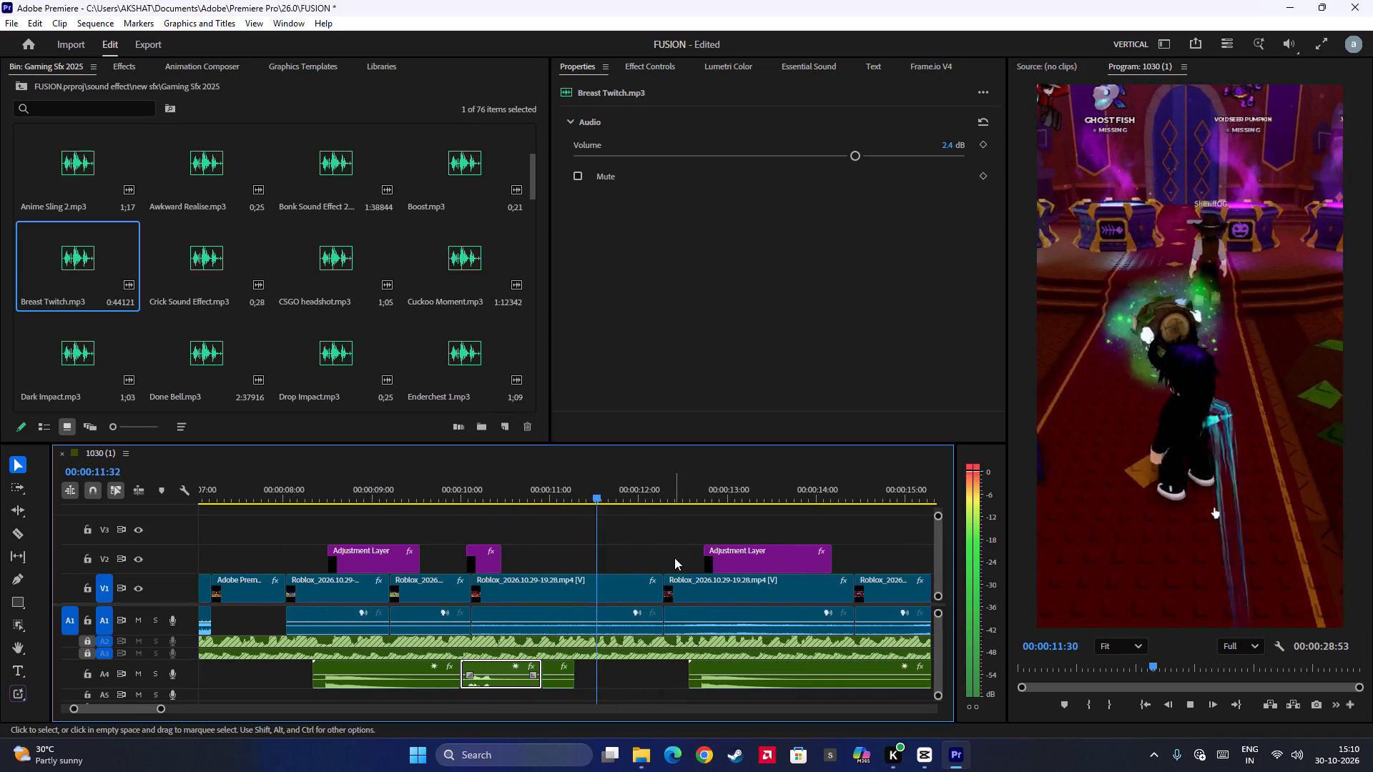
{"action": "key", "text": "space"}
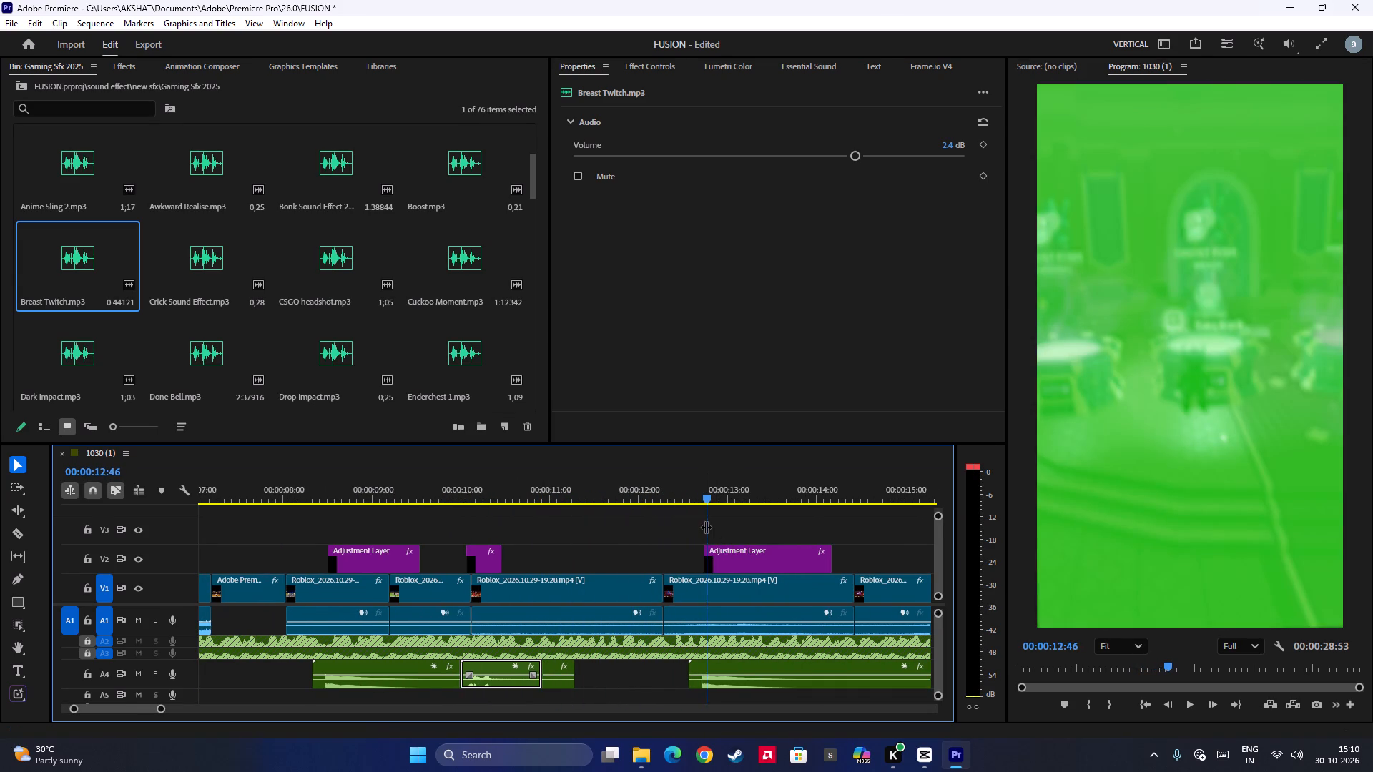
{"action": "left_click_drag", "start_coordinate": [706, 527], "coordinate": [661, 548]}
{"action": "key", "text": "space"}
{"action": "key", "text": "space"}
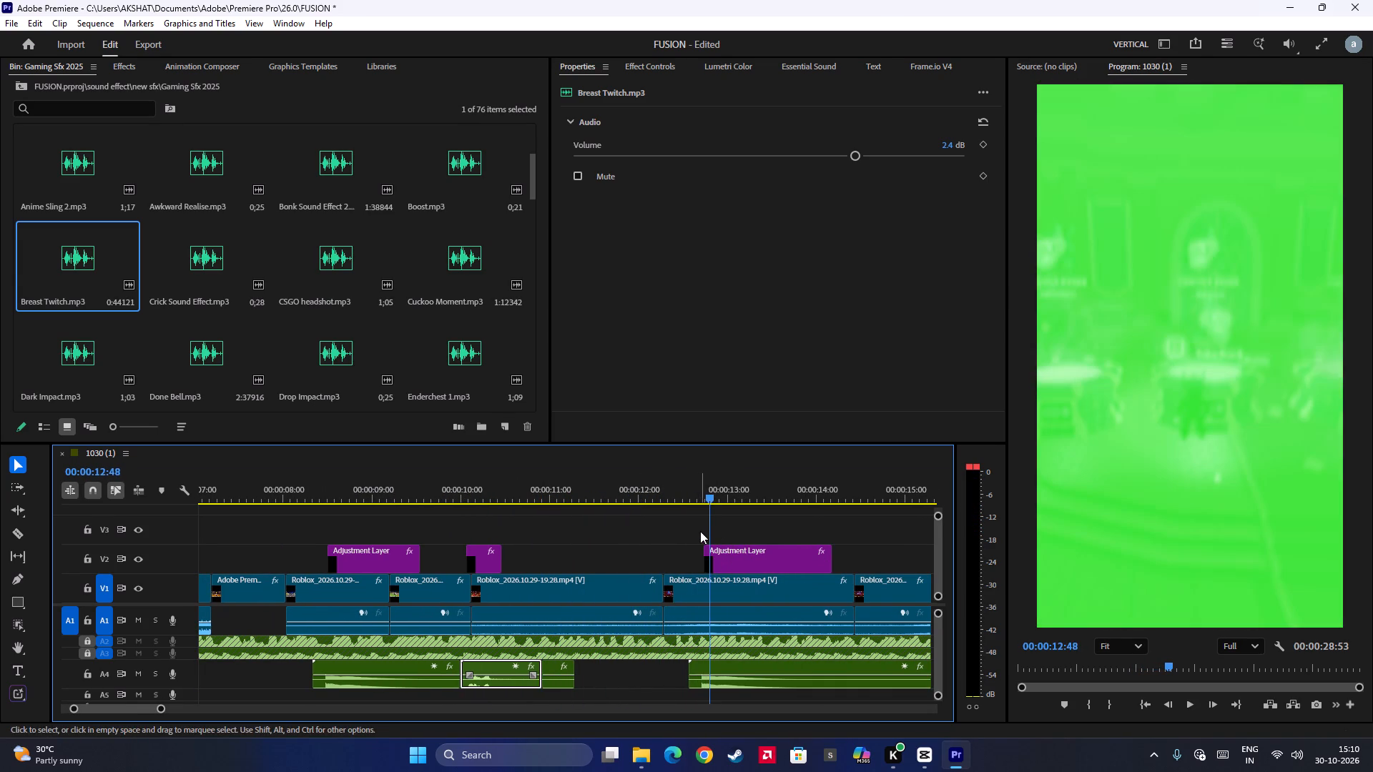
{"action": "left_click_drag", "start_coordinate": [709, 526], "coordinate": [664, 553]}
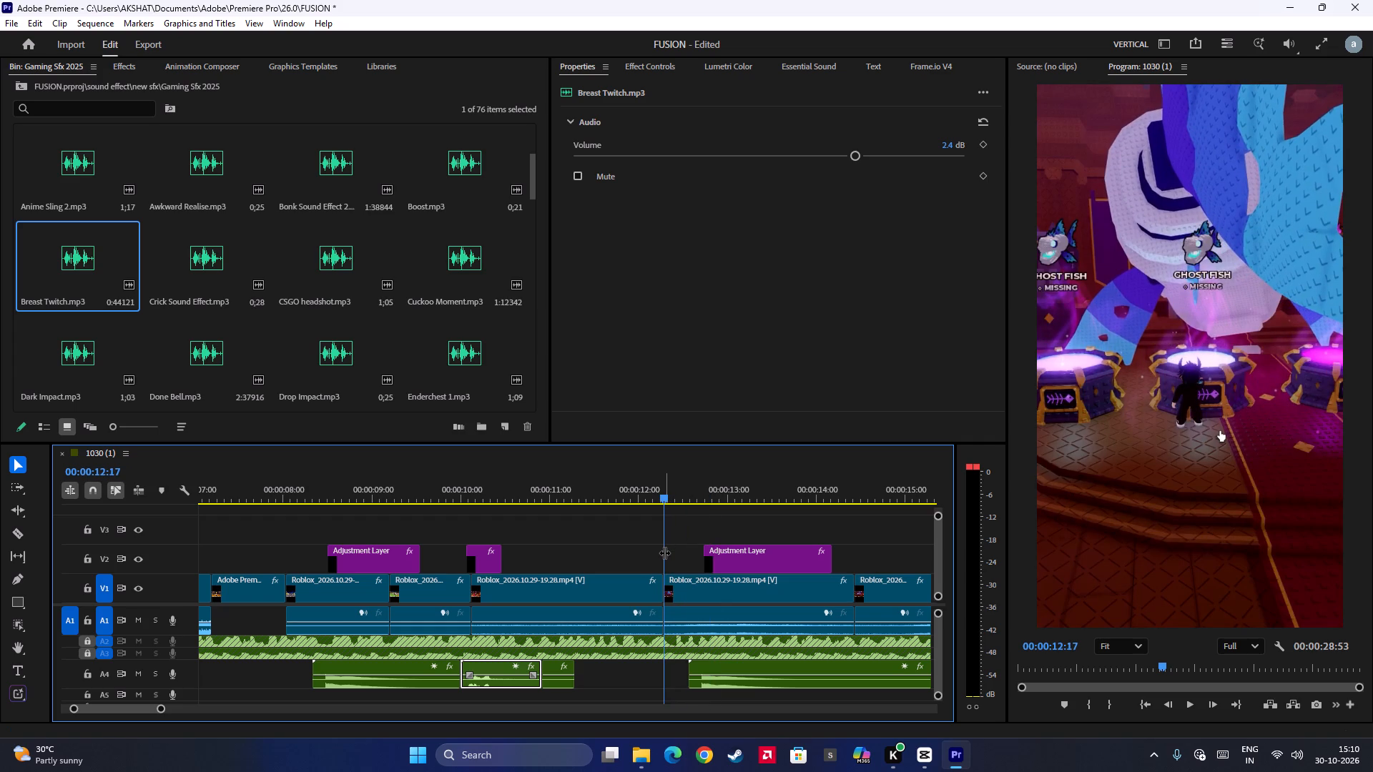
Save the project.
{"action": "key", "text": "ctrl+s"}
Add the Zoom In camera transition from Animation Composer at the 00:00:12:17 cut, with its adjustment layers from V3 upward.
{"action": "left_click", "coordinate": [173, 65]}
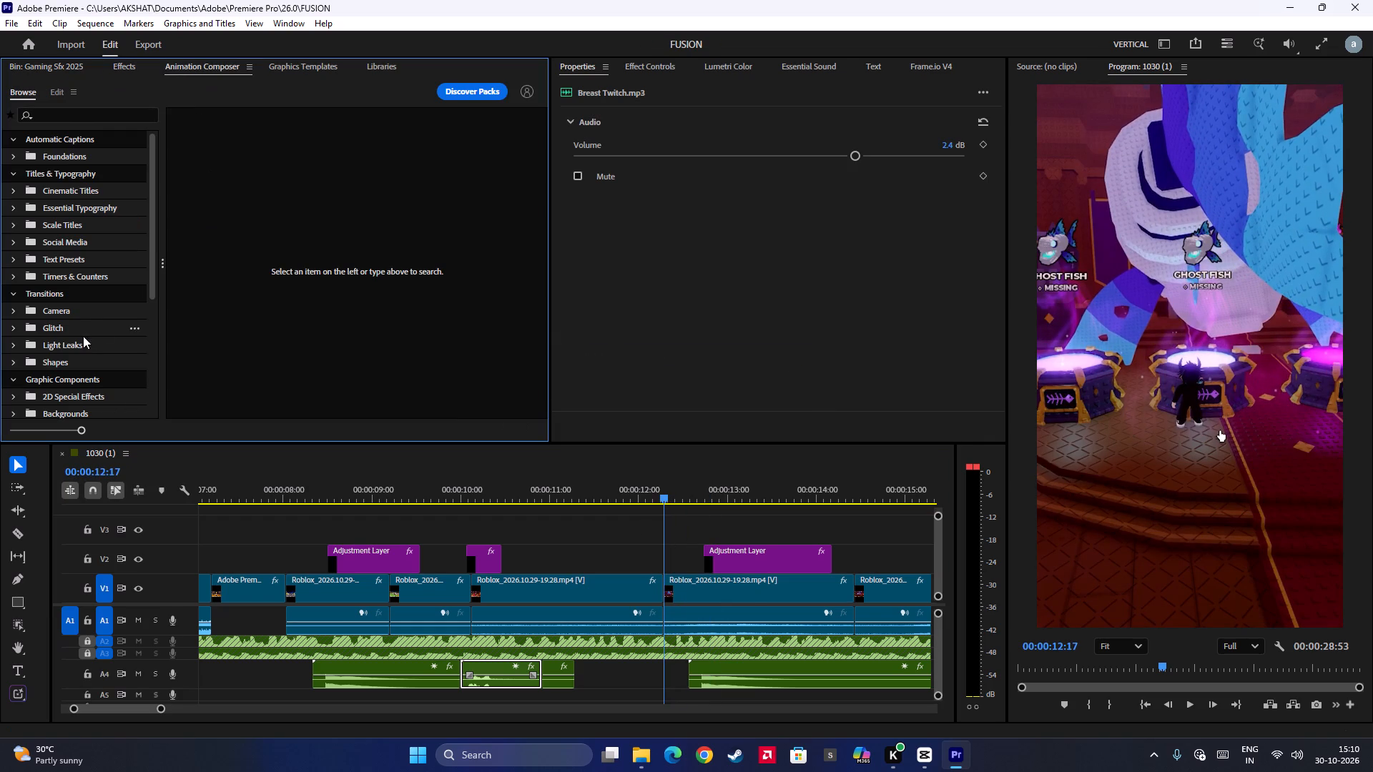
{"action": "left_click", "coordinate": [84, 316]}
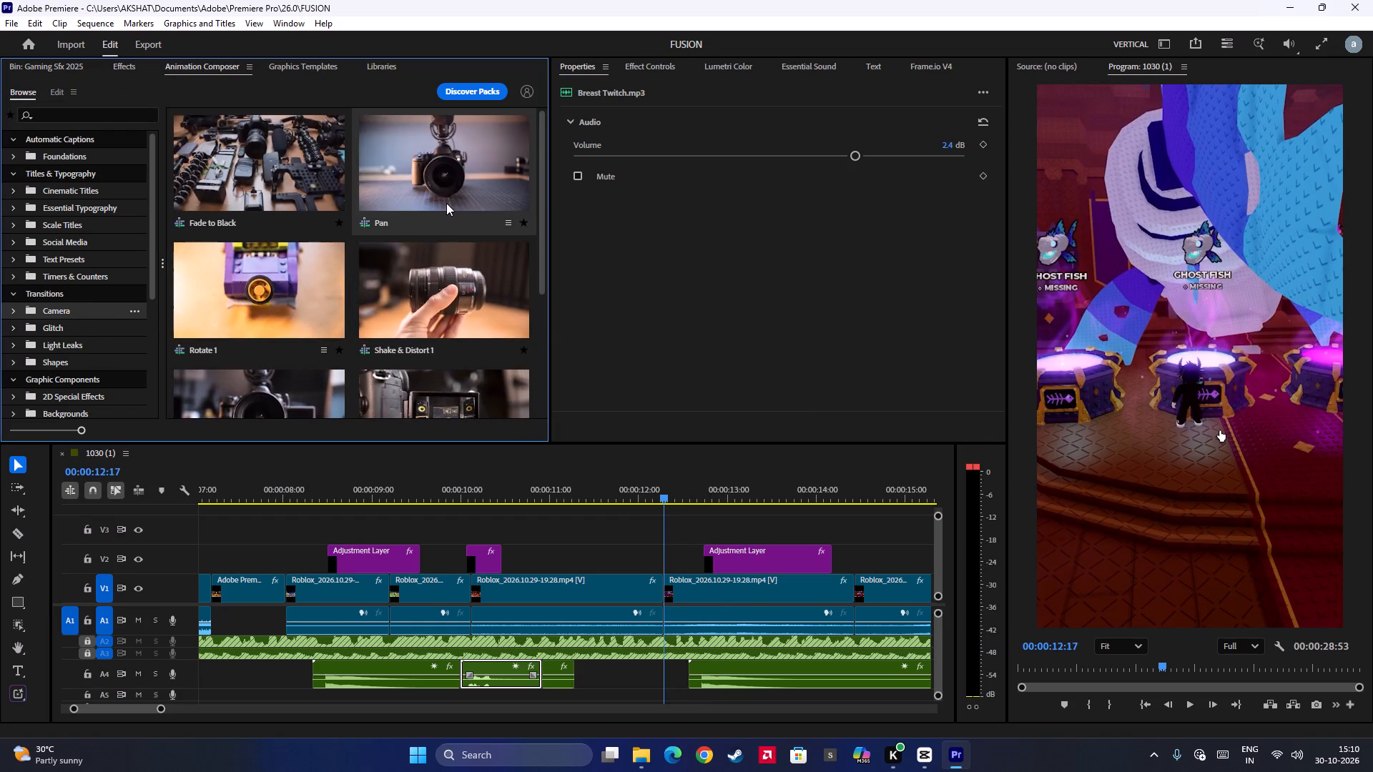
{"action": "scroll", "coordinate": [248, 313], "scroll_direction": "down", "scroll_amount": 4}
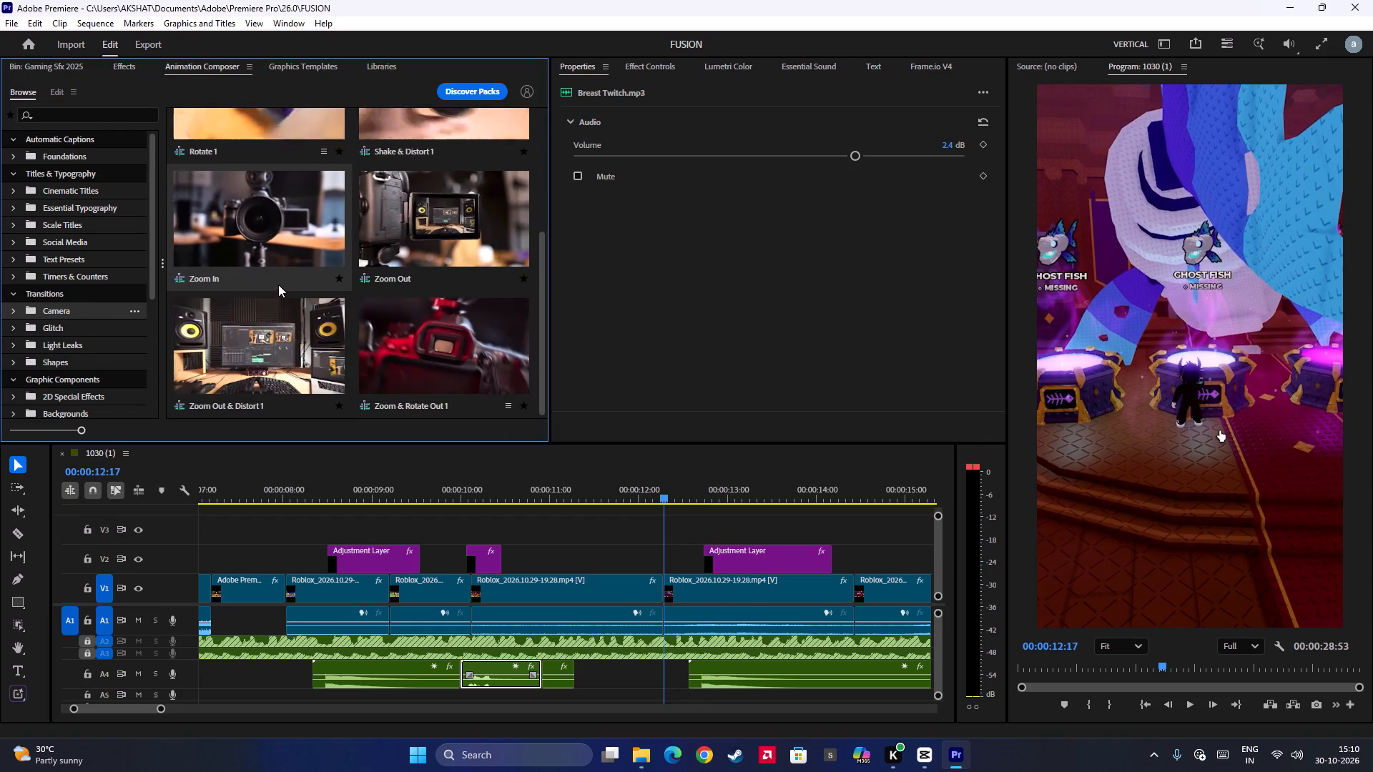
{"action": "left_click_drag", "start_coordinate": [291, 238], "coordinate": [681, 545]}
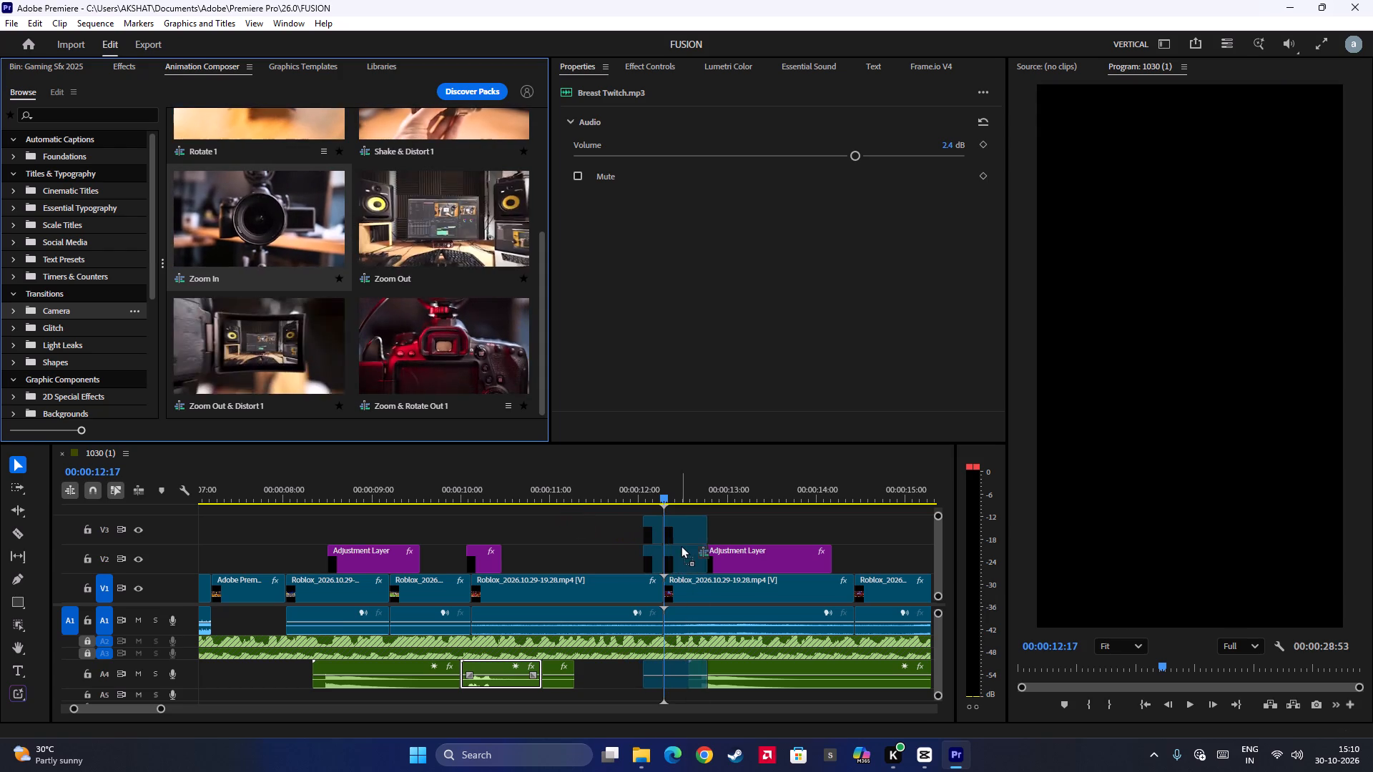
{"action": "left_click_drag", "start_coordinate": [681, 545], "coordinate": [674, 516]}
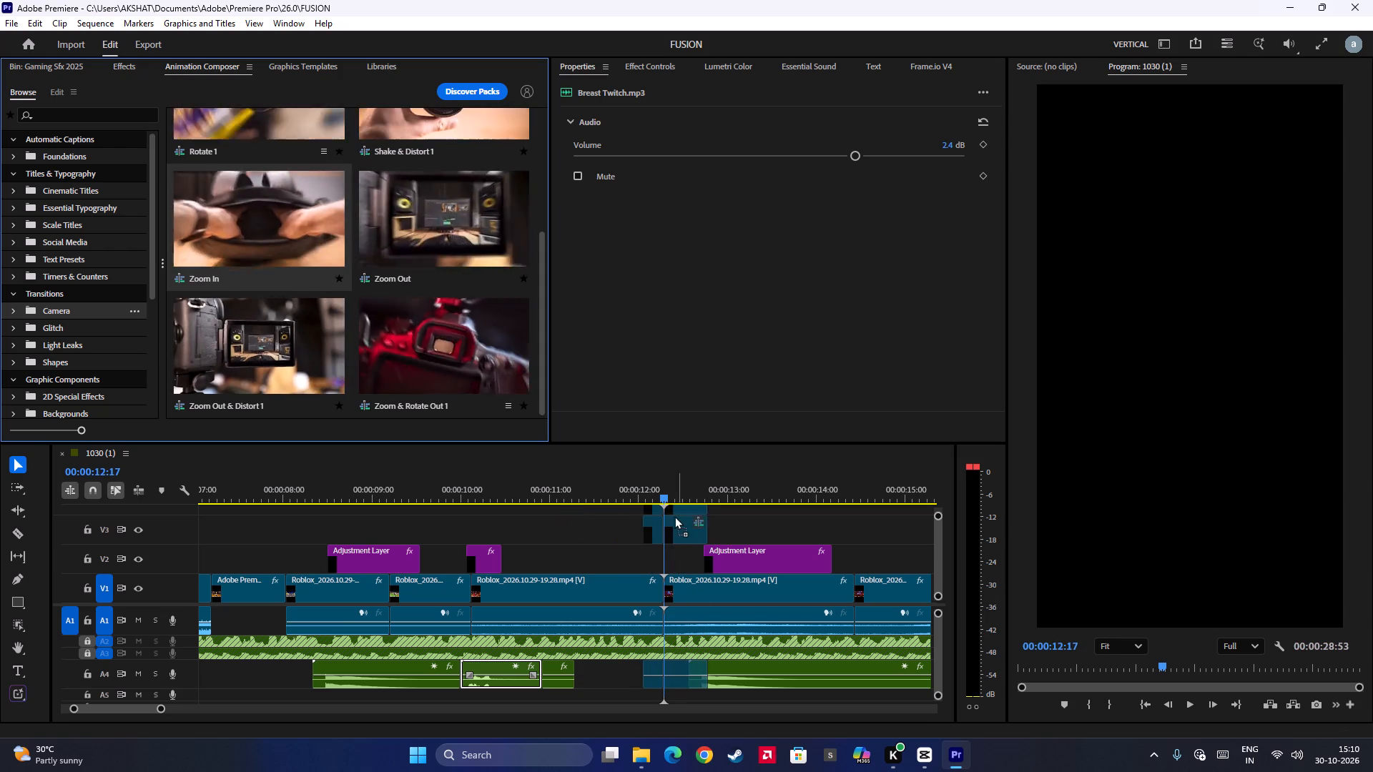
{"action": "left_click_drag", "start_coordinate": [674, 516], "coordinate": [678, 494]}
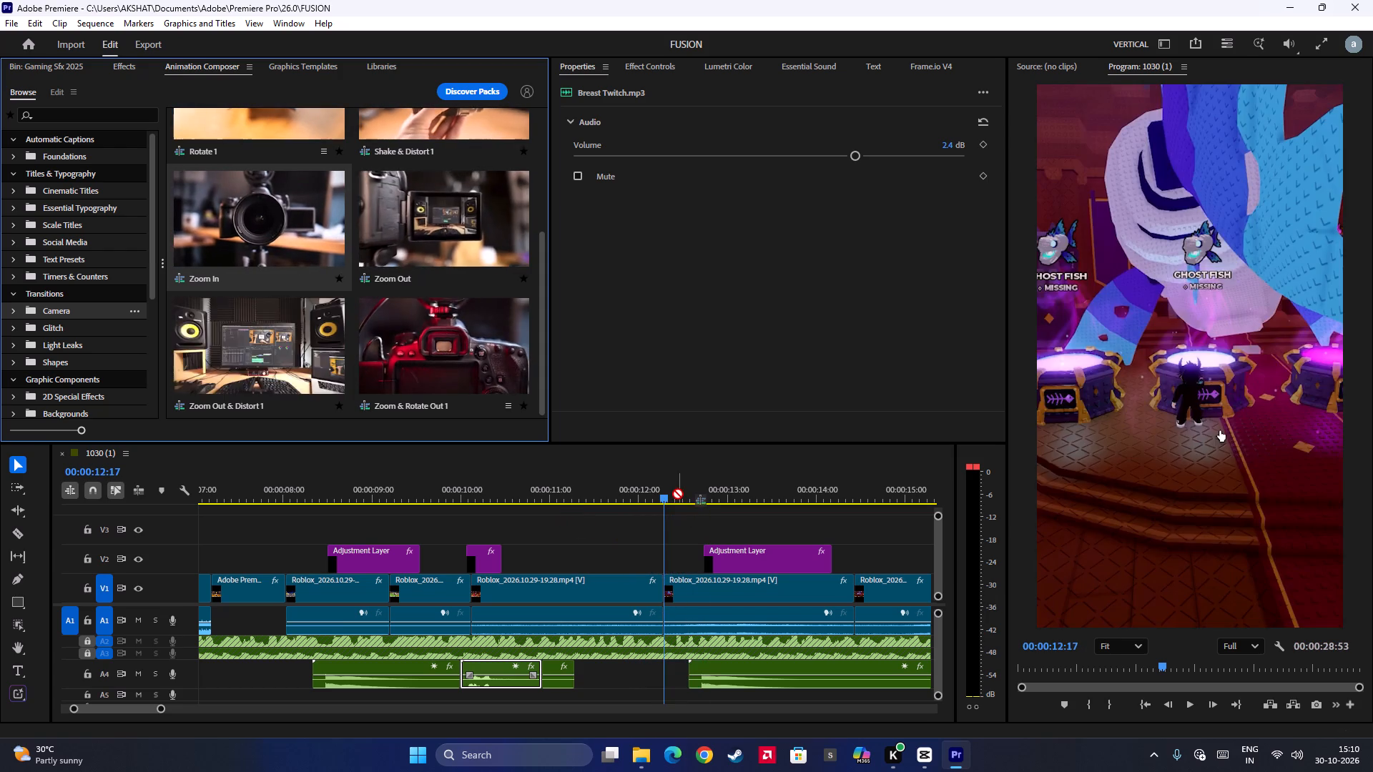
{"action": "left_click_drag", "start_coordinate": [678, 494], "coordinate": [676, 517]}
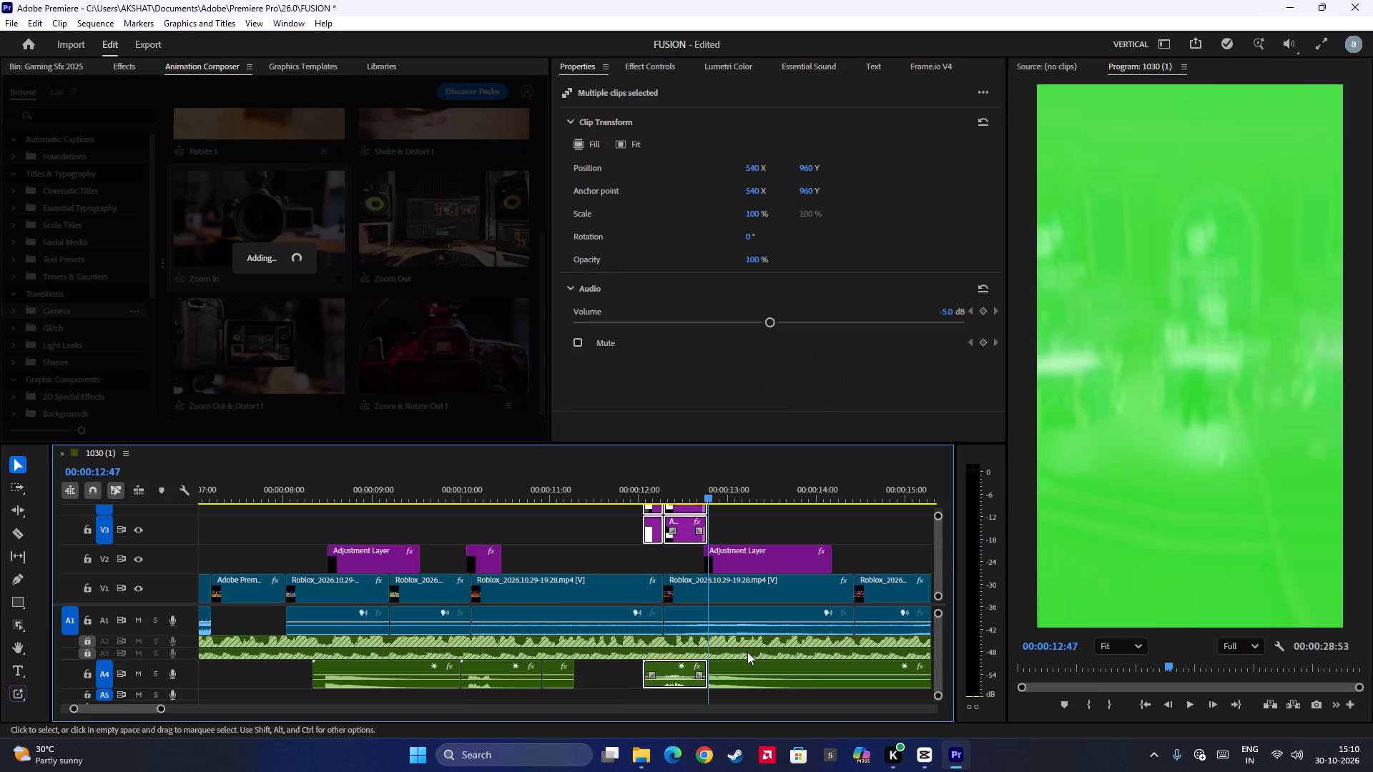
Move the tick.mp3 clip following the transition sound from A4 to A5 and extend its start back to 00:00:12:34.
{"action": "left_click", "coordinate": [739, 670]}
{"action": "left_click_drag", "start_coordinate": [739, 670], "coordinate": [738, 716]}
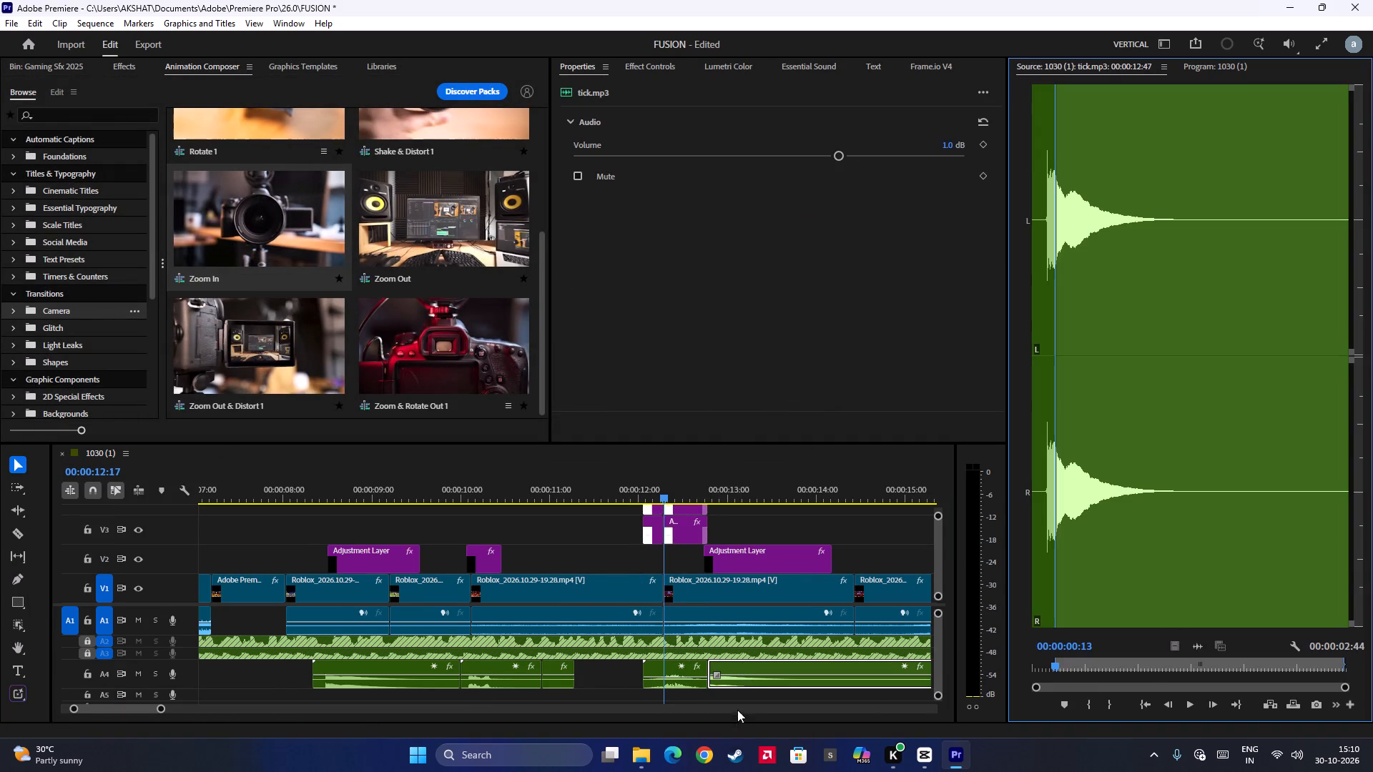
{"action": "scroll", "coordinate": [747, 688], "scroll_direction": "down", "scroll_amount": 4}
{"action": "scroll", "coordinate": [682, 668], "scroll_direction": "down", "scroll_amount": 6, "text": "alt"}
{"action": "left_click_drag", "start_coordinate": [676, 668], "coordinate": [676, 688]}
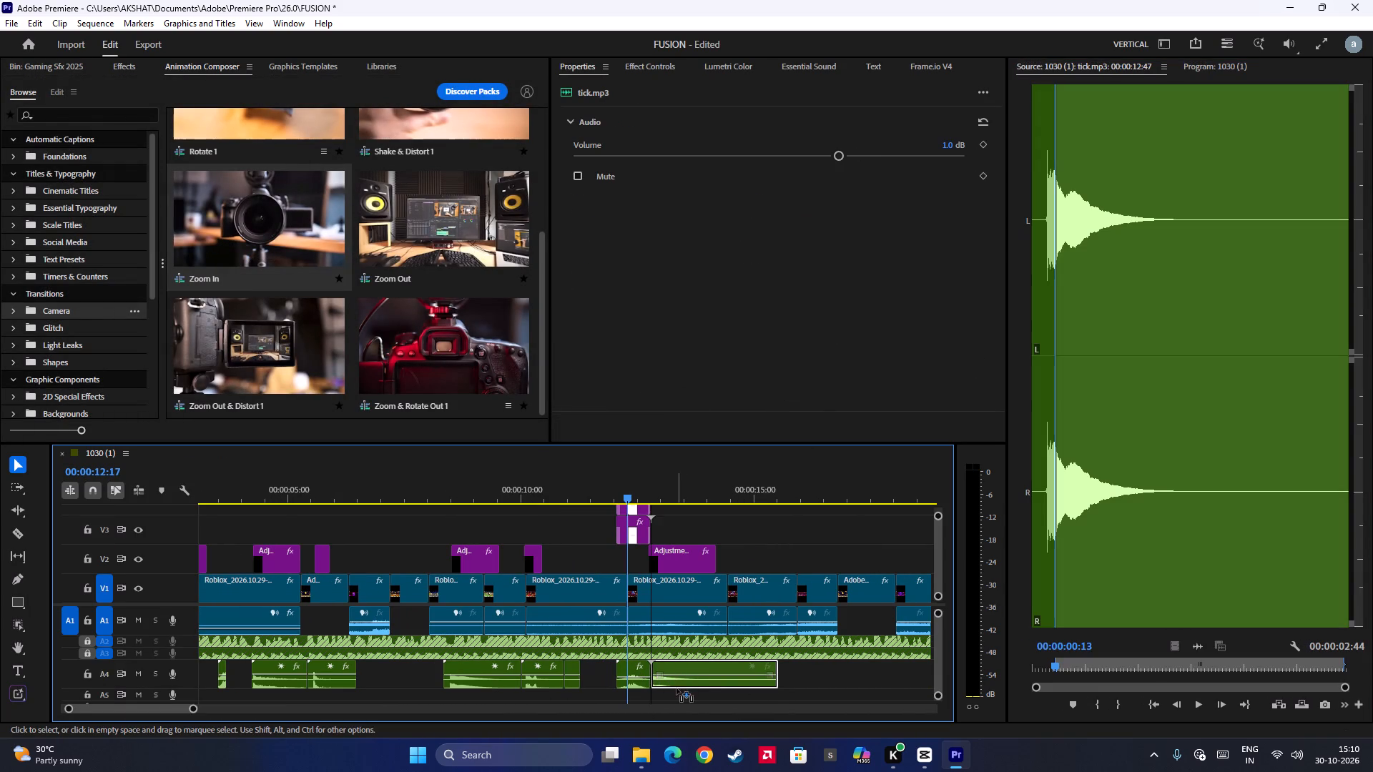
{"action": "left_click_drag", "start_coordinate": [676, 688], "coordinate": [676, 693]}
{"action": "scroll", "coordinate": [676, 689], "scroll_direction": "up", "scroll_amount": 8}
{"action": "scroll", "coordinate": [693, 670], "scroll_direction": "up", "scroll_amount": 5, "text": "alt"}
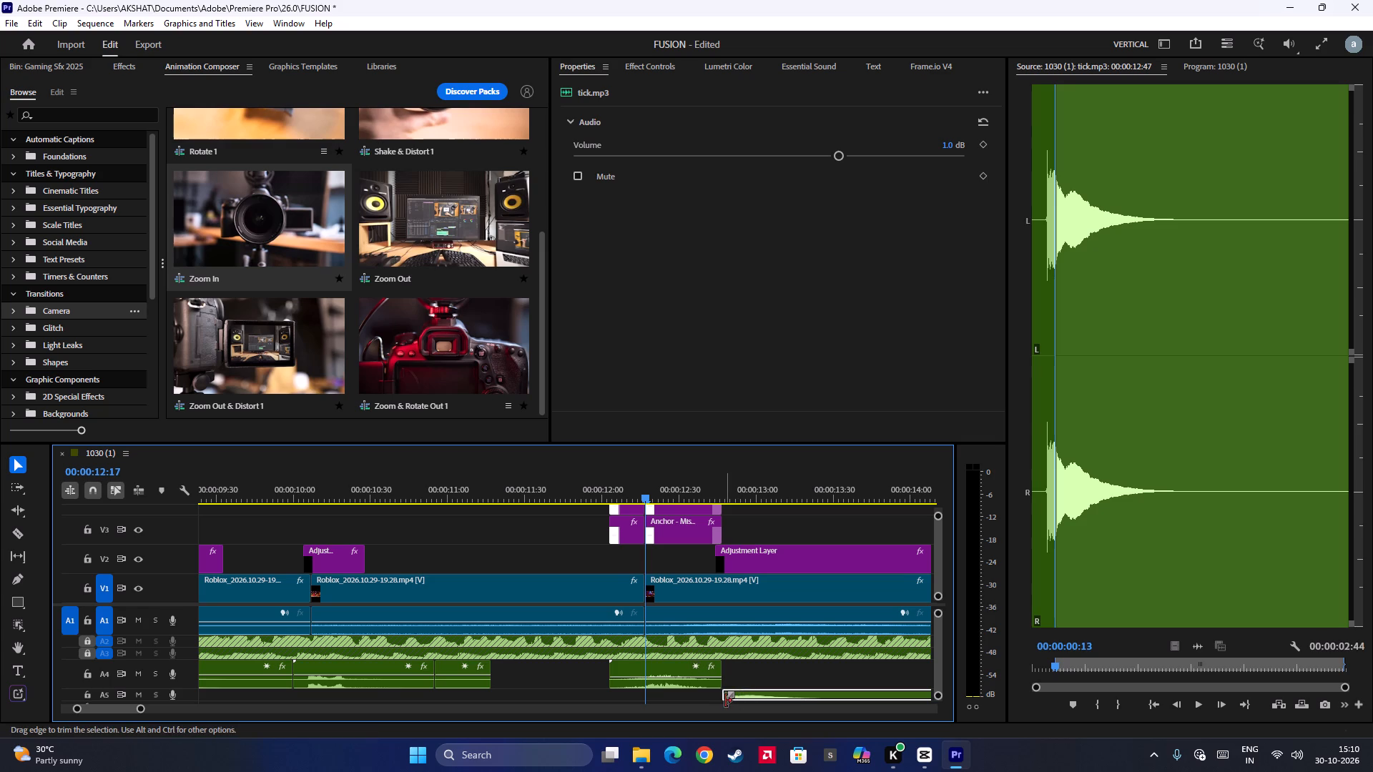
{"action": "left_click_drag", "start_coordinate": [722, 696], "coordinate": [662, 695]}
Play the Zoom In transition from 00:00:11:57 and set its A4 sound's volume to 1.1 dB.
{"action": "key", "text": "space"}
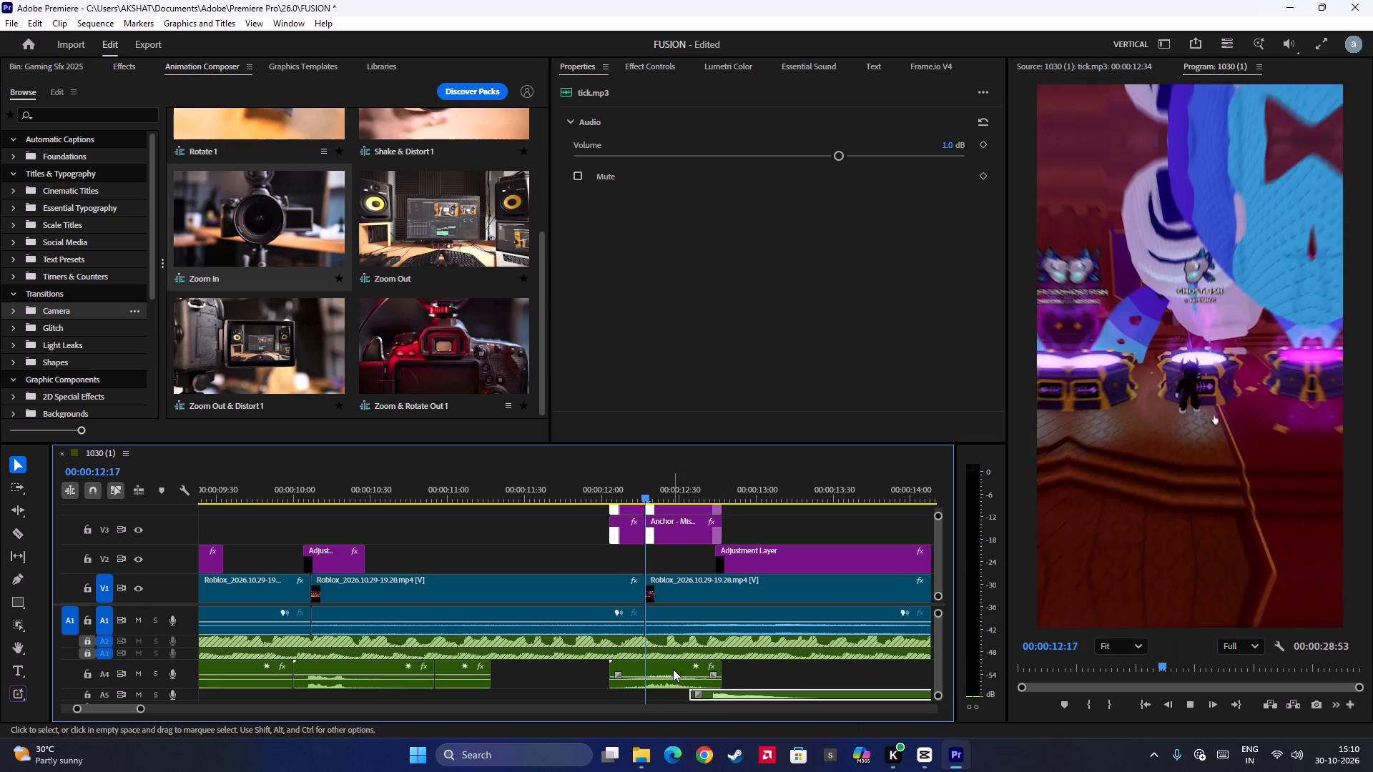
{"action": "key", "text": "space"}
{"action": "left_click", "coordinate": [596, 490]}
{"action": "key", "text": "space"}
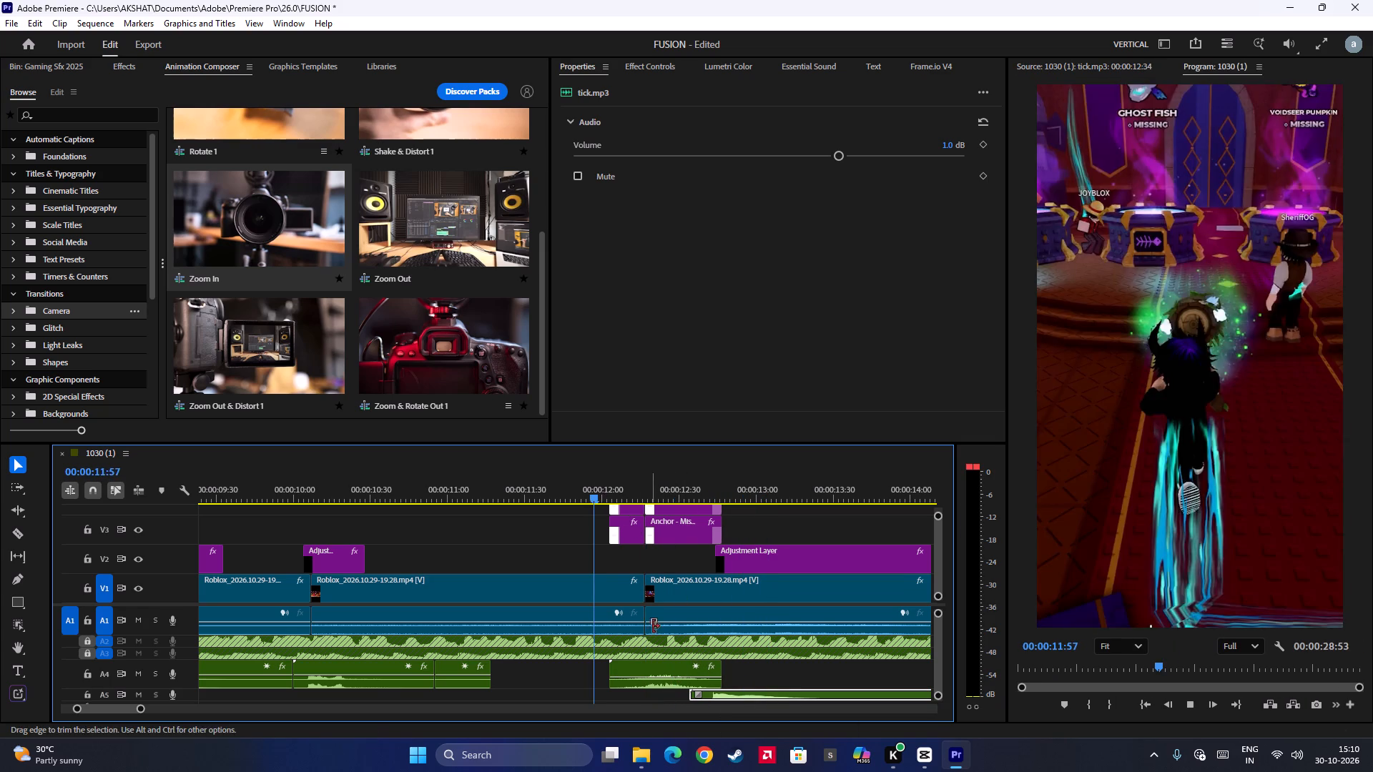
{"action": "key", "text": "space"}
{"action": "left_click", "coordinate": [651, 675]}
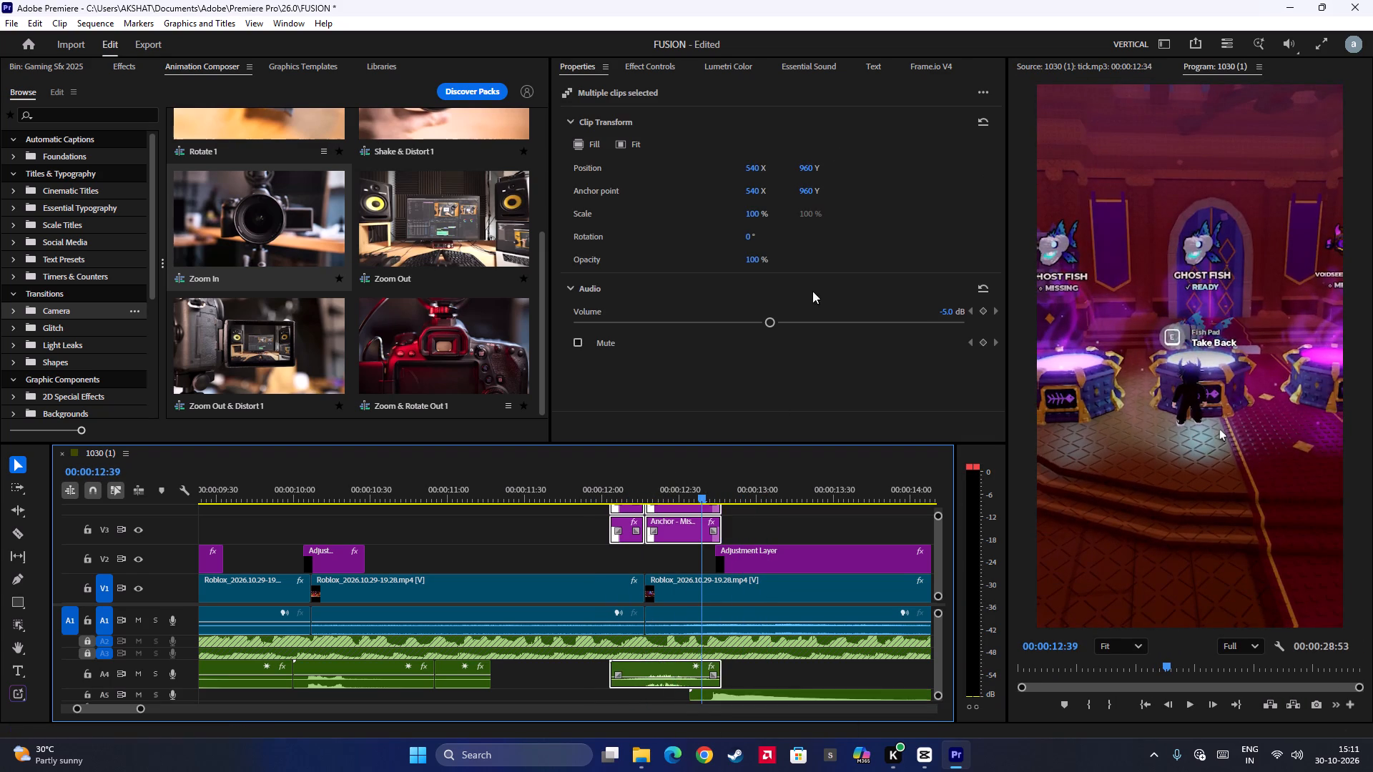
{"action": "left_click", "coordinate": [840, 326]}
Play from before the Zoom In transition to about 00:00:15:24 to check the transition sound and the tick effect.
{"action": "left_click", "coordinate": [557, 494]}
{"action": "key", "text": "space"}
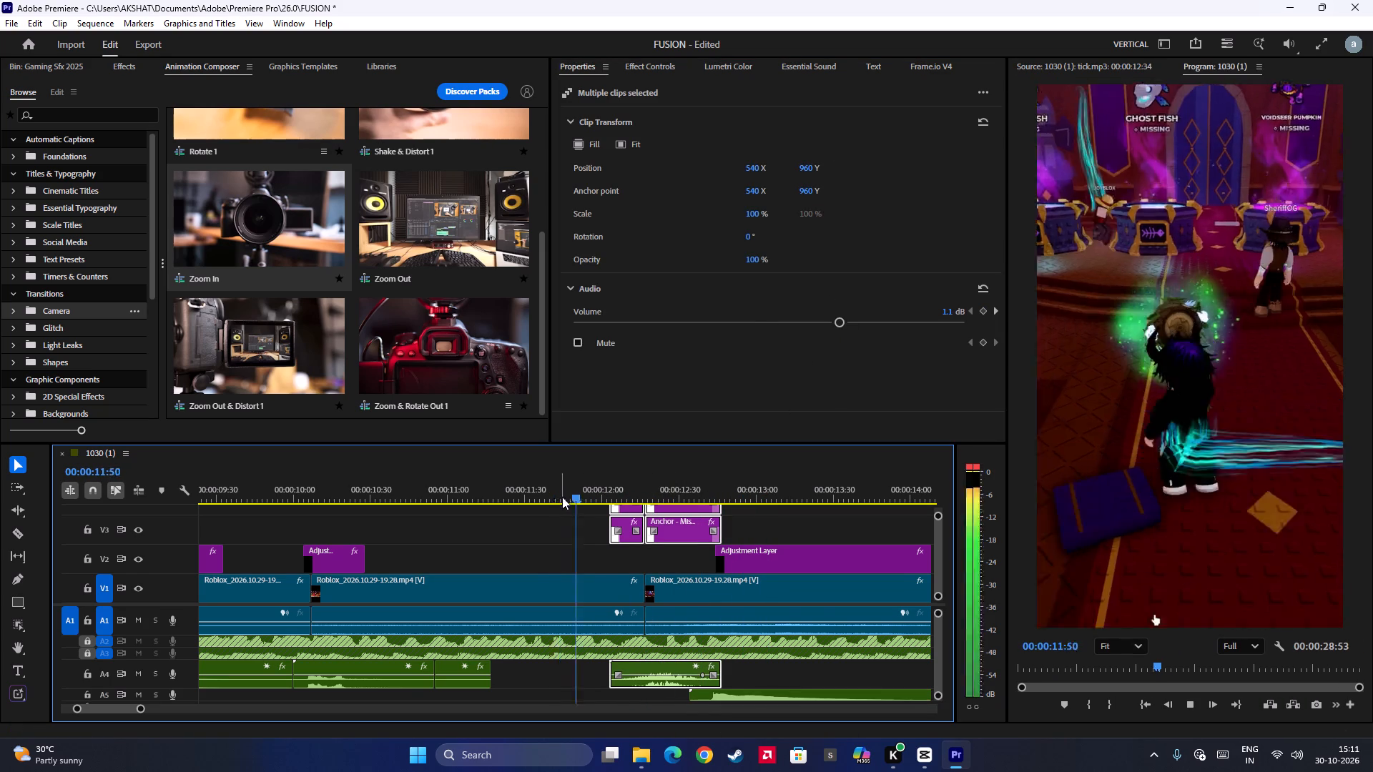
{"action": "scroll", "coordinate": [566, 503], "scroll_direction": "down", "scroll_amount": 5}
{"action": "key", "text": "space"}
{"action": "key", "text": "space"}
{"action": "scroll", "coordinate": [621, 528], "scroll_direction": "down", "scroll_amount": 6}
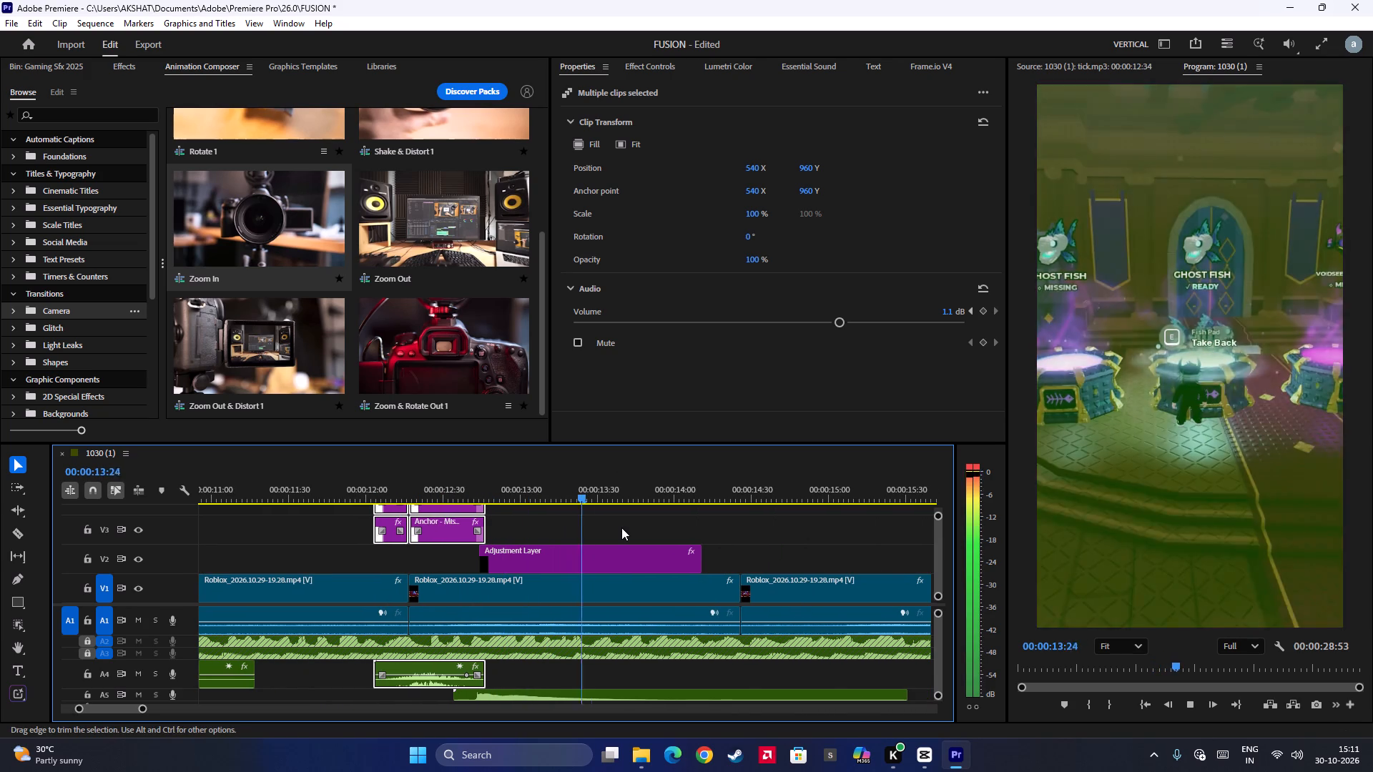
{"action": "scroll", "coordinate": [621, 528], "scroll_direction": "down", "scroll_amount": 7}
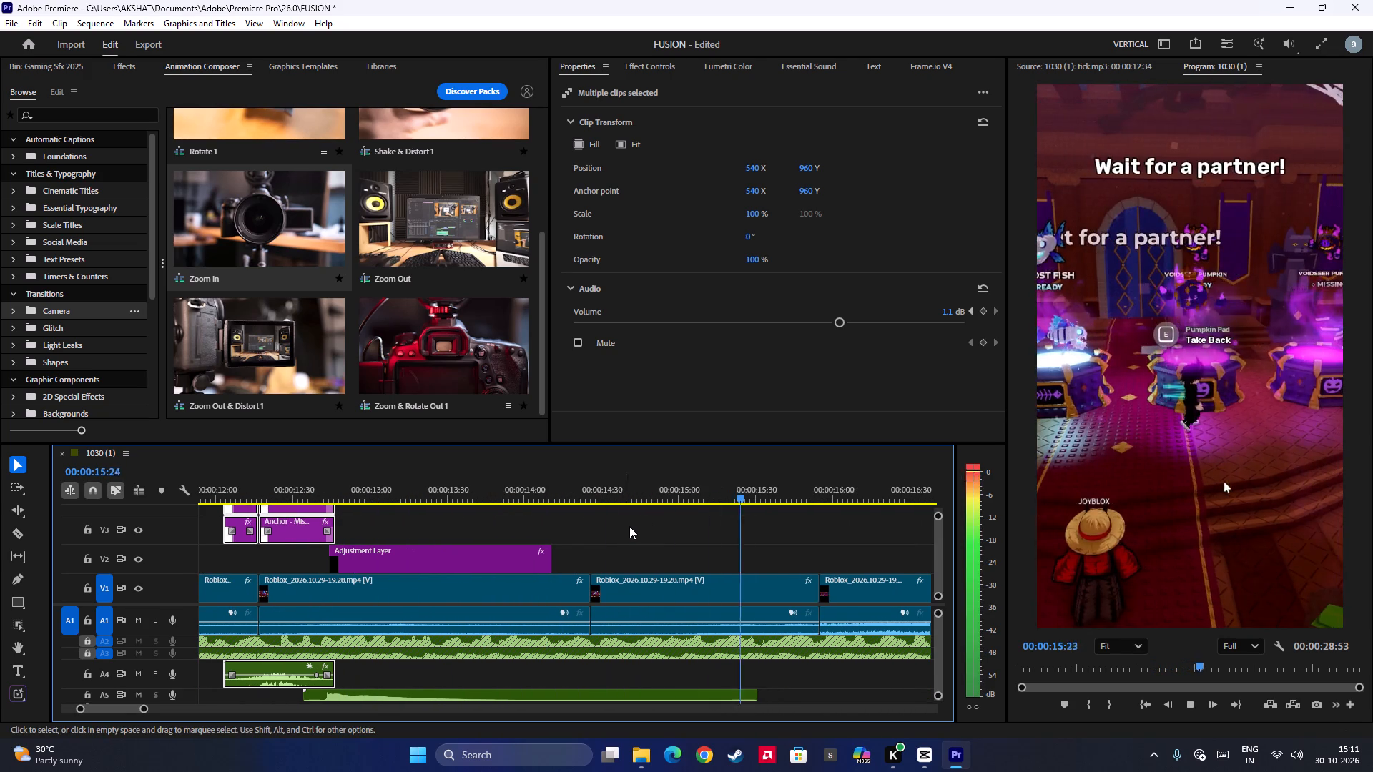
{"action": "key", "text": "space"}
Play on to 00:00:17:00, reviewing the portal shots and the cut into the Adobe Premiere Pro 2020 clip.
{"action": "left_click", "coordinate": [635, 482]}
{"action": "key", "text": "space"}
{"action": "key", "text": "space"}
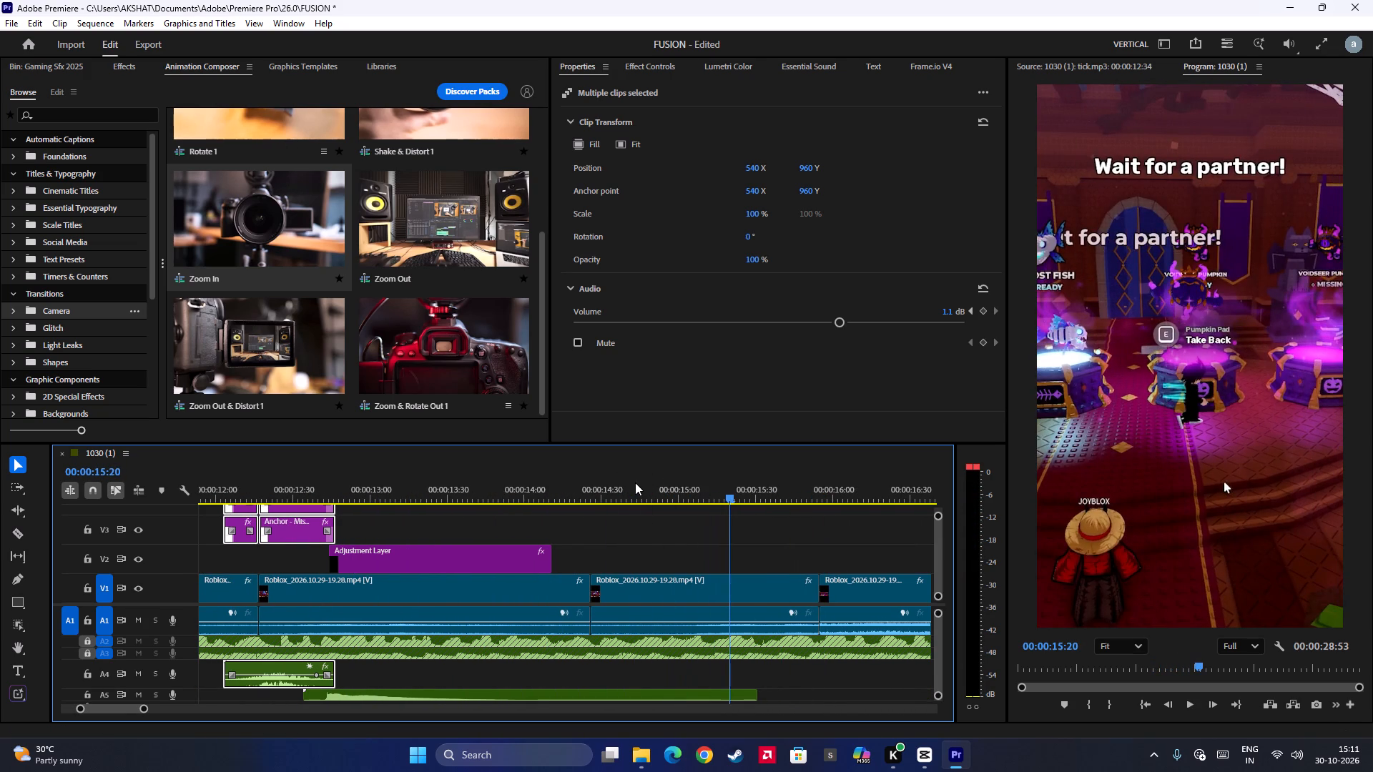
{"action": "scroll", "coordinate": [646, 529], "scroll_direction": "down", "scroll_amount": 6}
{"action": "key", "text": "space"}
{"action": "scroll", "coordinate": [646, 529], "scroll_direction": "down", "scroll_amount": 6}
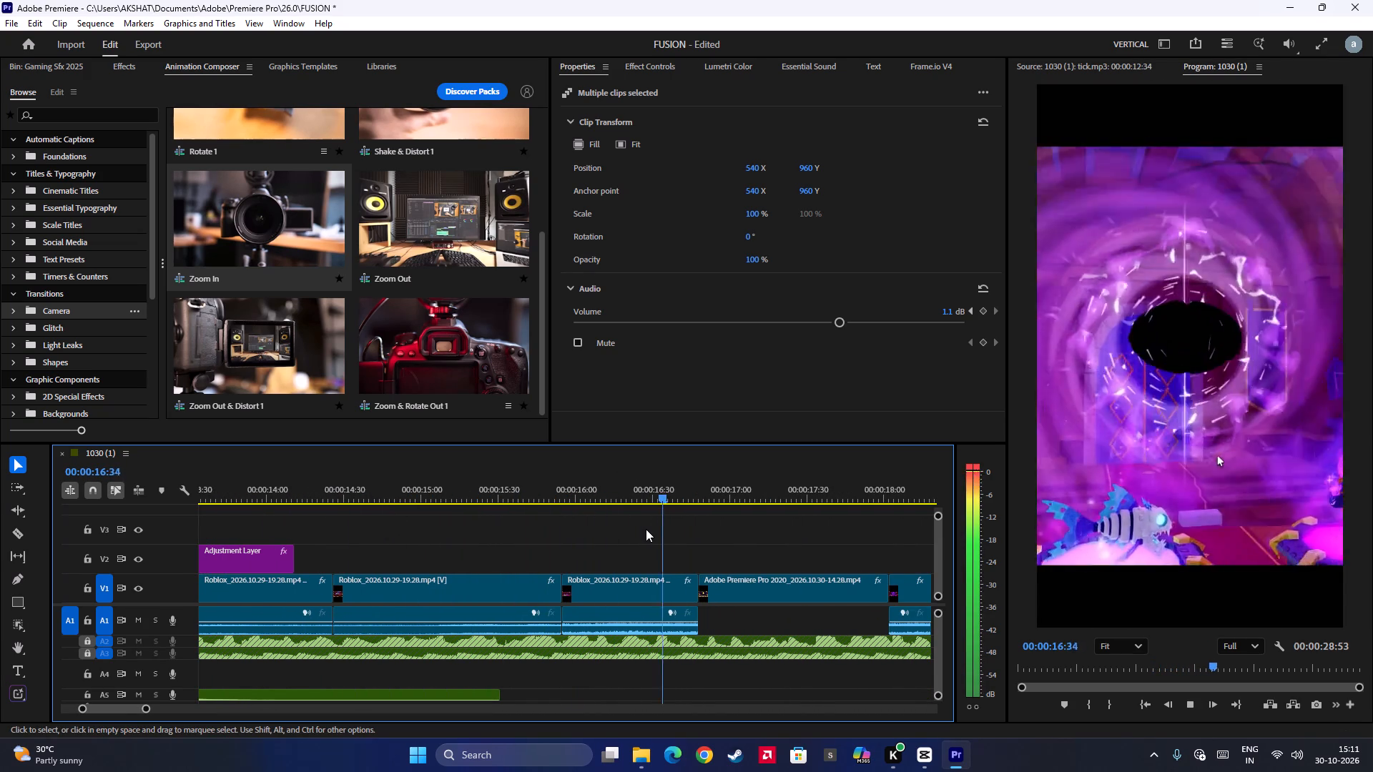
{"action": "key", "text": "space"}
{"action": "left_click", "coordinate": [572, 496]}
{"action": "key", "text": "space"}
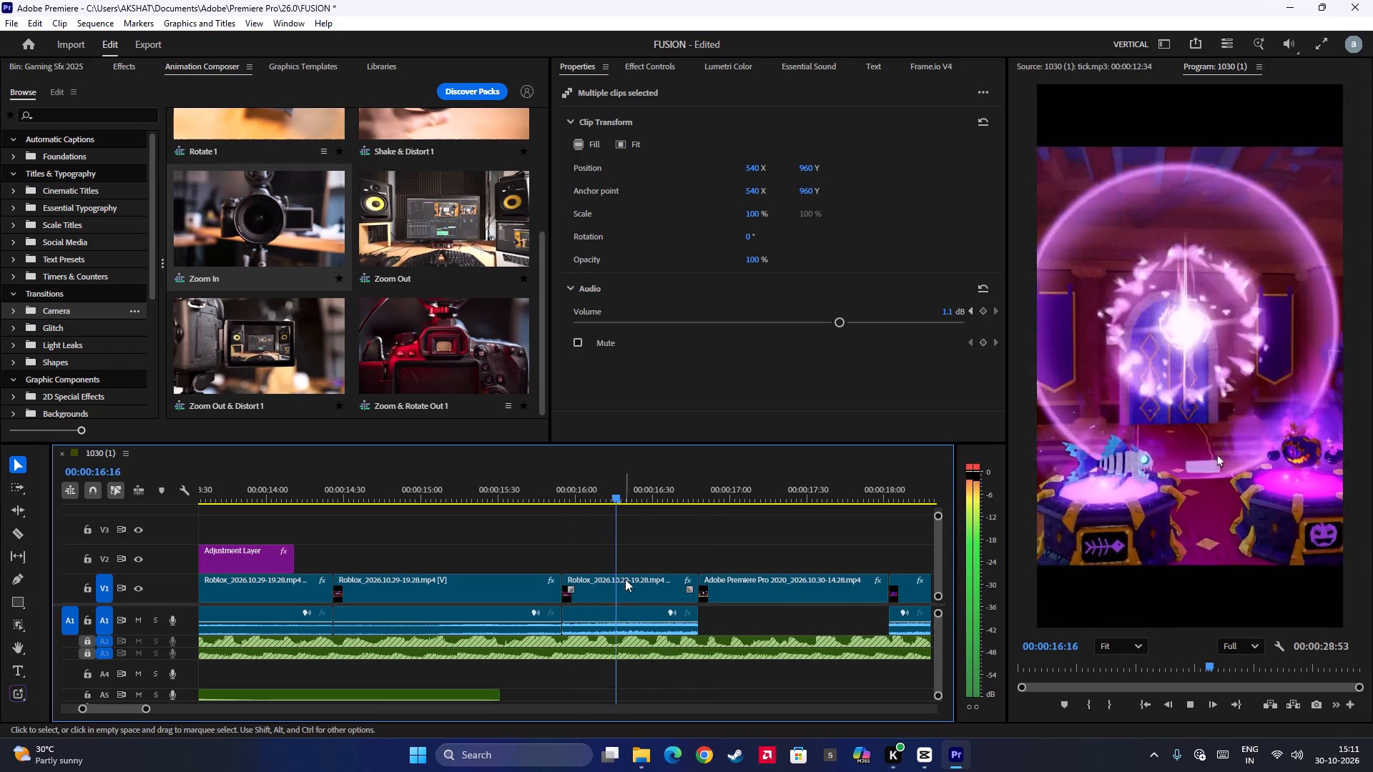
{"action": "scroll", "coordinate": [697, 576], "scroll_direction": "down", "scroll_amount": 6}
{"action": "key", "text": "space"}
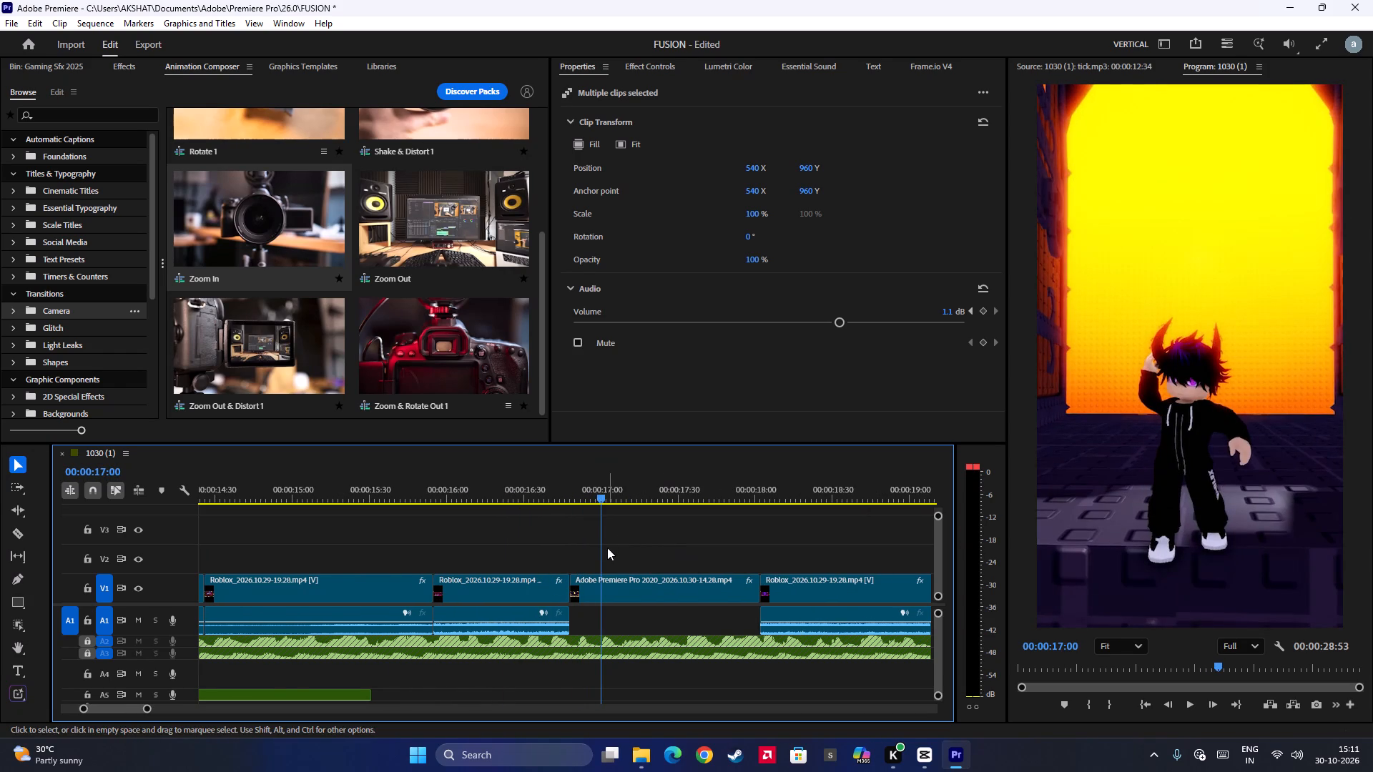
Place cartoonslip.mp3 from the sound effect bin on A4 at 00:00:16:48, where the Adobe Premiere Pro 2020 clip starts.
{"action": "left_click_drag", "start_coordinate": [601, 554], "coordinate": [571, 573]}
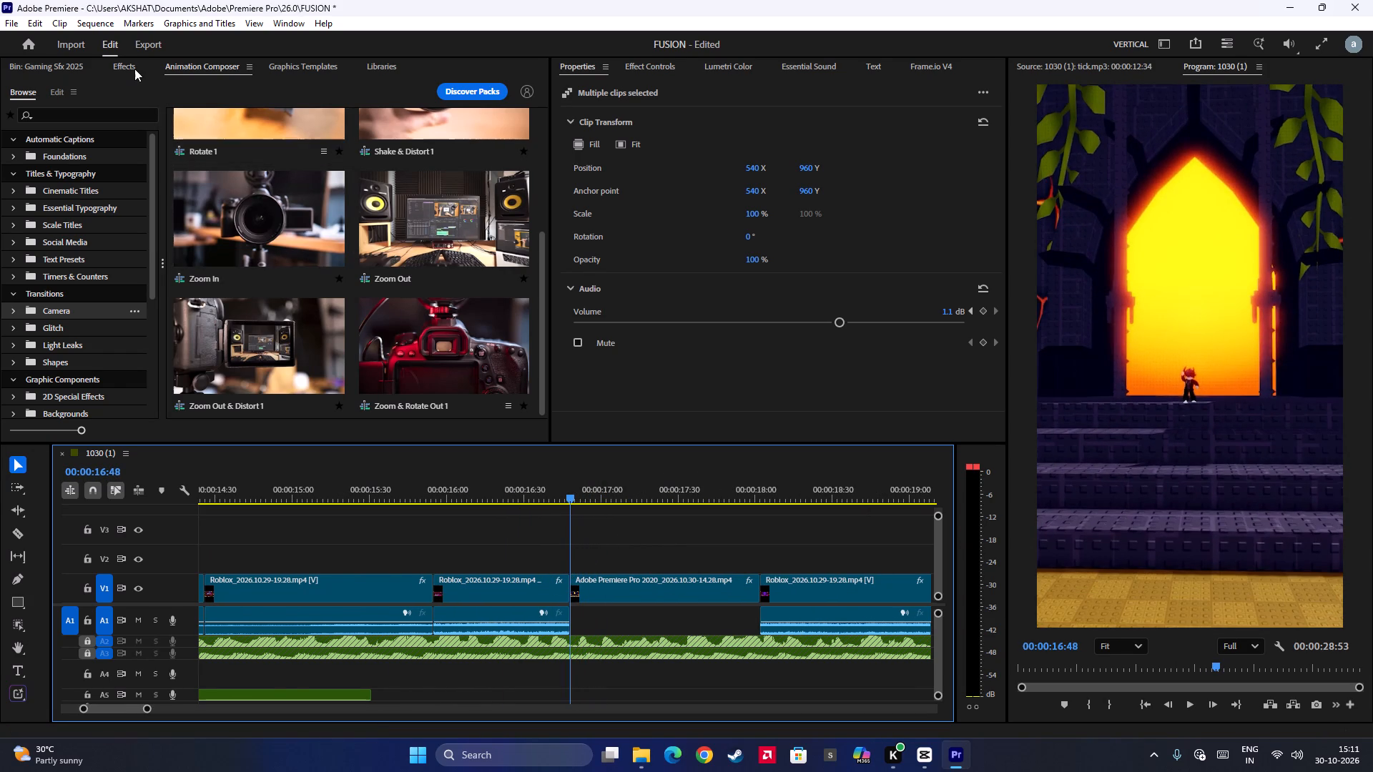
{"action": "left_click", "coordinate": [126, 65]}
{"action": "left_click", "coordinate": [24, 66]}
{"action": "left_click", "coordinate": [23, 81]}
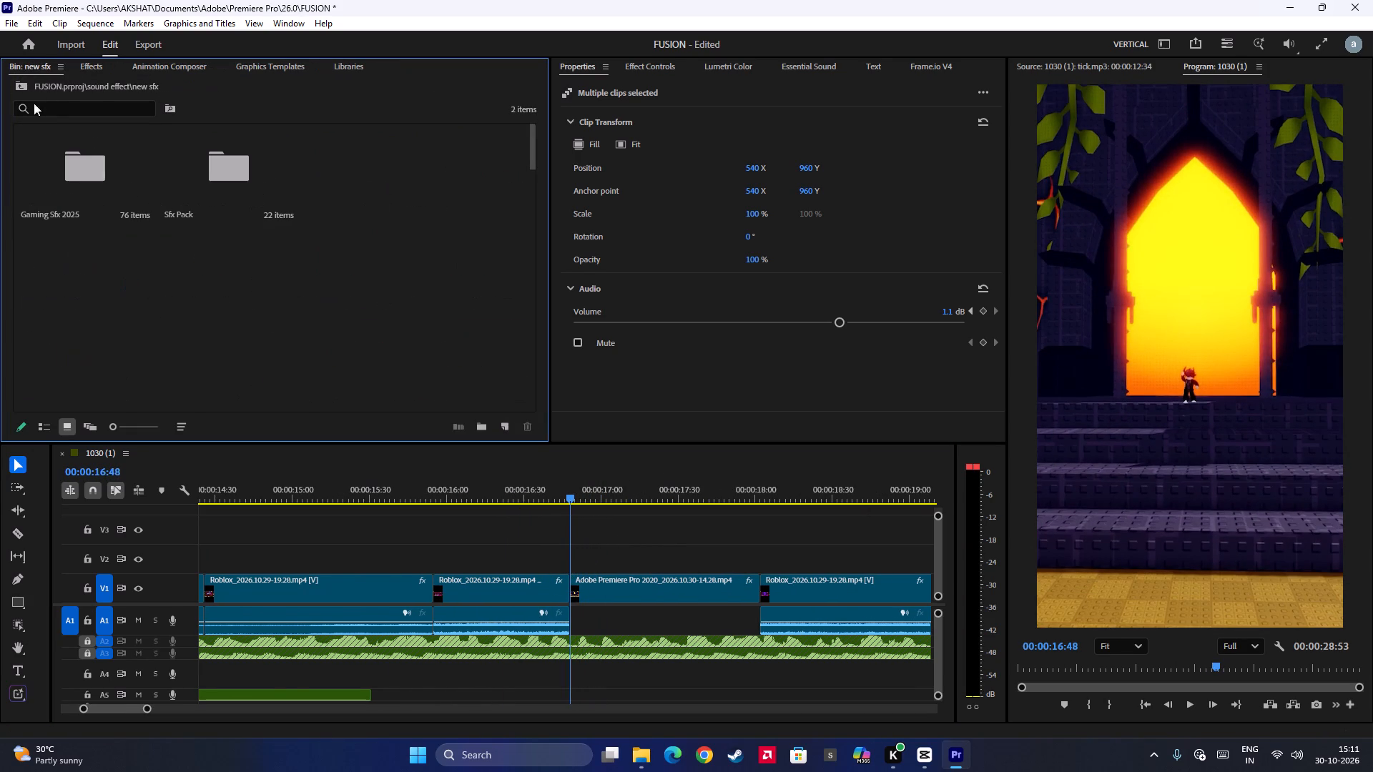
{"action": "left_click", "coordinate": [23, 84]}
{"action": "scroll", "coordinate": [280, 347], "scroll_direction": "down", "scroll_amount": 6}
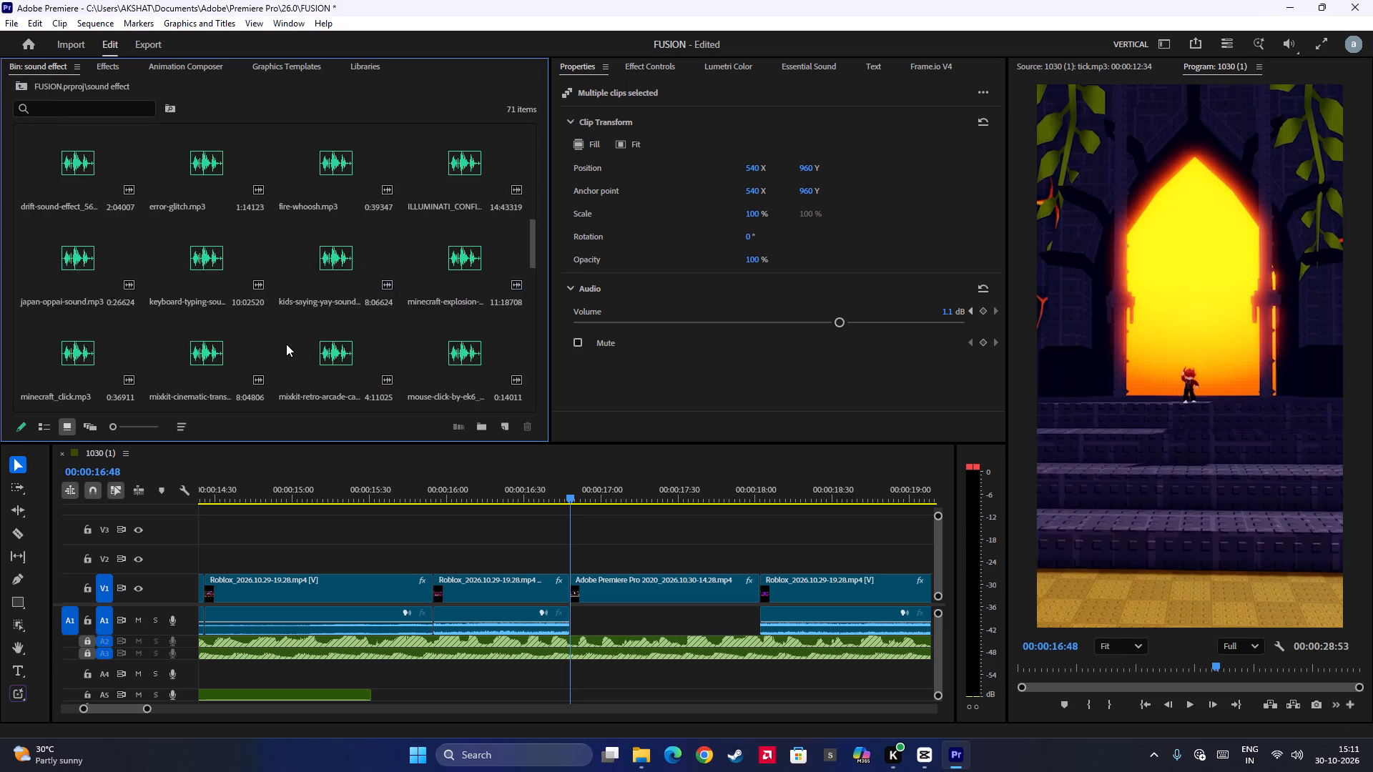
{"action": "scroll", "coordinate": [292, 324], "scroll_direction": "up", "scroll_amount": 2}
{"action": "left_click_drag", "start_coordinate": [309, 183], "coordinate": [604, 663]}
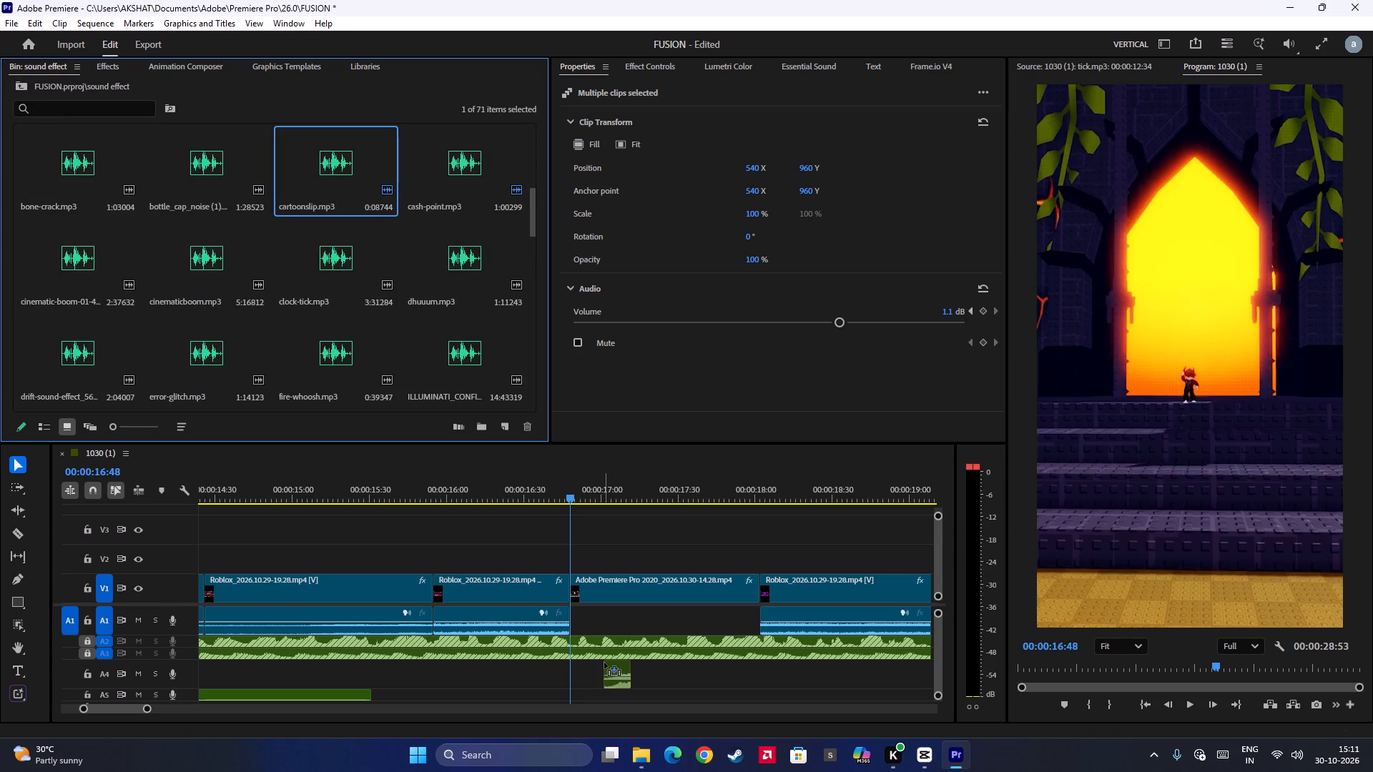
{"action": "left_click_drag", "start_coordinate": [604, 663], "coordinate": [570, 660]}
Play across the cartoonslip.mp3 sound and set its volume to 3.3 dB.
{"action": "scroll", "coordinate": [572, 660], "scroll_direction": "up", "scroll_amount": 7, "text": "alt"}
{"action": "key", "text": "space"}
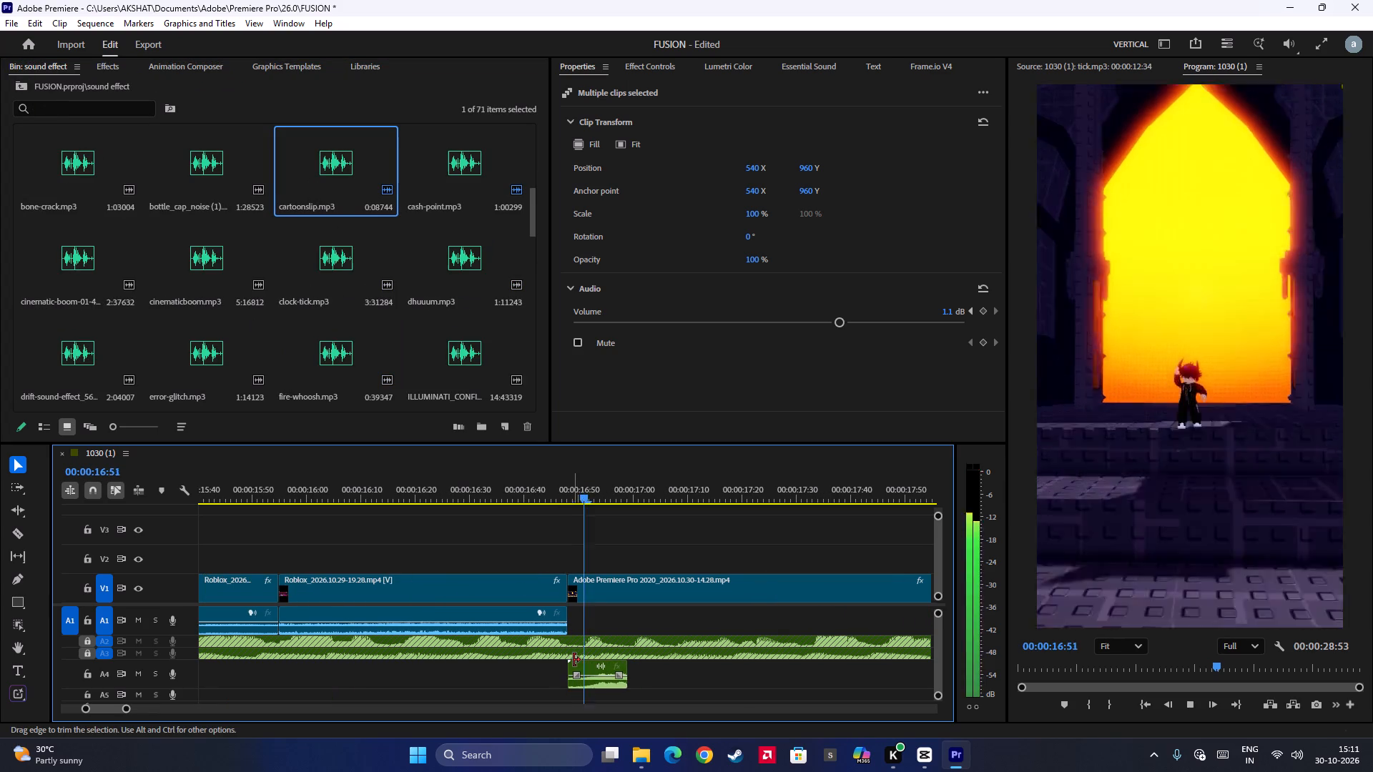
{"action": "key", "text": "space"}
{"action": "left_click", "coordinate": [609, 680]}
{"action": "left_click", "coordinate": [865, 152]}
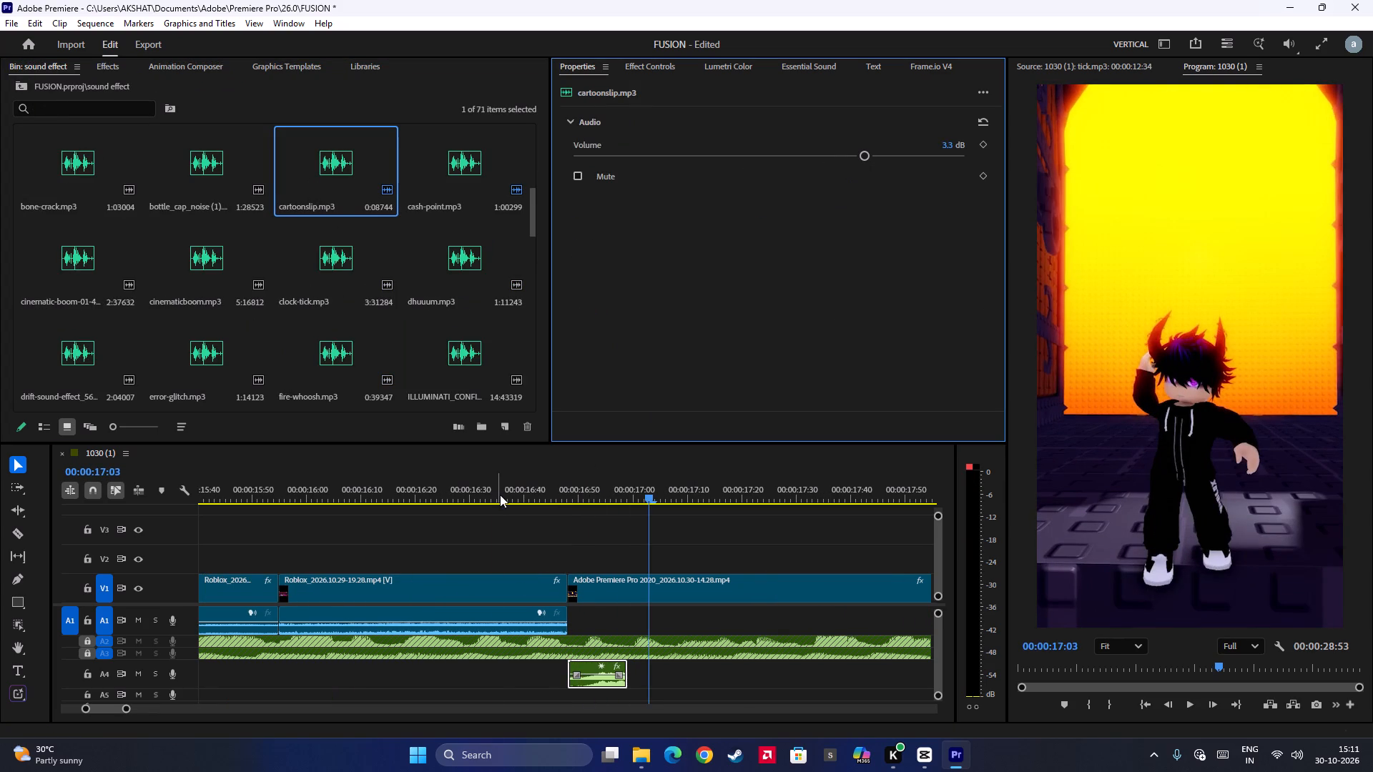
Play across the cut into the Adobe Premiere Pro 2020 clip, returning the playhead to its start at 00:00:16:48.
{"action": "left_click", "coordinate": [500, 495]}
{"action": "key", "text": "space"}
{"action": "key", "text": "space"}
{"action": "left_click_drag", "start_coordinate": [596, 550], "coordinate": [574, 576]}
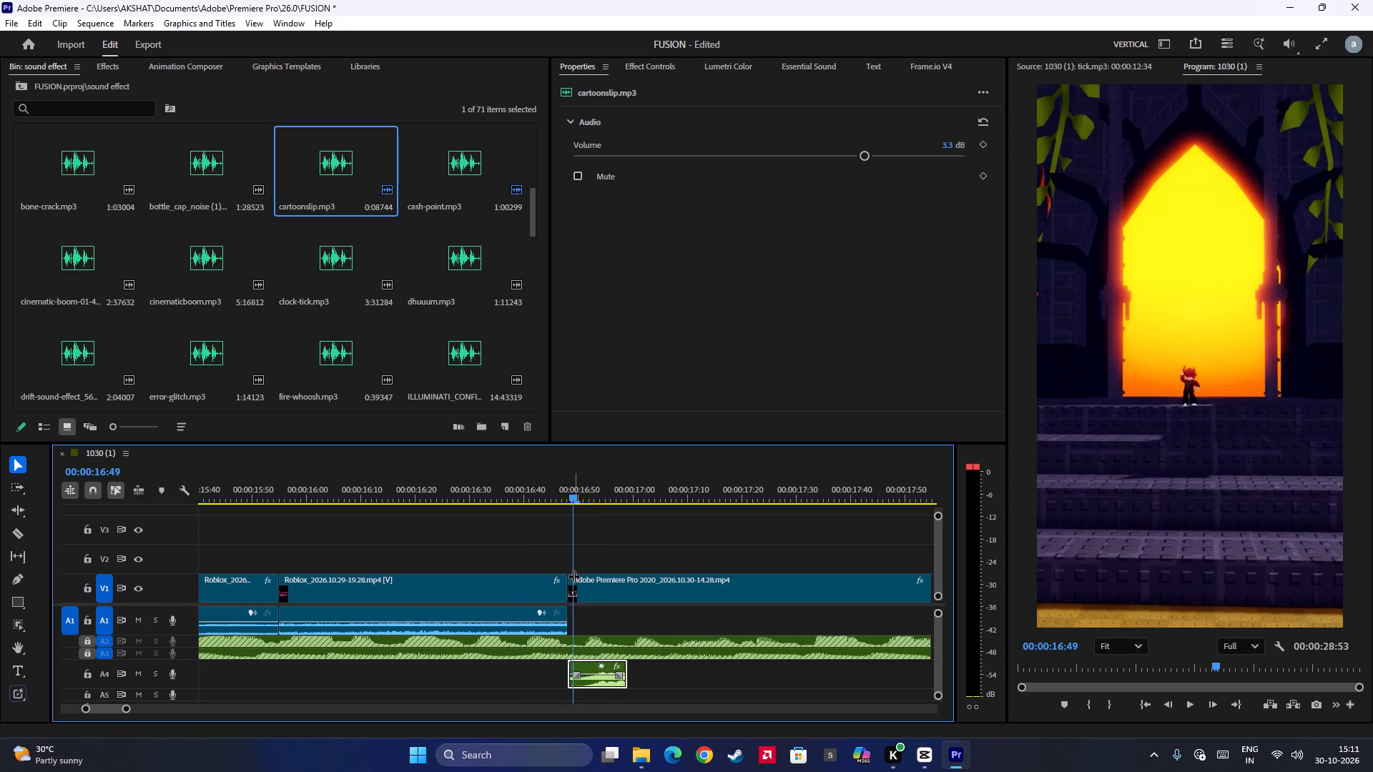
{"action": "left_click_drag", "start_coordinate": [574, 576], "coordinate": [569, 580]}
Search the Animation Composer presets for "sub" and look through the YouTube subscribe templates.
{"action": "left_click", "coordinate": [195, 64]}
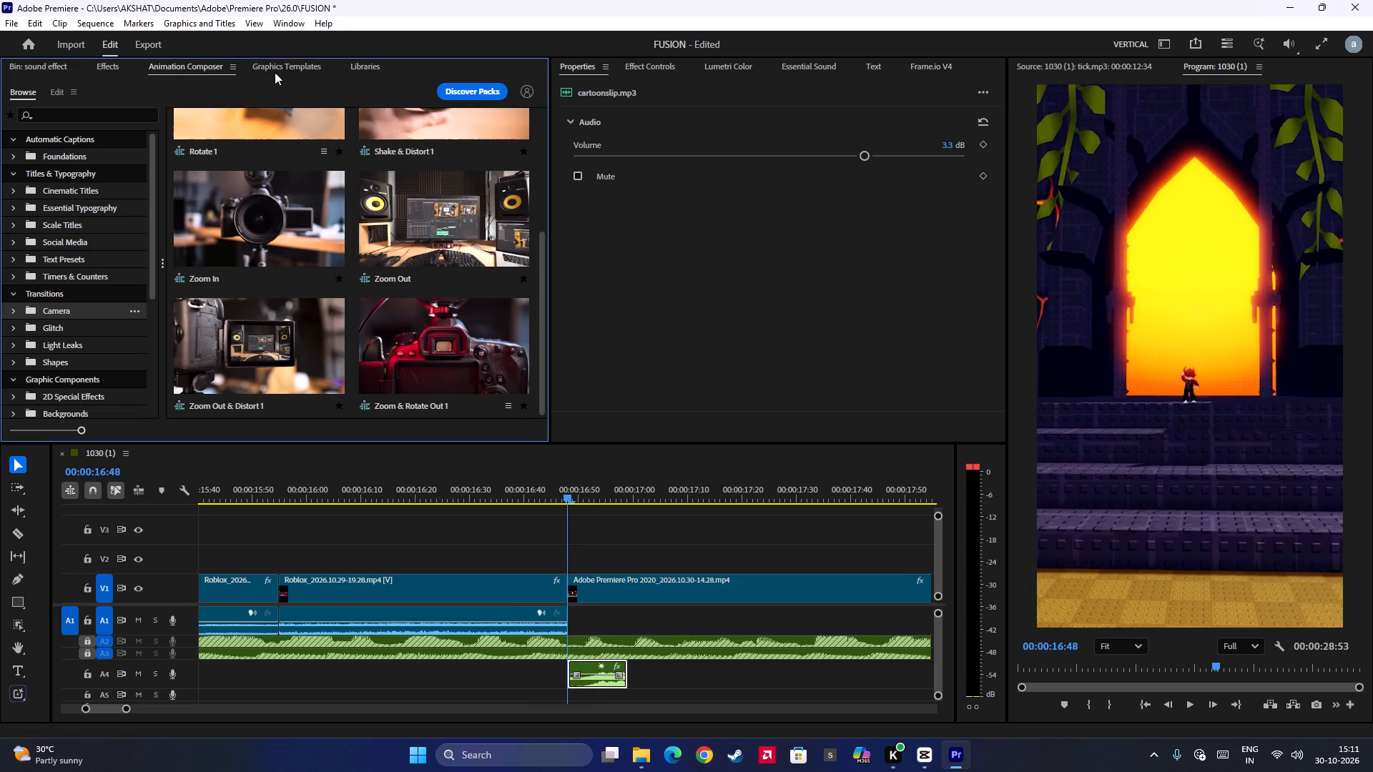
{"action": "left_click", "coordinate": [277, 70]}
{"action": "left_click", "coordinate": [356, 61]}
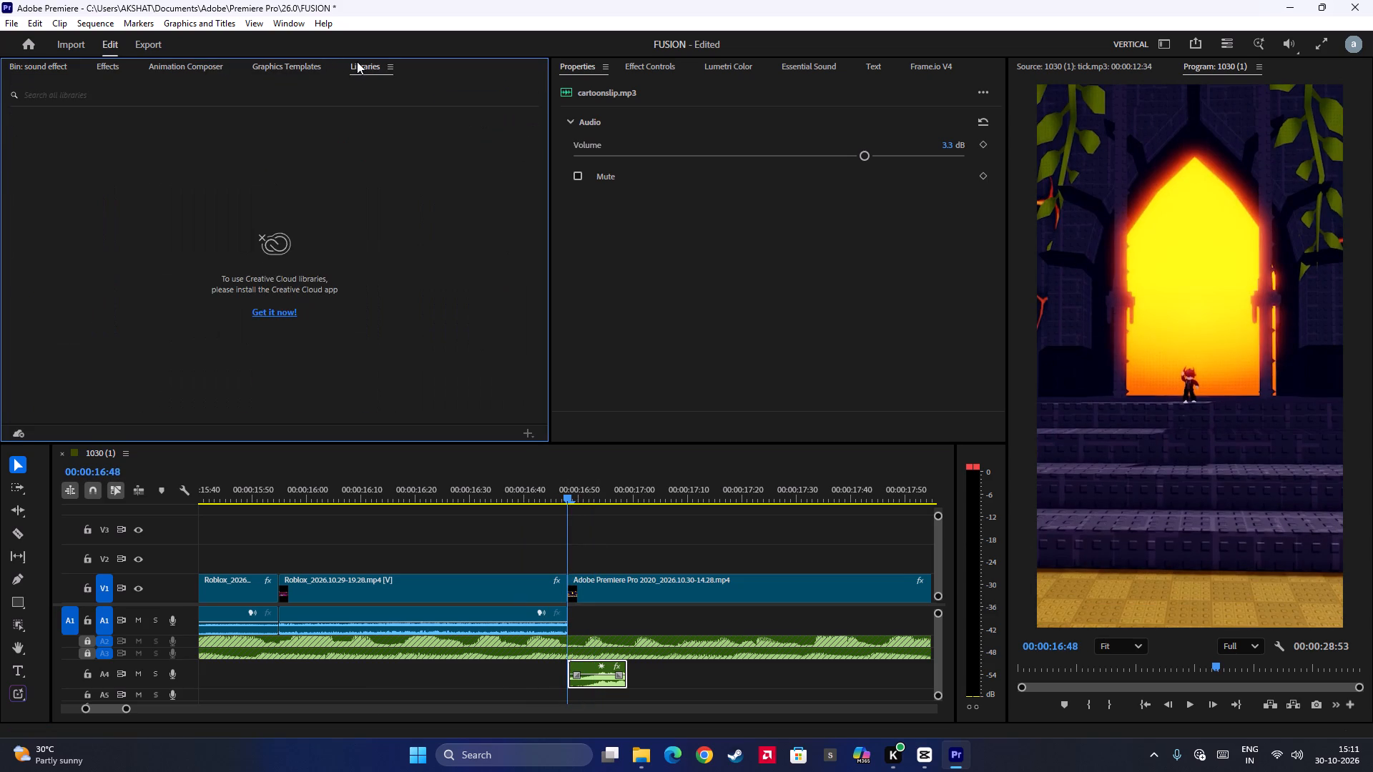
{"action": "left_click", "coordinate": [166, 69]}
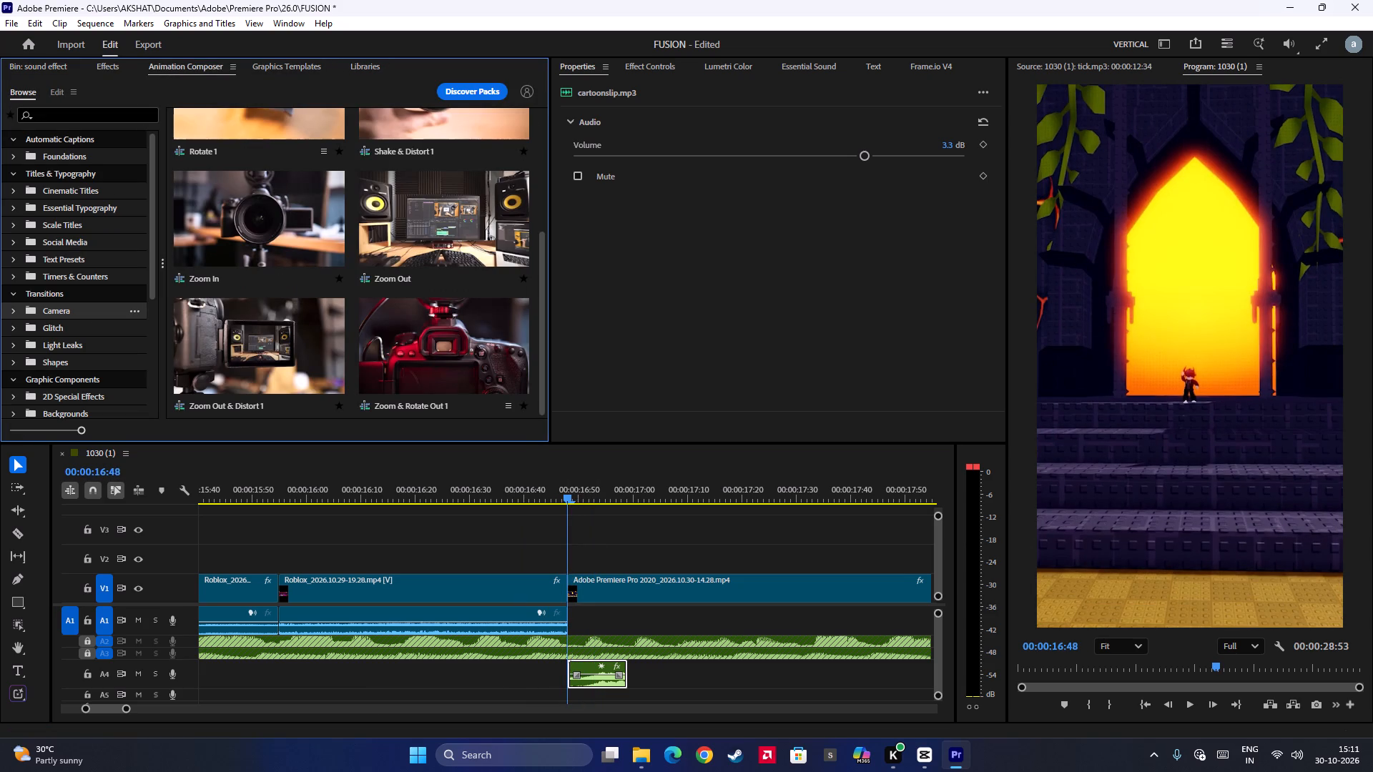
{"action": "left_click", "coordinate": [91, 117]}
{"action": "type", "text": "sub"}
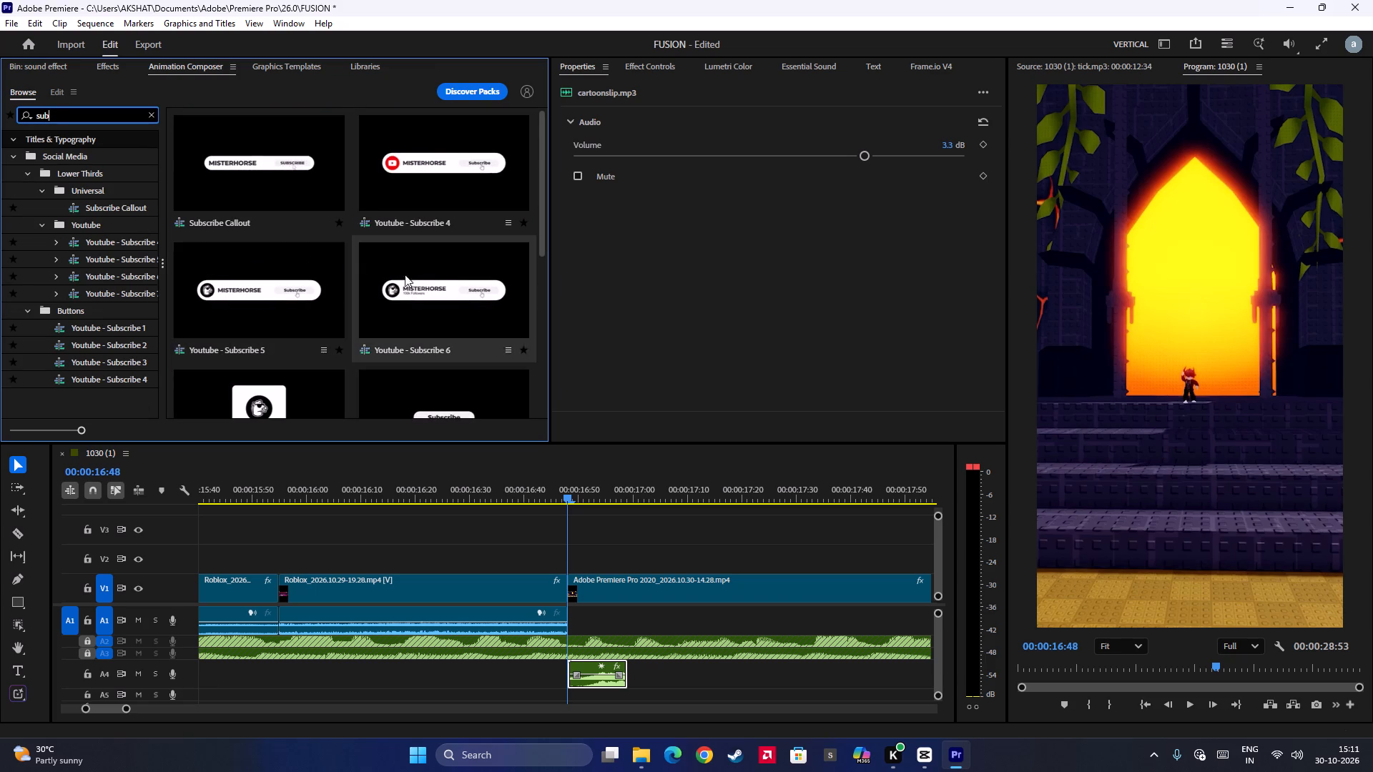
{"action": "scroll", "coordinate": [411, 267], "scroll_direction": "down", "scroll_amount": 3}
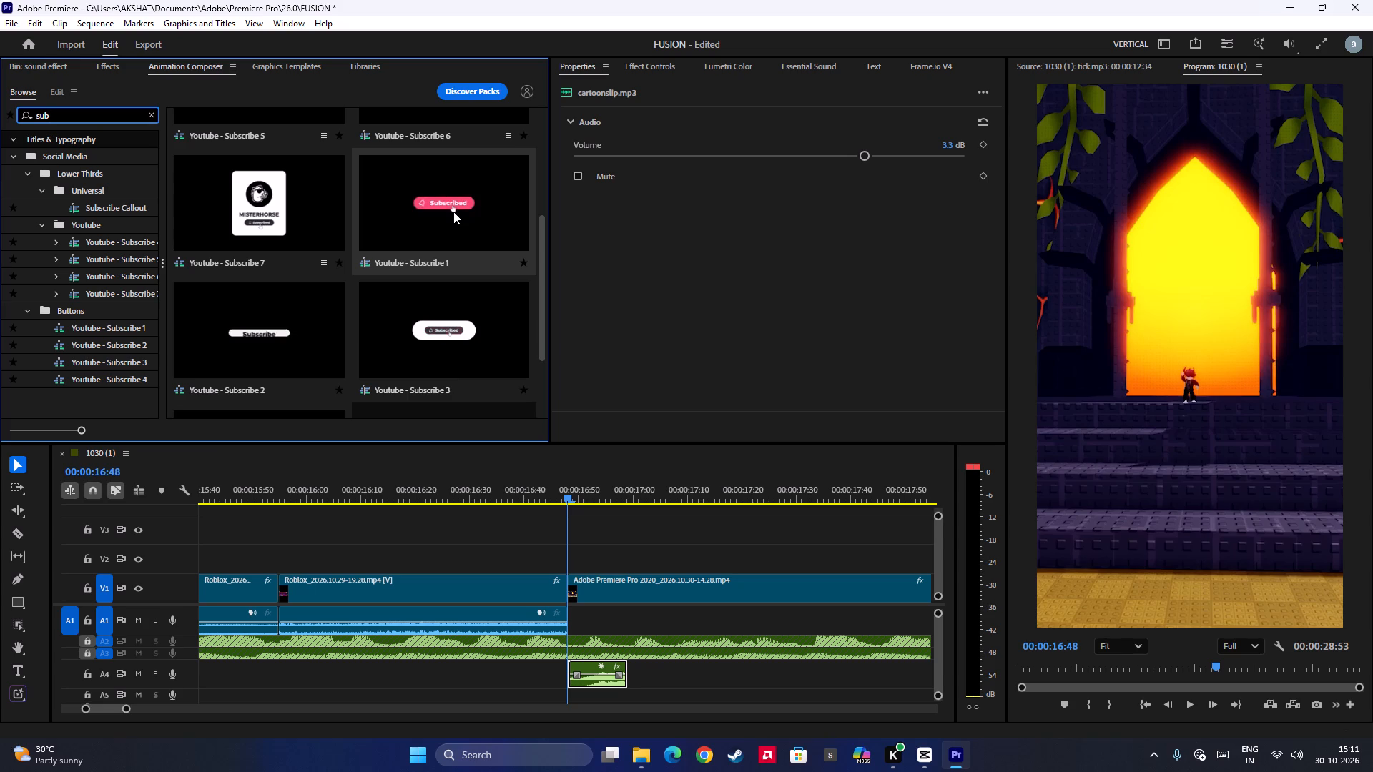
{"action": "scroll", "coordinate": [423, 279], "scroll_direction": "up", "scroll_amount": 8}
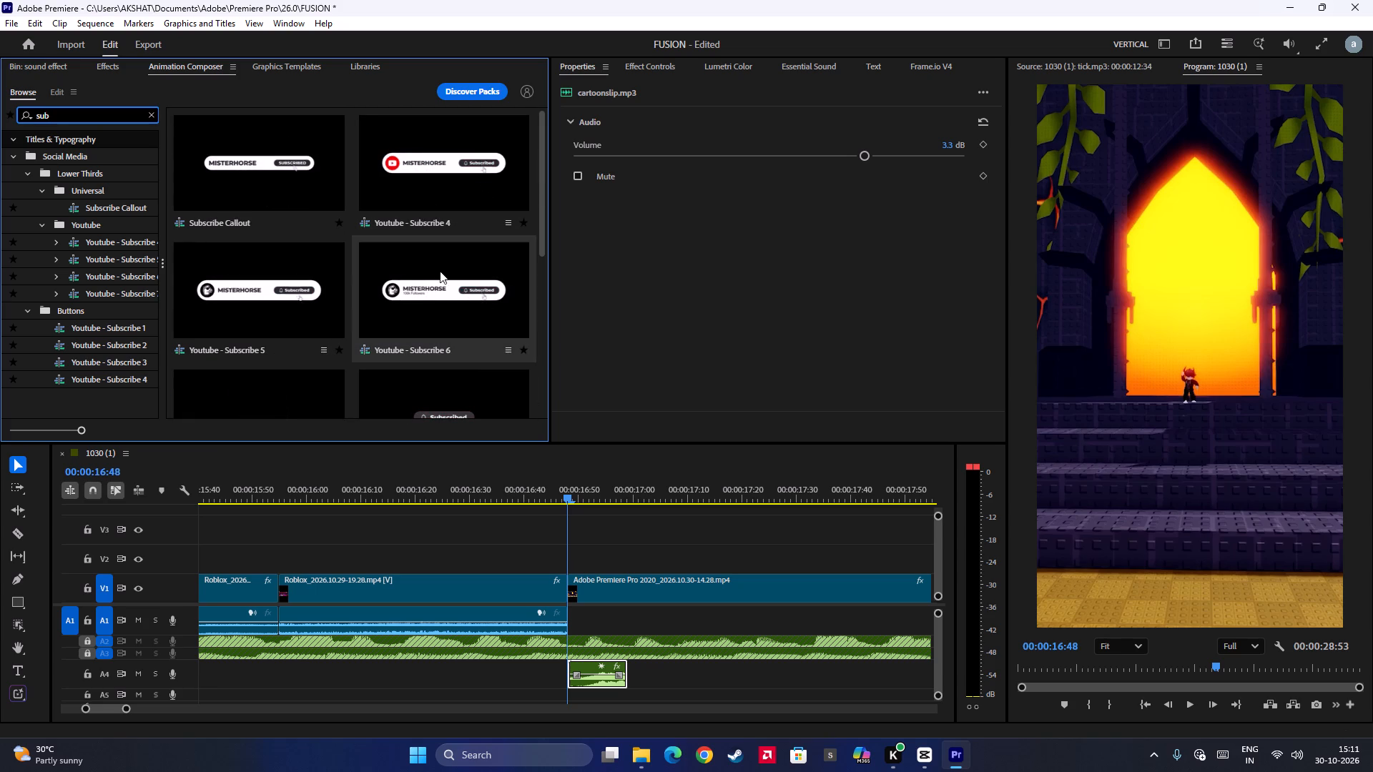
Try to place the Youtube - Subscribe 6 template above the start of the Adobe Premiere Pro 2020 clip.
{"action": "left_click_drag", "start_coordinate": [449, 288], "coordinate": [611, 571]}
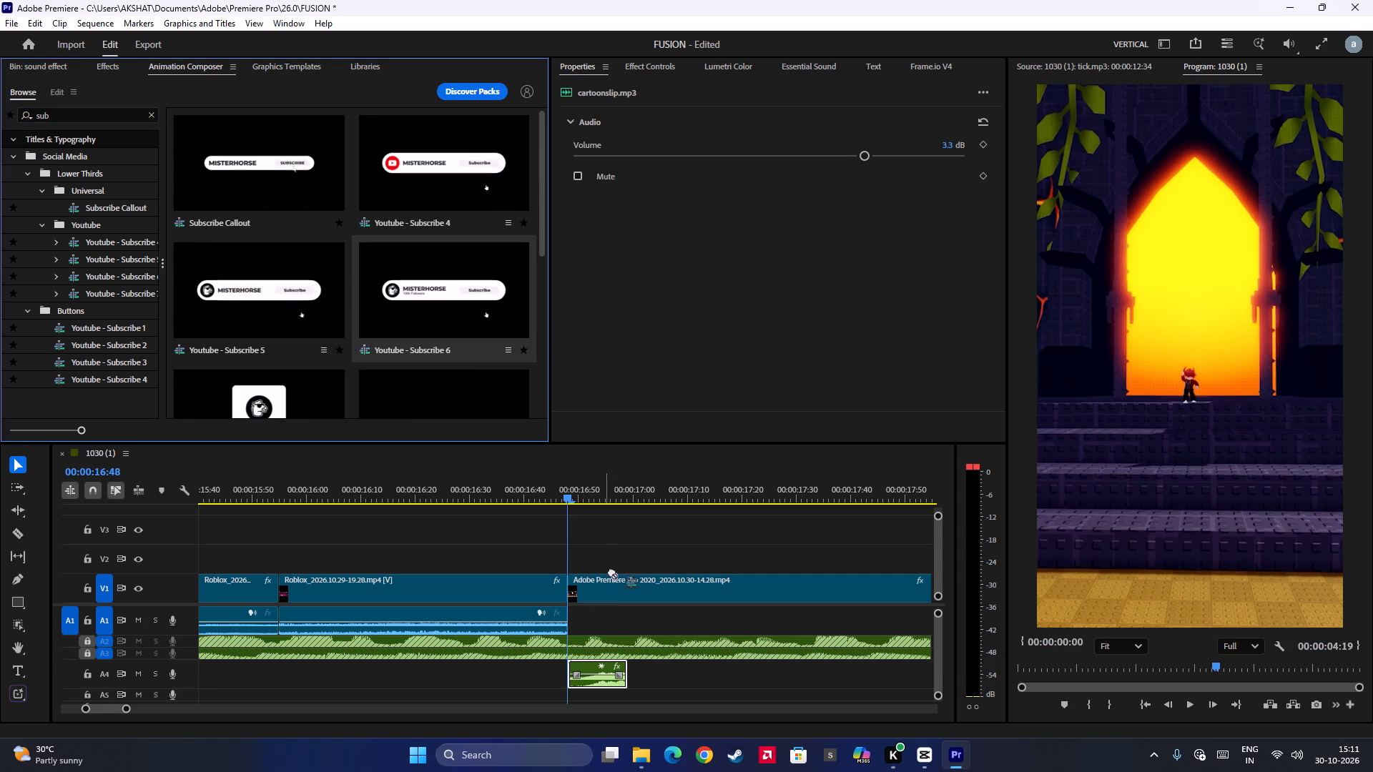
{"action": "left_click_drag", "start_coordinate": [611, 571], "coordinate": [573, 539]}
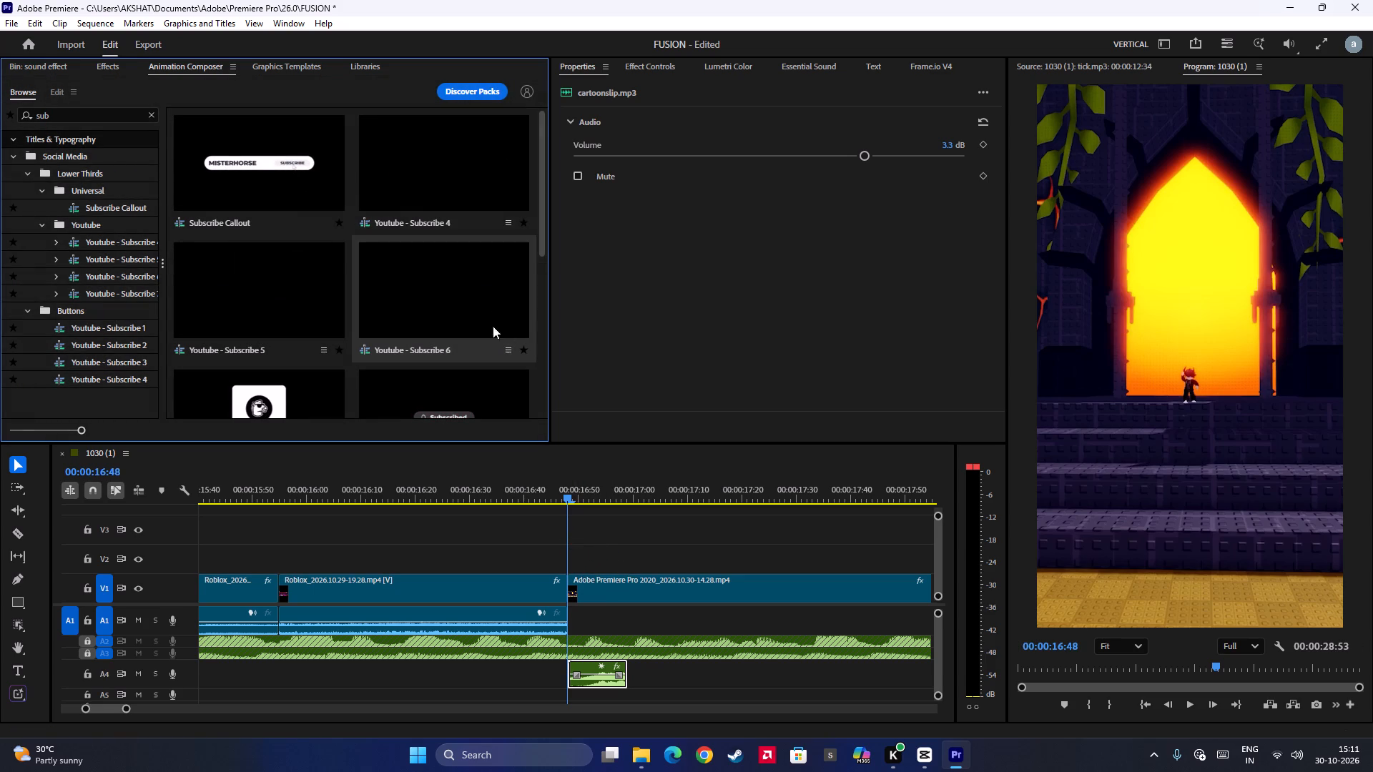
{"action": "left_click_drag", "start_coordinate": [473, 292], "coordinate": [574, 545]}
Add the Notify variant of Youtube - Subscribe 6 on V1 at 00:00:29:18, past the last Roblox clip.
{"action": "scroll", "coordinate": [626, 550], "scroll_direction": "down", "scroll_amount": 7, "text": "alt"}
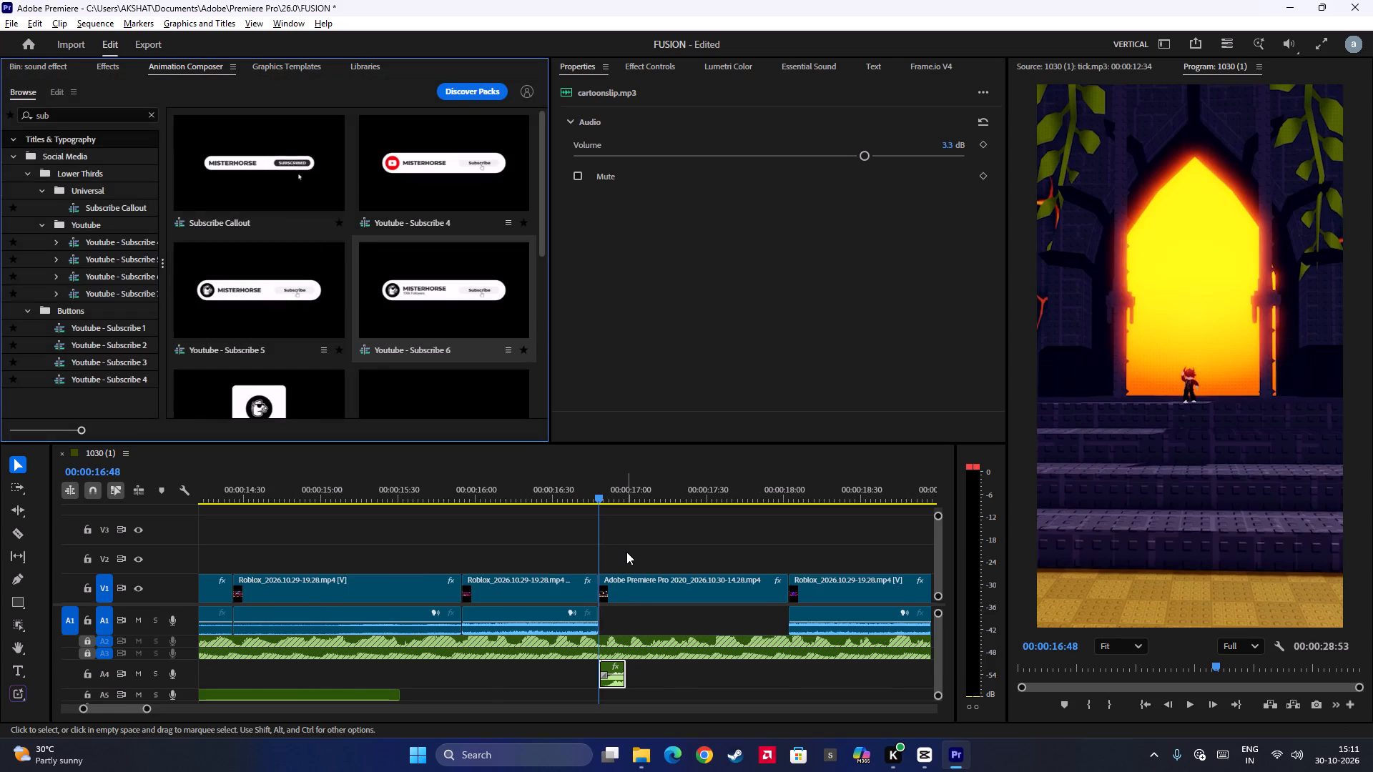
{"action": "scroll", "coordinate": [626, 552], "scroll_direction": "down", "scroll_amount": 12, "text": "alt"}
{"action": "scroll", "coordinate": [659, 588], "scroll_direction": "down", "scroll_amount": 12}
{"action": "scroll", "coordinate": [415, 606], "scroll_direction": "down", "scroll_amount": 3}
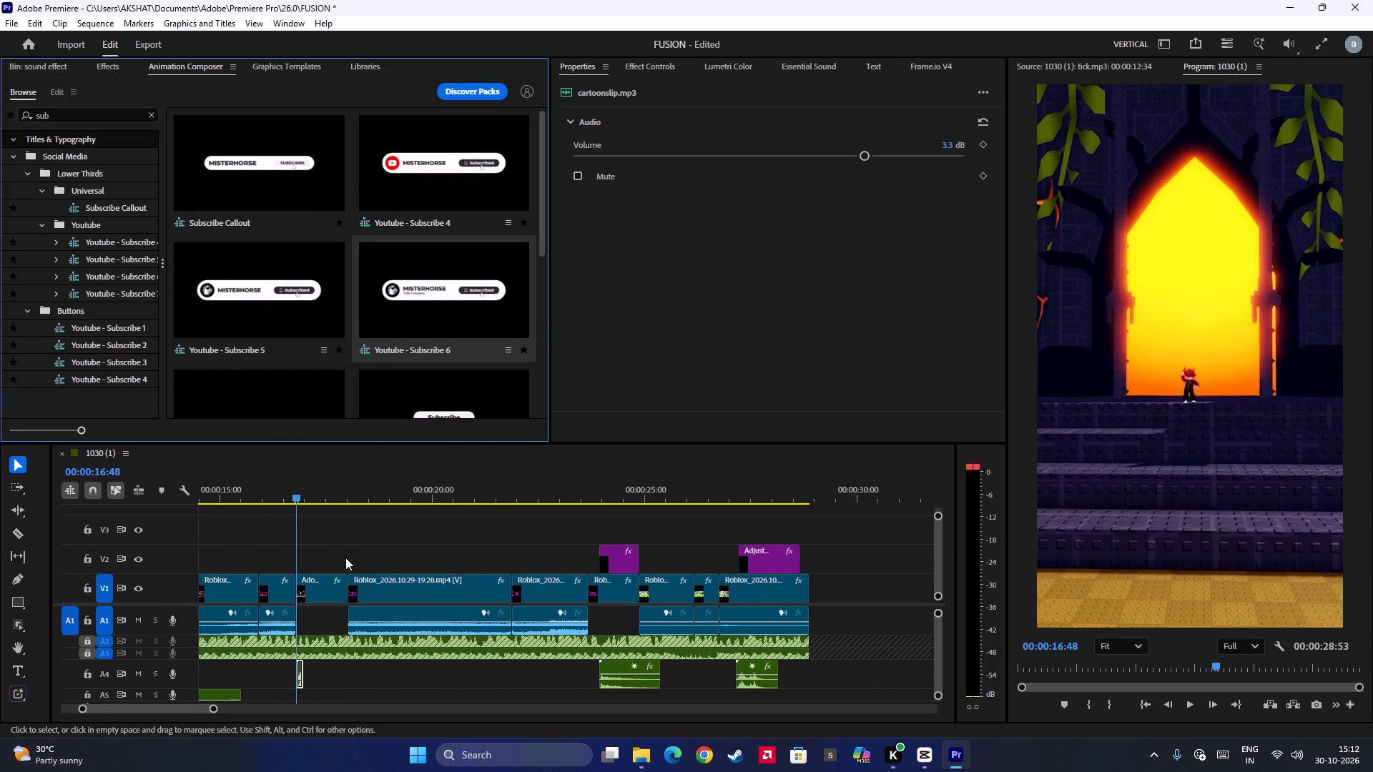
{"action": "left_click_drag", "start_coordinate": [296, 545], "coordinate": [828, 627]}
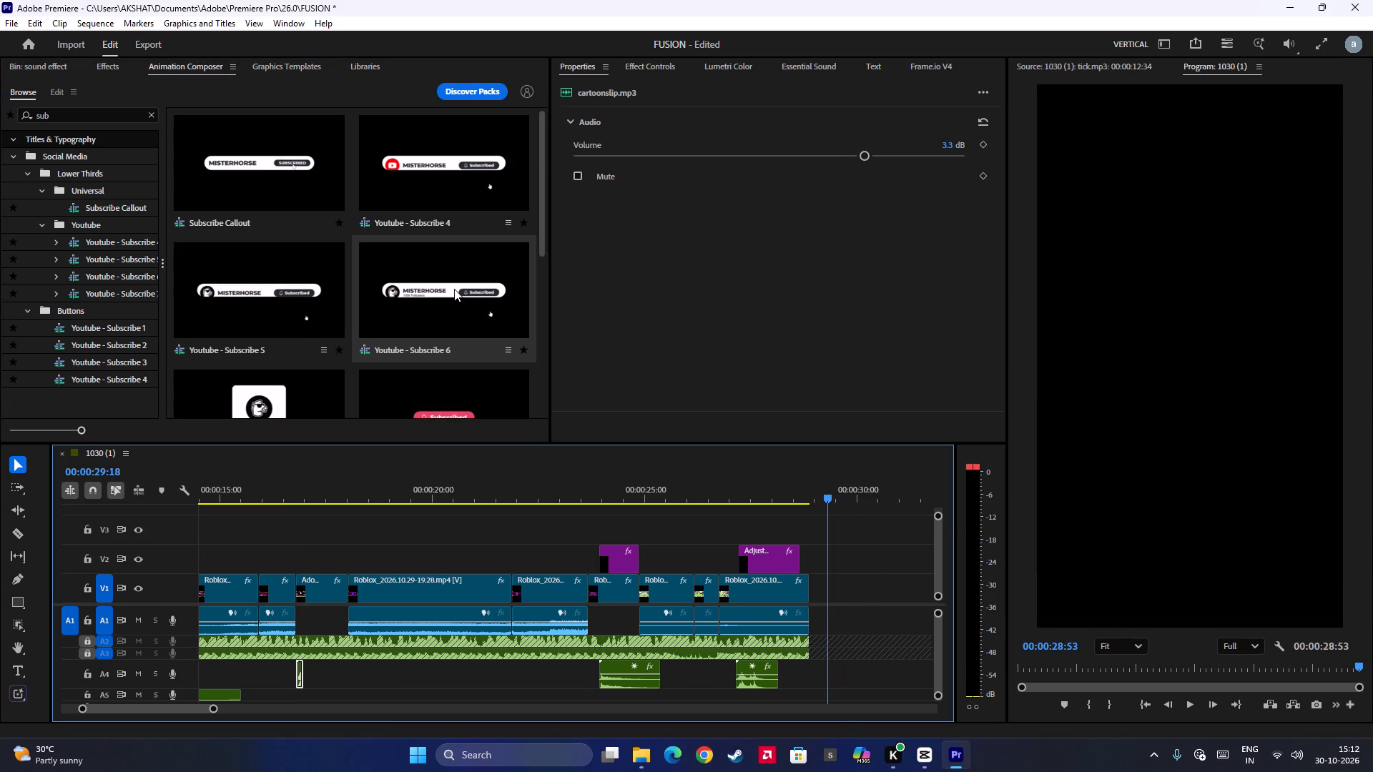
{"action": "left_click", "coordinate": [454, 289]}
{"action": "left_click", "coordinate": [513, 422]}
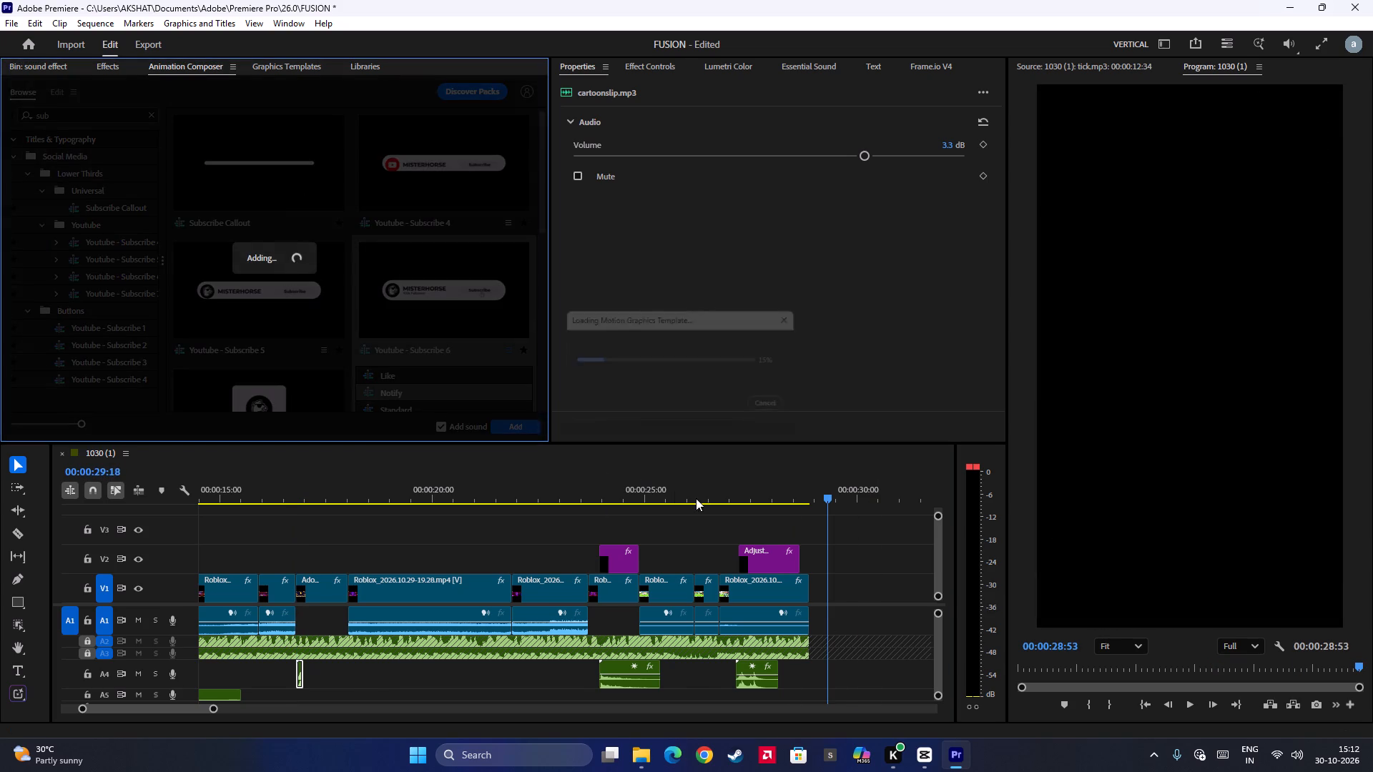
Trim the end of the Youtube - Subscribe 6 clip back to 00:00:33:30.
{"action": "scroll", "coordinate": [837, 566], "scroll_direction": "down", "scroll_amount": 11}
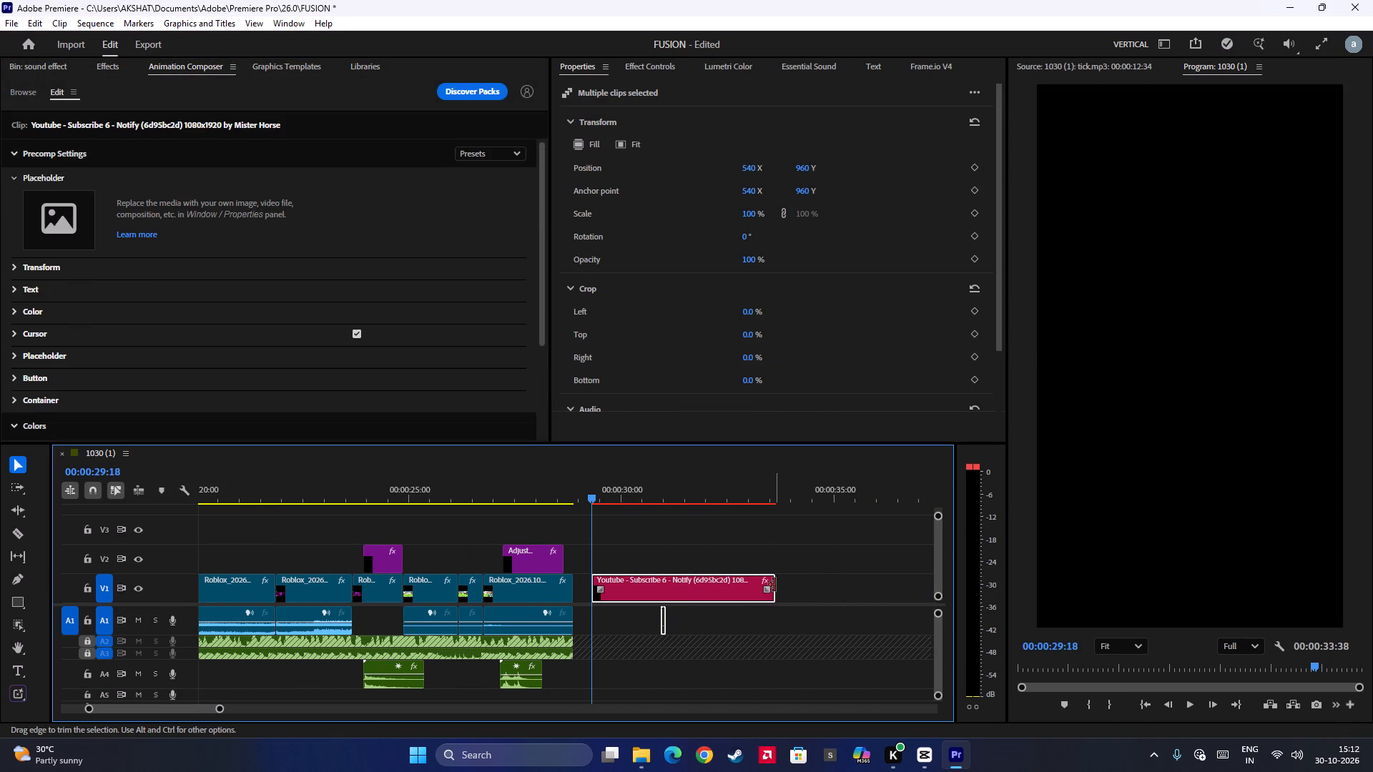
{"action": "left_click_drag", "start_coordinate": [774, 585], "coordinate": [762, 588]}
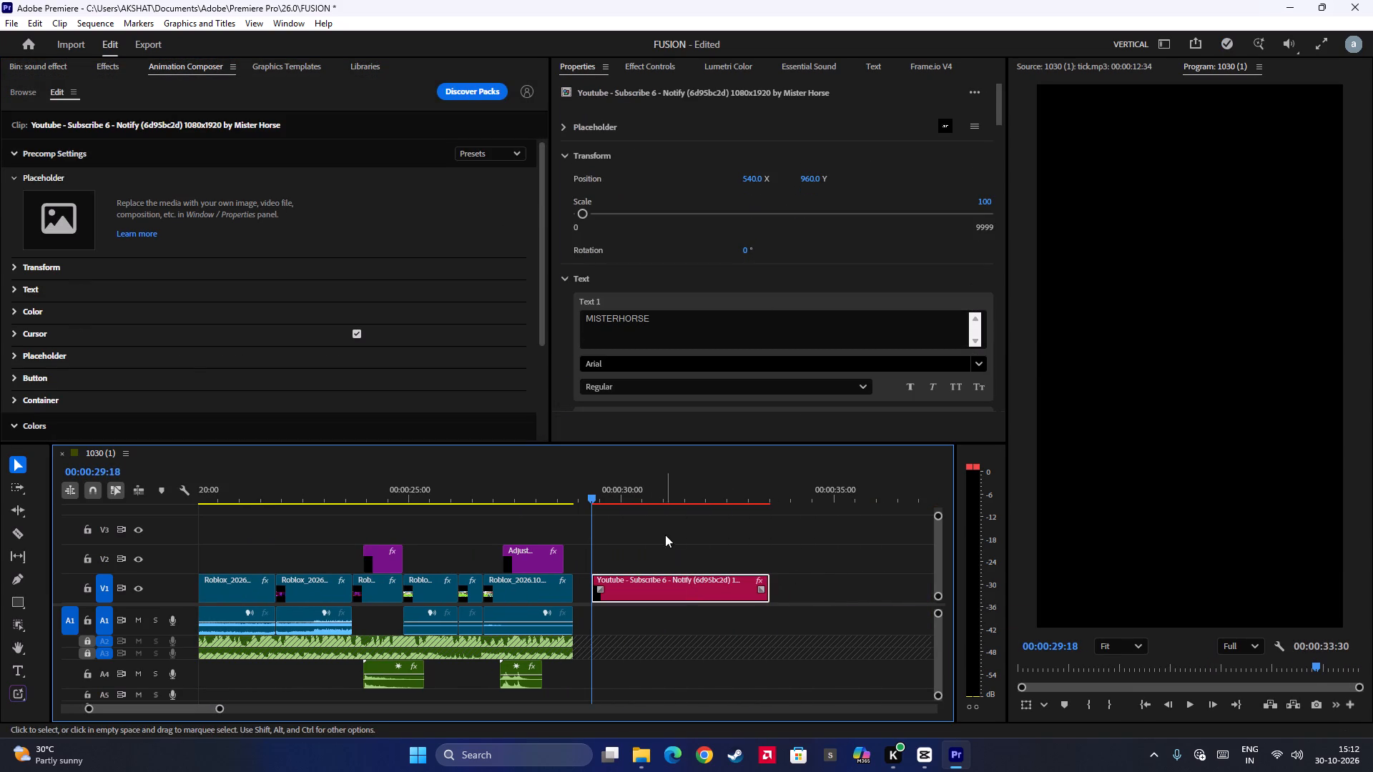
Replace the subscribe template's Text 1 channel name with "agentXrobo", previewing it at 00:00:30:03.
{"action": "scroll", "coordinate": [873, 250], "scroll_direction": "down", "scroll_amount": 6}
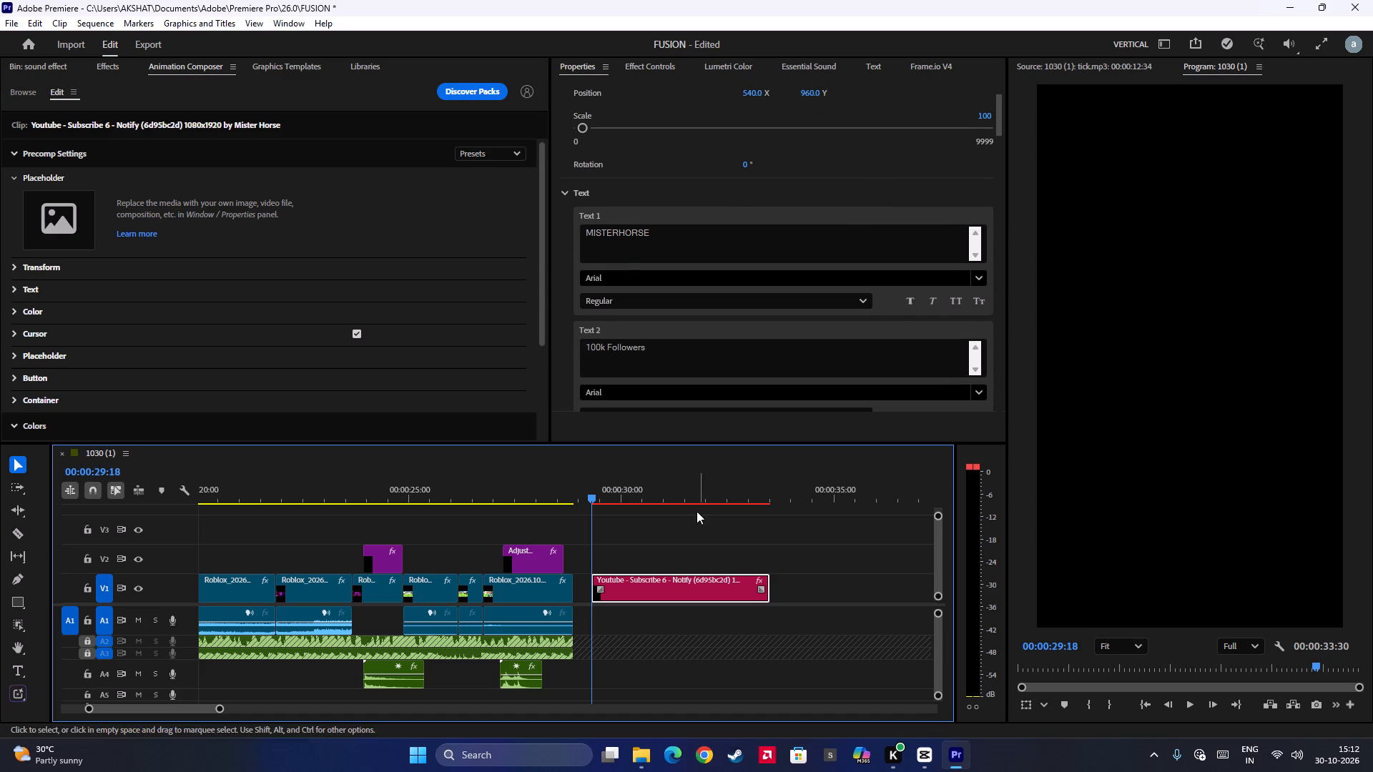
{"action": "scroll", "coordinate": [659, 360], "scroll_direction": "down", "scroll_amount": 4}
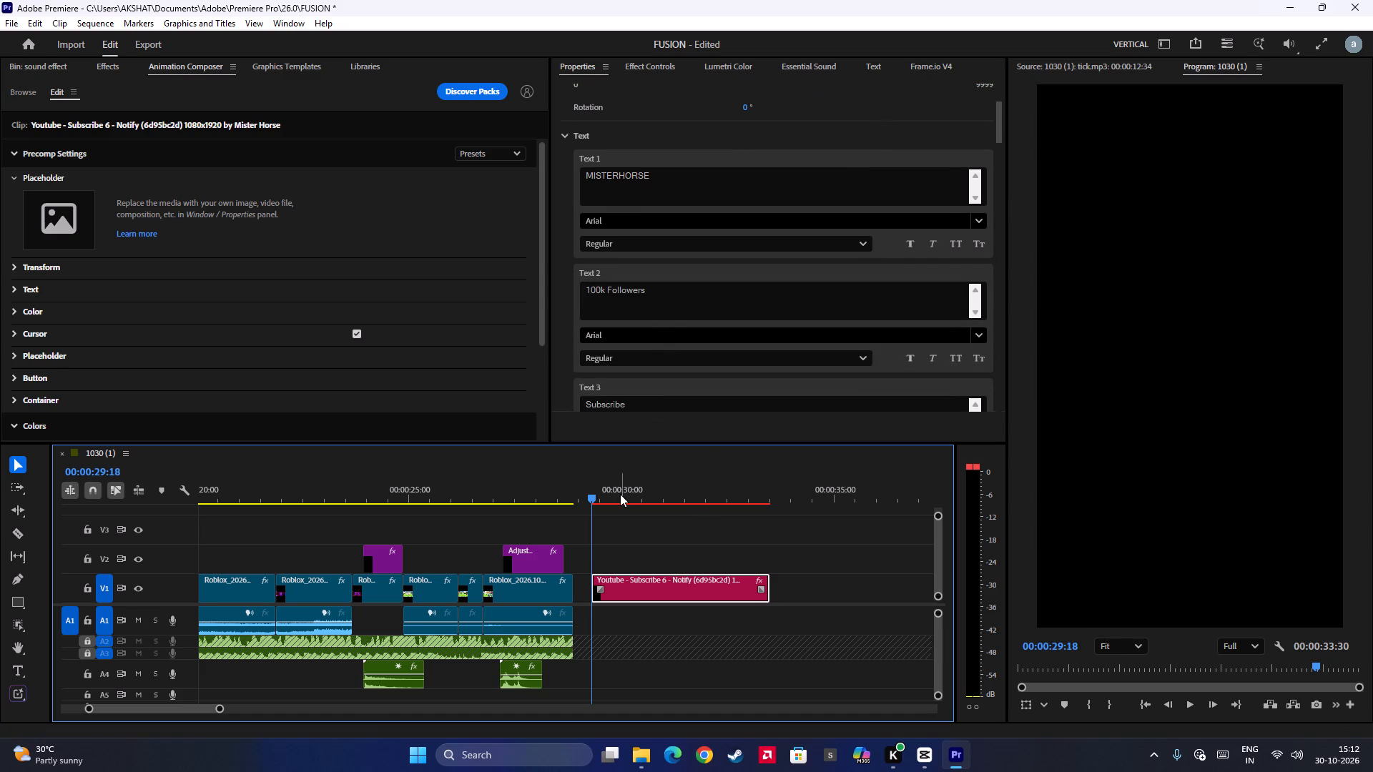
{"action": "key", "text": "space"}
{"action": "key", "text": "space"}
{"action": "left_click_drag", "start_coordinate": [673, 178], "coordinate": [520, 165]}
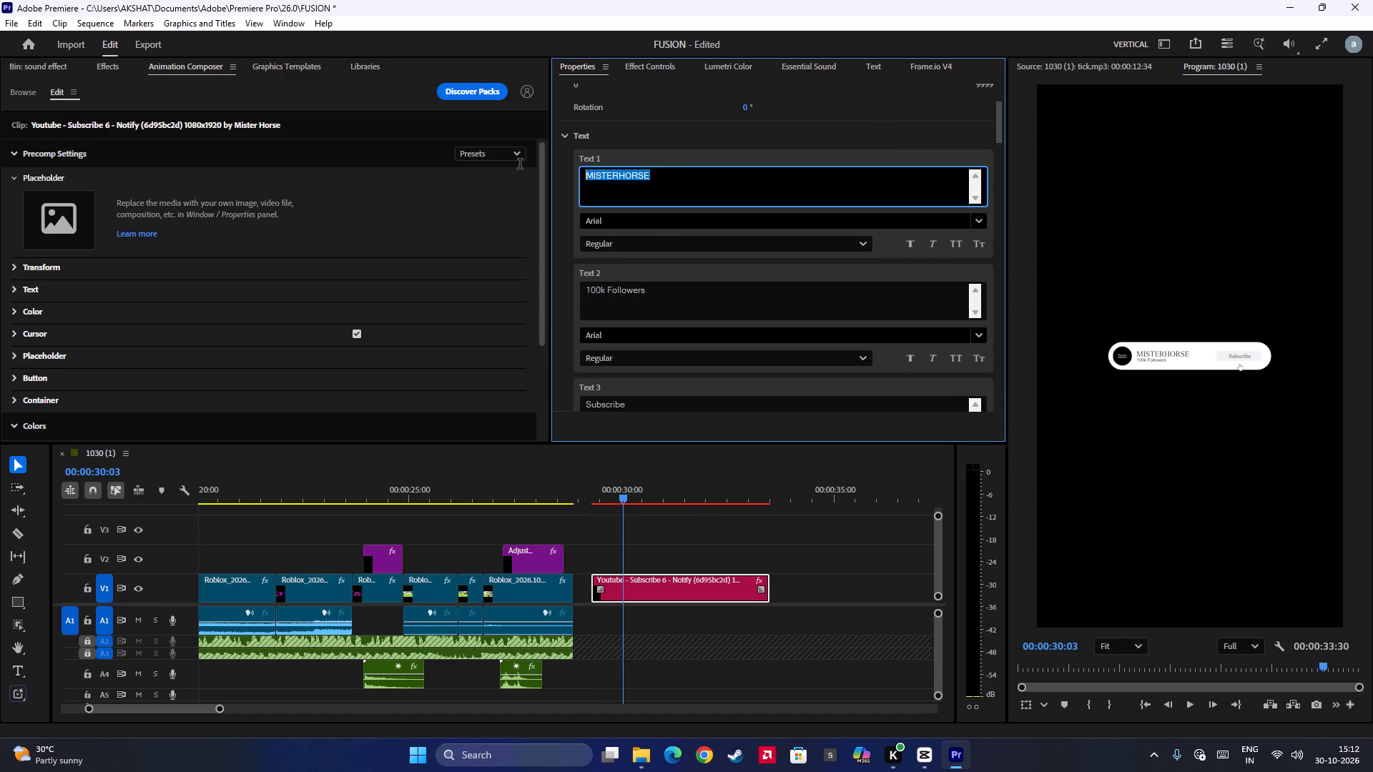
{"action": "left_click_drag", "start_coordinate": [520, 165], "coordinate": [503, 165]}
{"action": "key", "text": "a"}
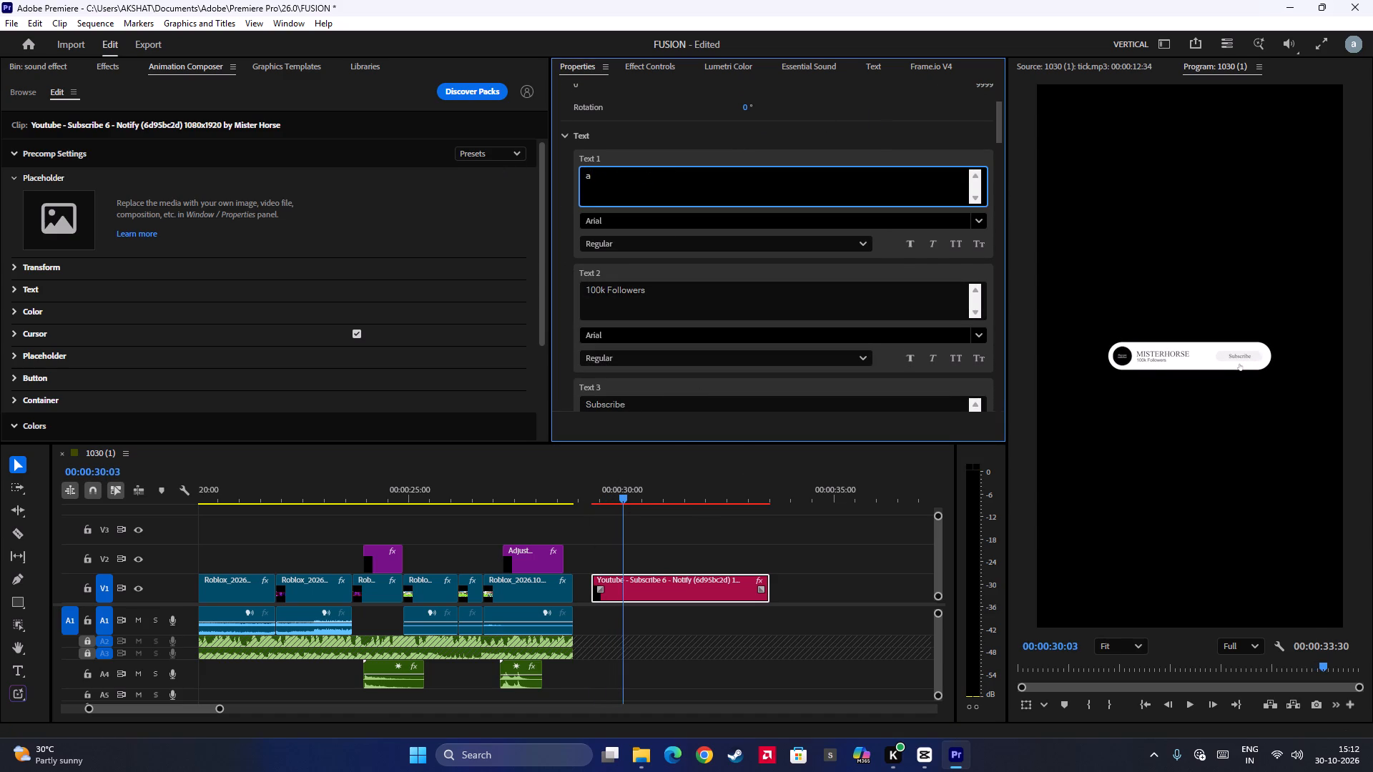
{"action": "key", "text": "g"}
{"action": "type", "text": "entX"}
{"action": "type", "text": "robo"}
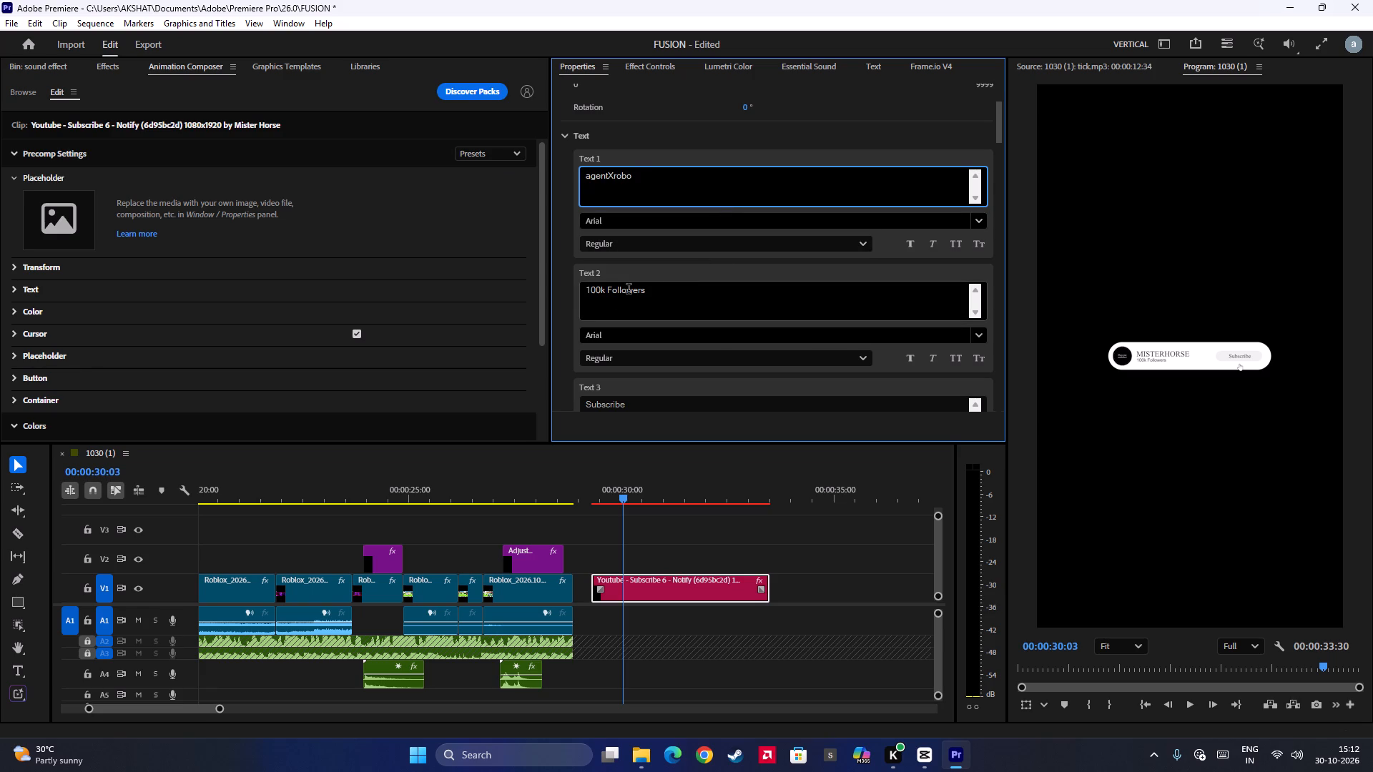
Set the subscribe template's Text 2 to "17K subscriber" in the Calibri Light font.
{"action": "left_click_drag", "start_coordinate": [663, 296], "coordinate": [556, 287]}
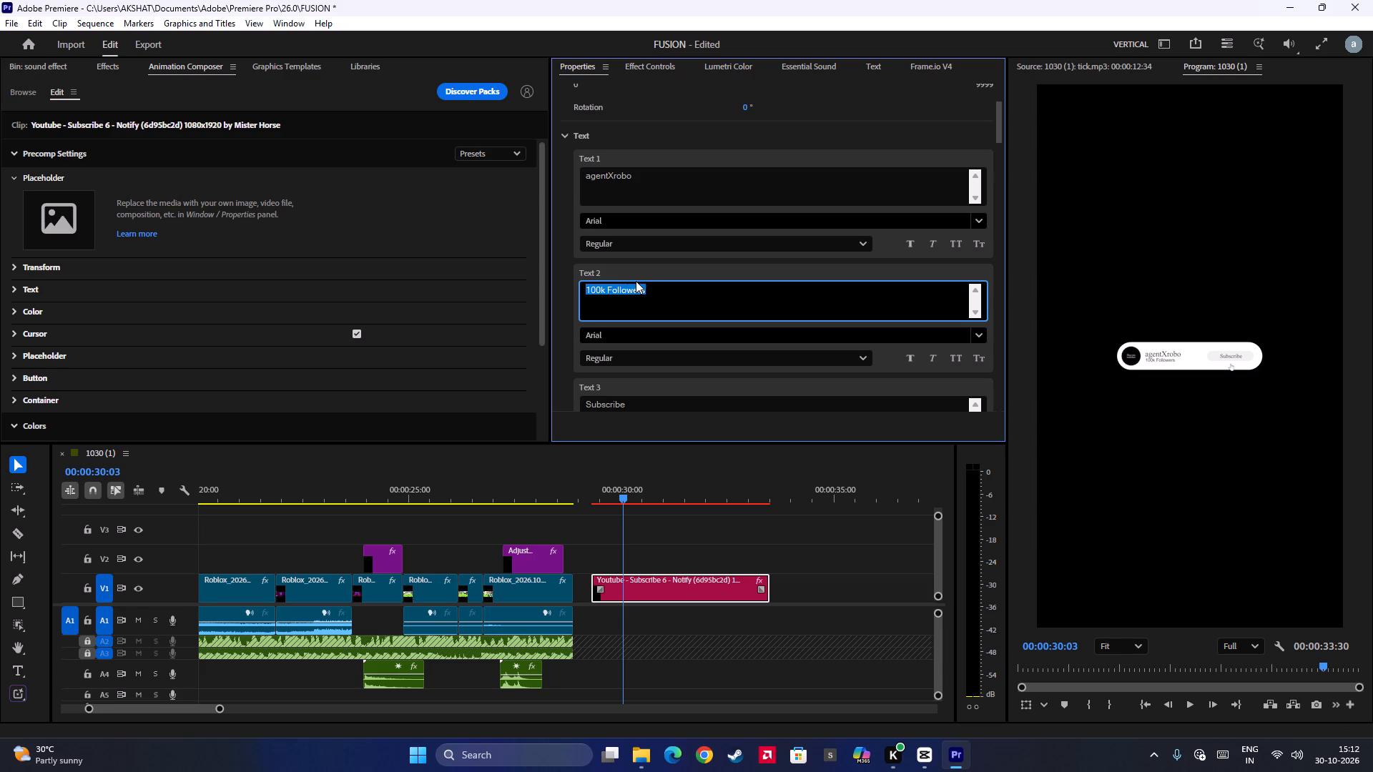
{"action": "type", "text": "17"}
{"action": "key", "text": "k"}
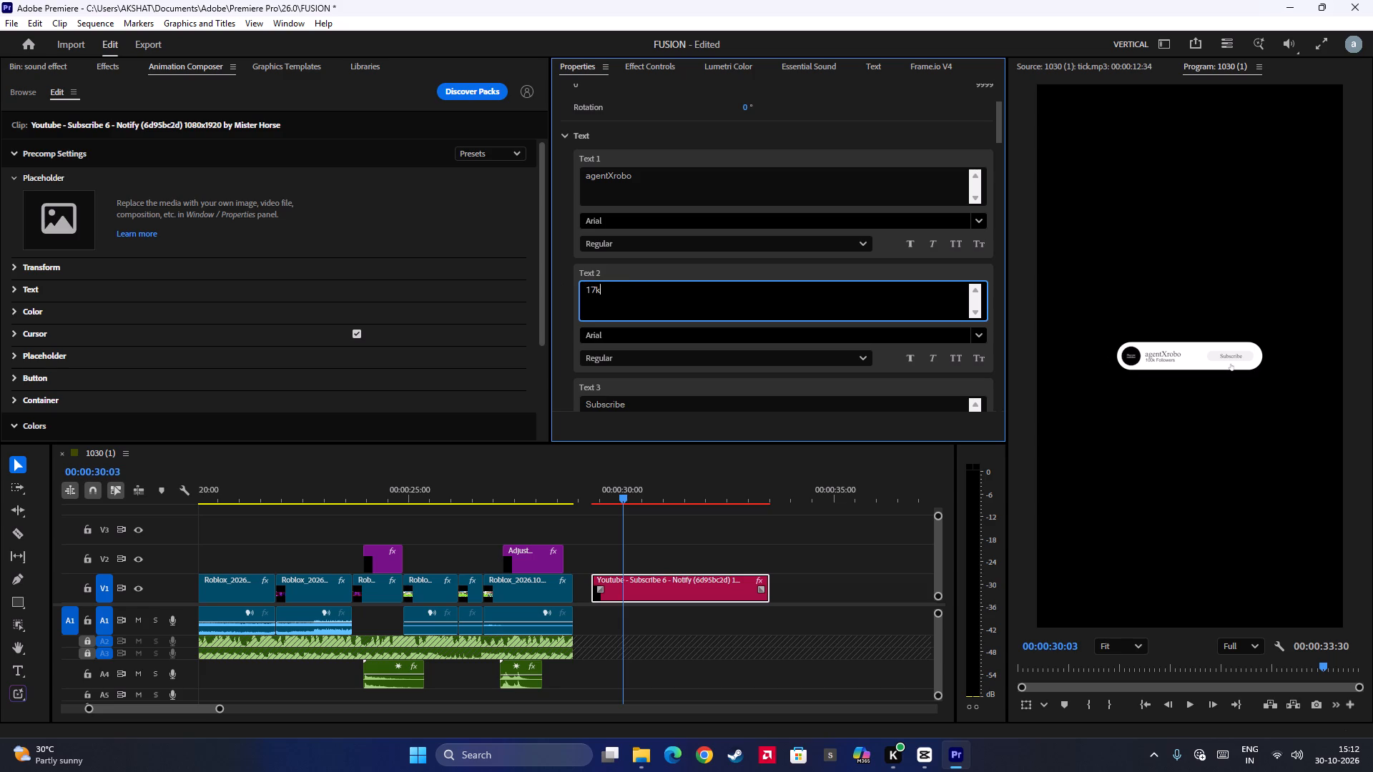
{"action": "key", "text": "BackSpace"}
{"action": "type", "text": "K subscriber"}
{"action": "key", "text": "BackSpace"}
{"action": "key", "text": "BackSpace"}
{"action": "key", "text": "BackSpace"}
{"action": "key", "text": "BackSpace"}
{"action": "key", "text": "BackSpace"}
{"action": "key", "text": "BackSpace"}
{"action": "key", "text": "BackSpace"}
{"action": "key", "text": "BackSpace"}
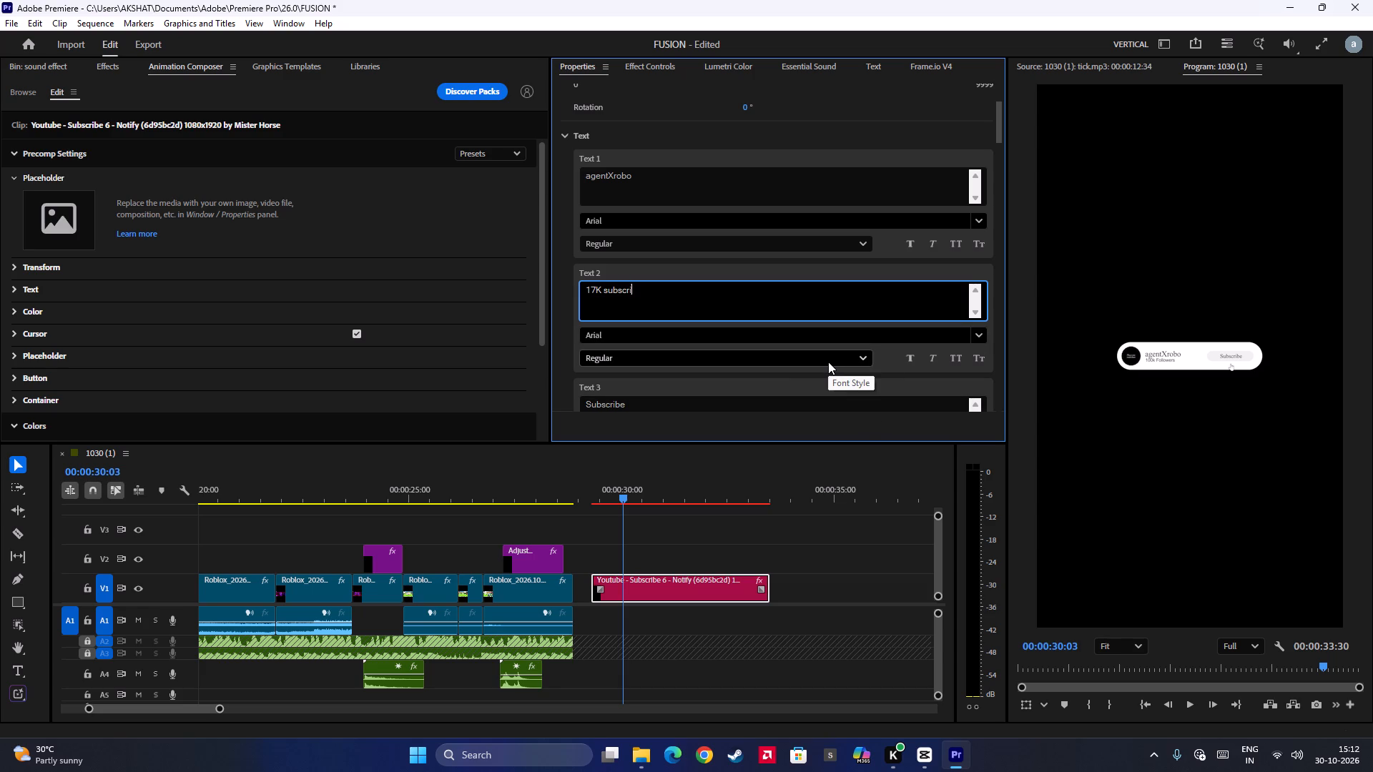
{"action": "key", "text": "BackSpace"}
{"action": "key", "text": "BackSpace"}
{"action": "key", "text": "BackSpace"}
{"action": "key", "text": "BackSpace"}
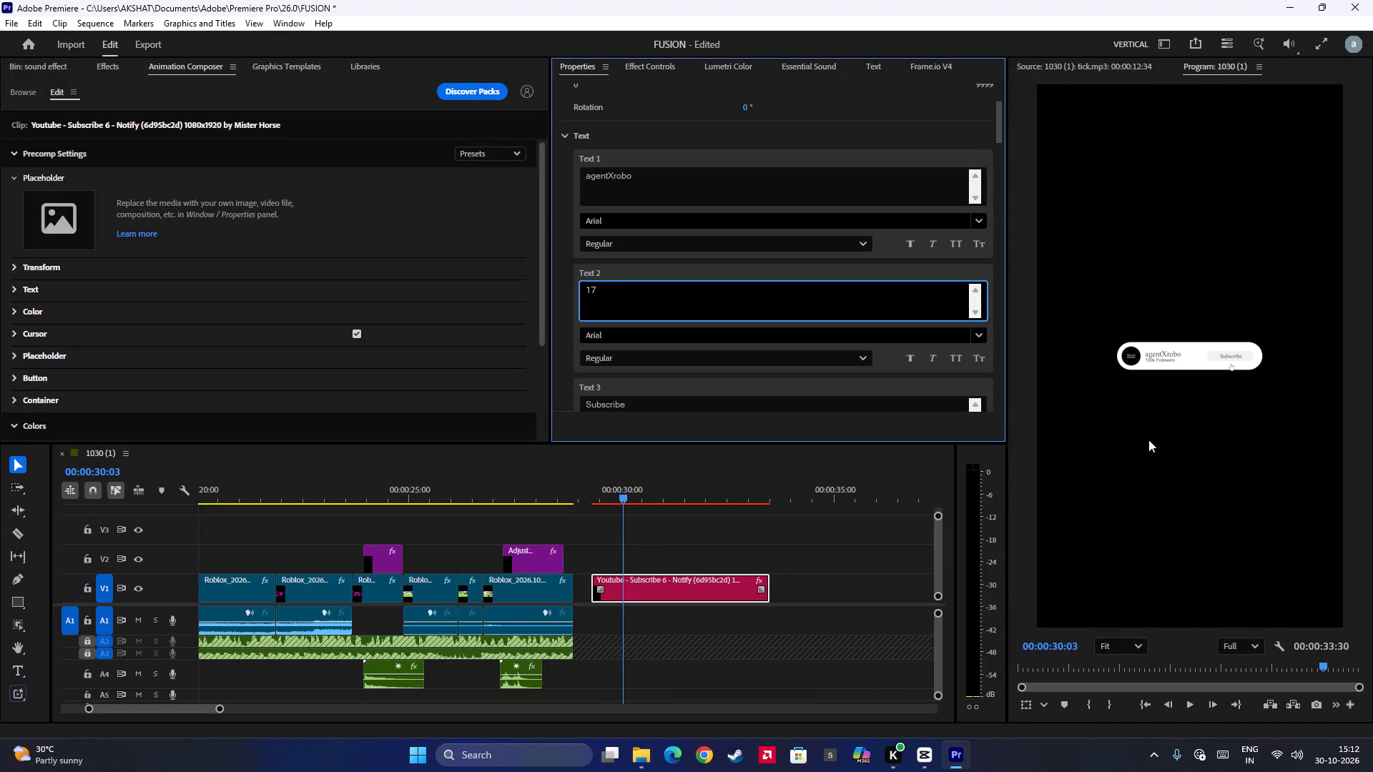
{"action": "scroll", "coordinate": [738, 338], "scroll_direction": "down", "scroll_amount": 2}
{"action": "key", "text": "space"}
{"action": "key", "text": "BackSpace"}
{"action": "type", "text": "K"}
{"action": "key", "text": "space"}
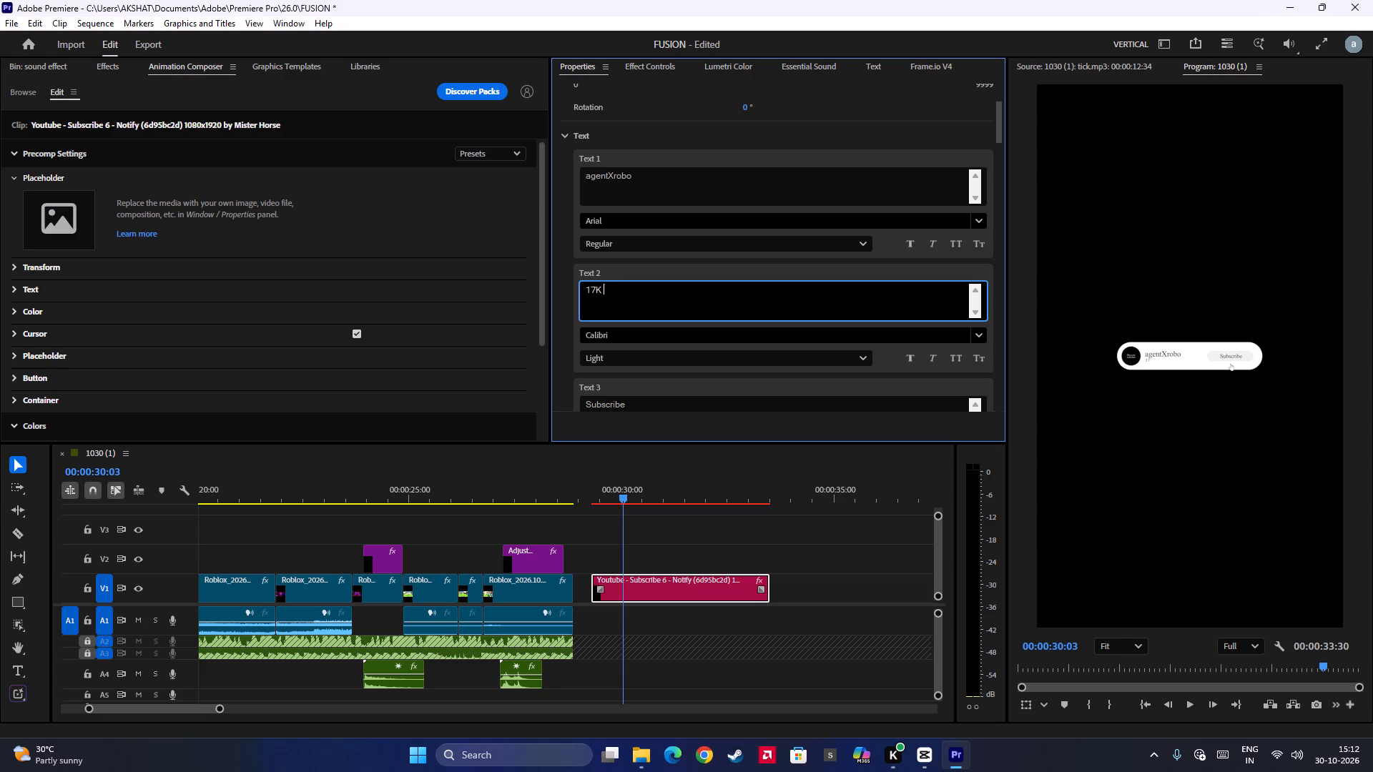
{"action": "type", "text": "subscriber"}
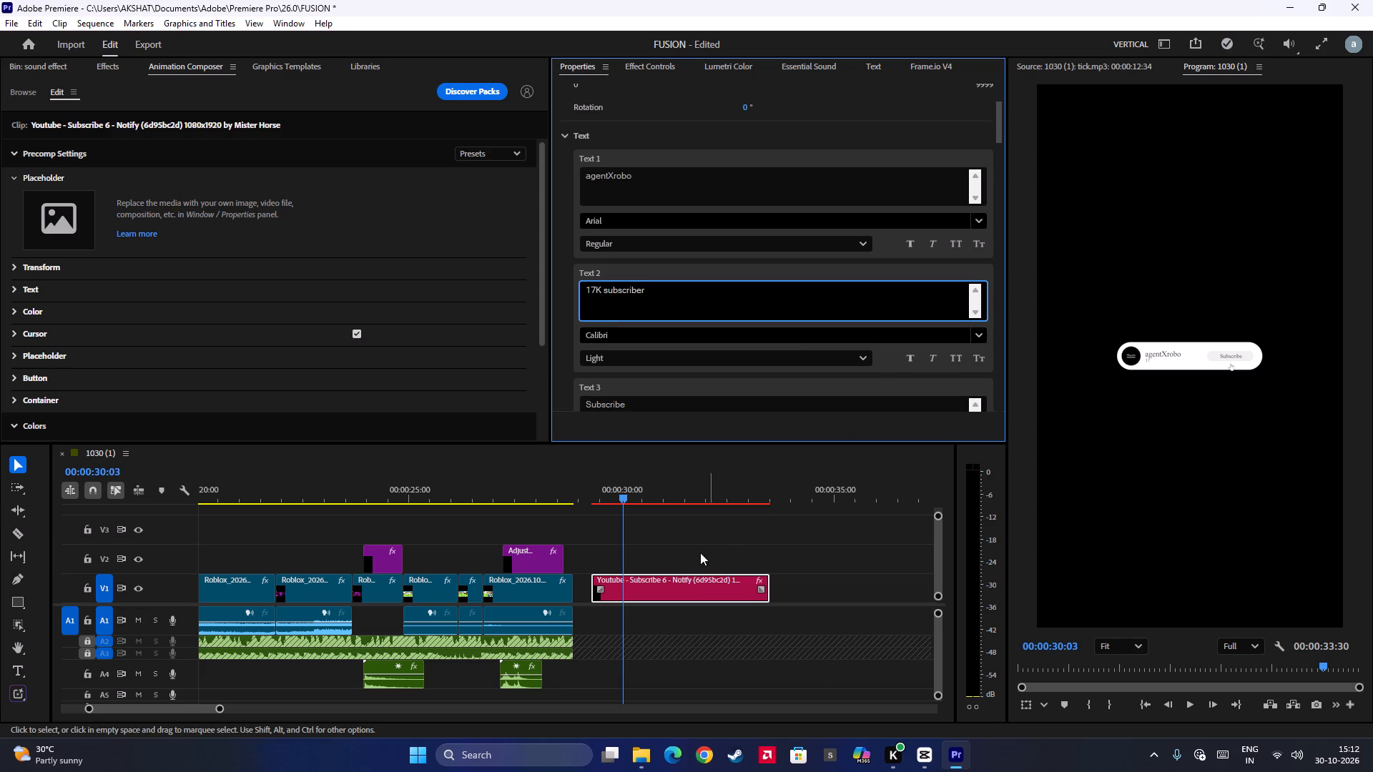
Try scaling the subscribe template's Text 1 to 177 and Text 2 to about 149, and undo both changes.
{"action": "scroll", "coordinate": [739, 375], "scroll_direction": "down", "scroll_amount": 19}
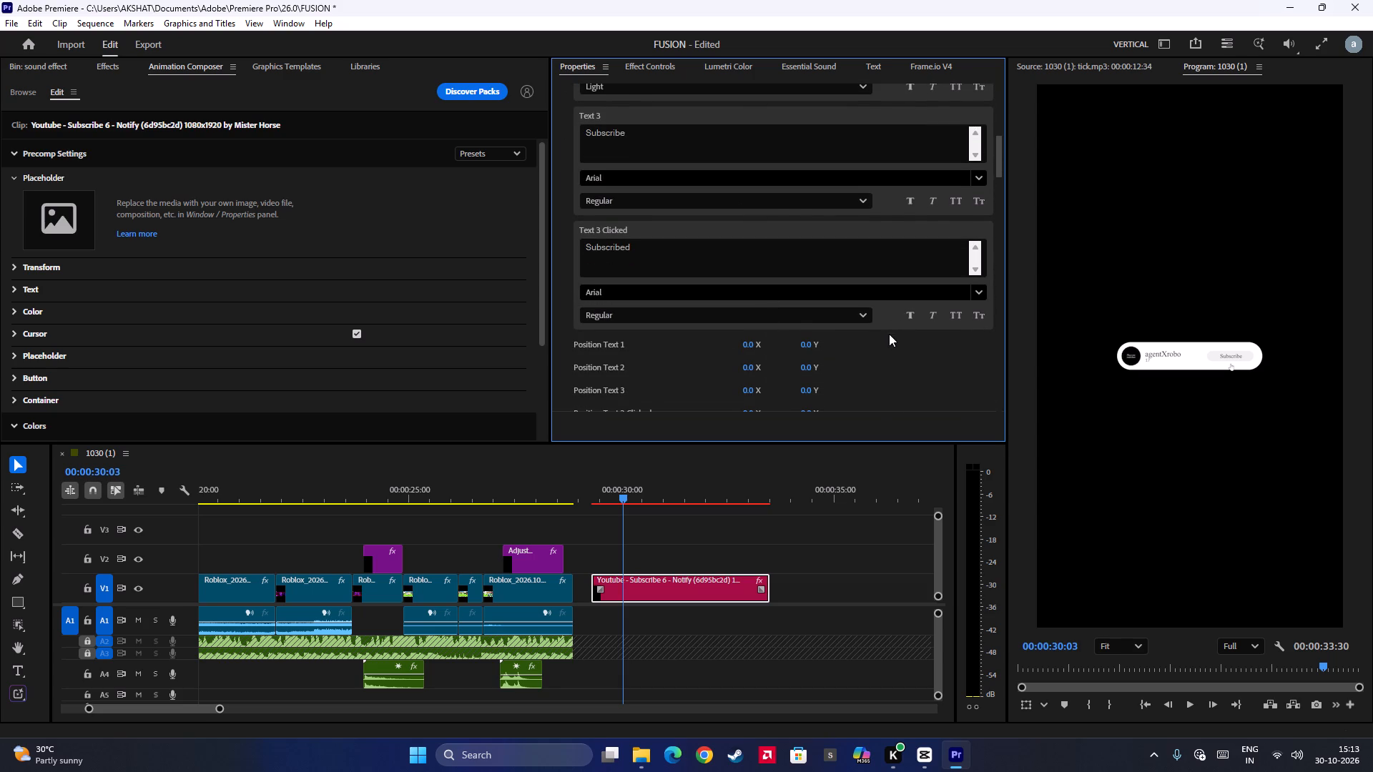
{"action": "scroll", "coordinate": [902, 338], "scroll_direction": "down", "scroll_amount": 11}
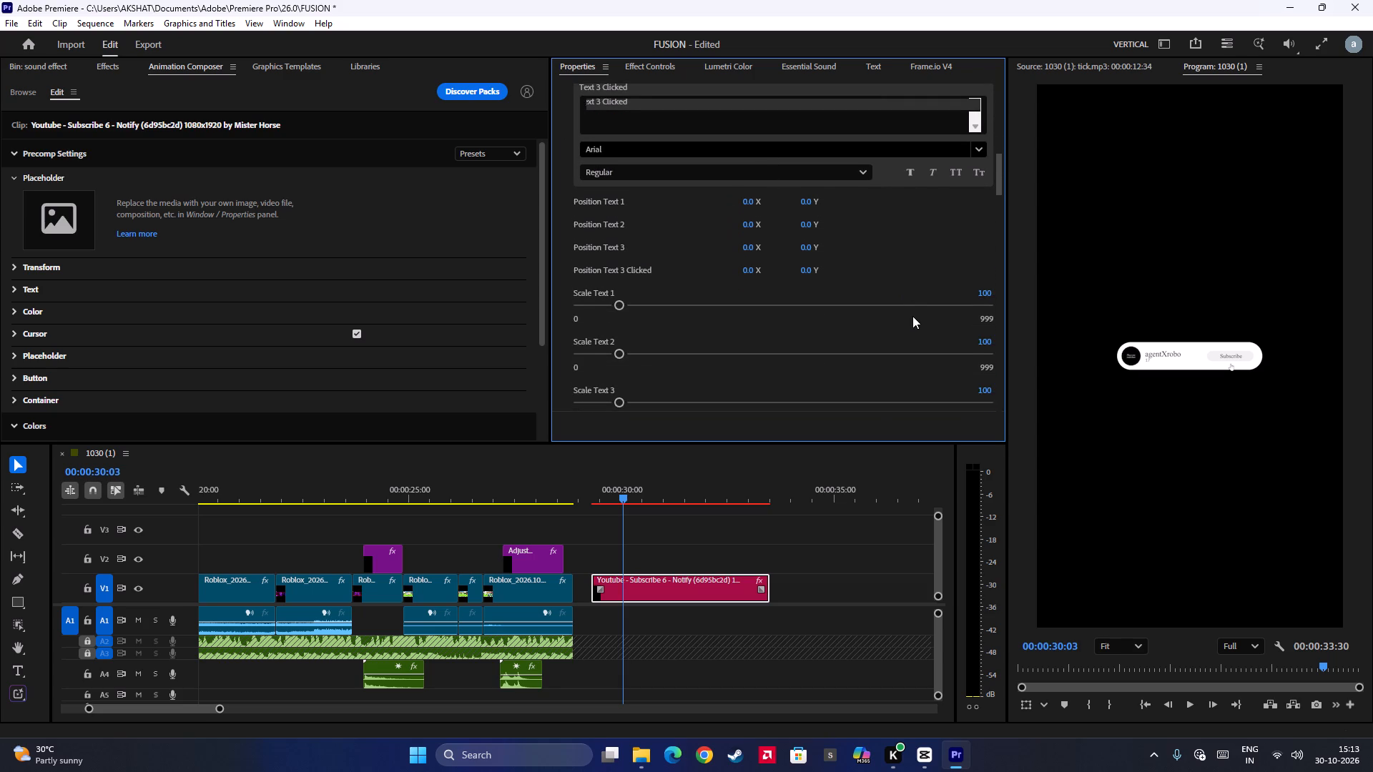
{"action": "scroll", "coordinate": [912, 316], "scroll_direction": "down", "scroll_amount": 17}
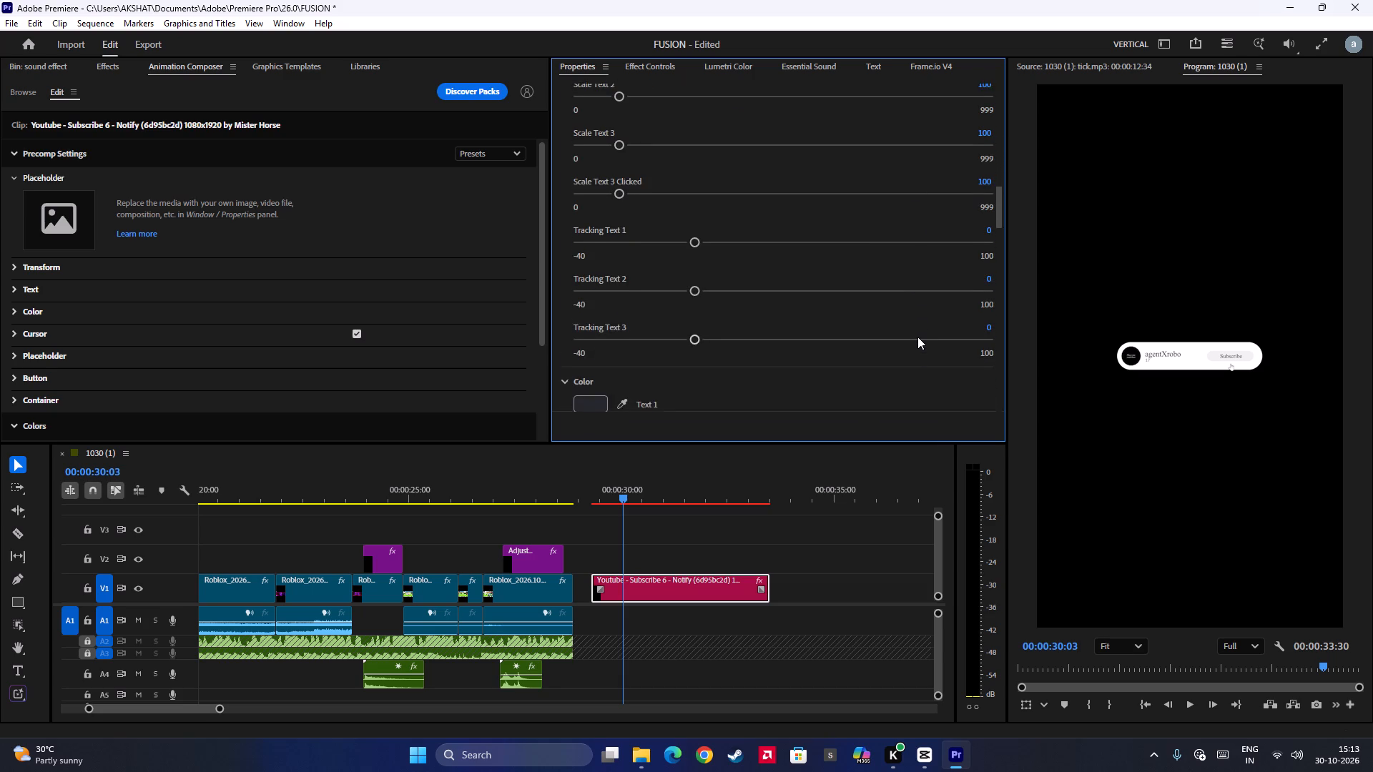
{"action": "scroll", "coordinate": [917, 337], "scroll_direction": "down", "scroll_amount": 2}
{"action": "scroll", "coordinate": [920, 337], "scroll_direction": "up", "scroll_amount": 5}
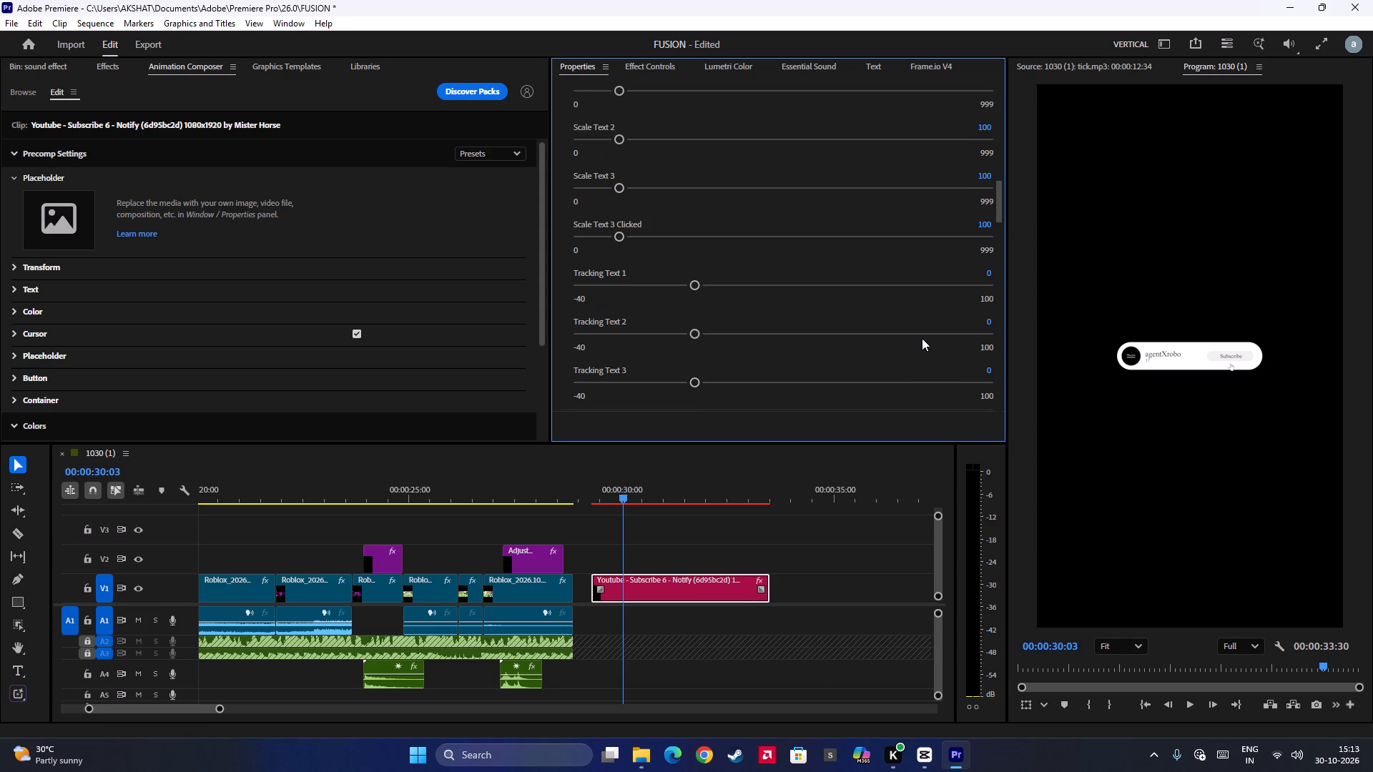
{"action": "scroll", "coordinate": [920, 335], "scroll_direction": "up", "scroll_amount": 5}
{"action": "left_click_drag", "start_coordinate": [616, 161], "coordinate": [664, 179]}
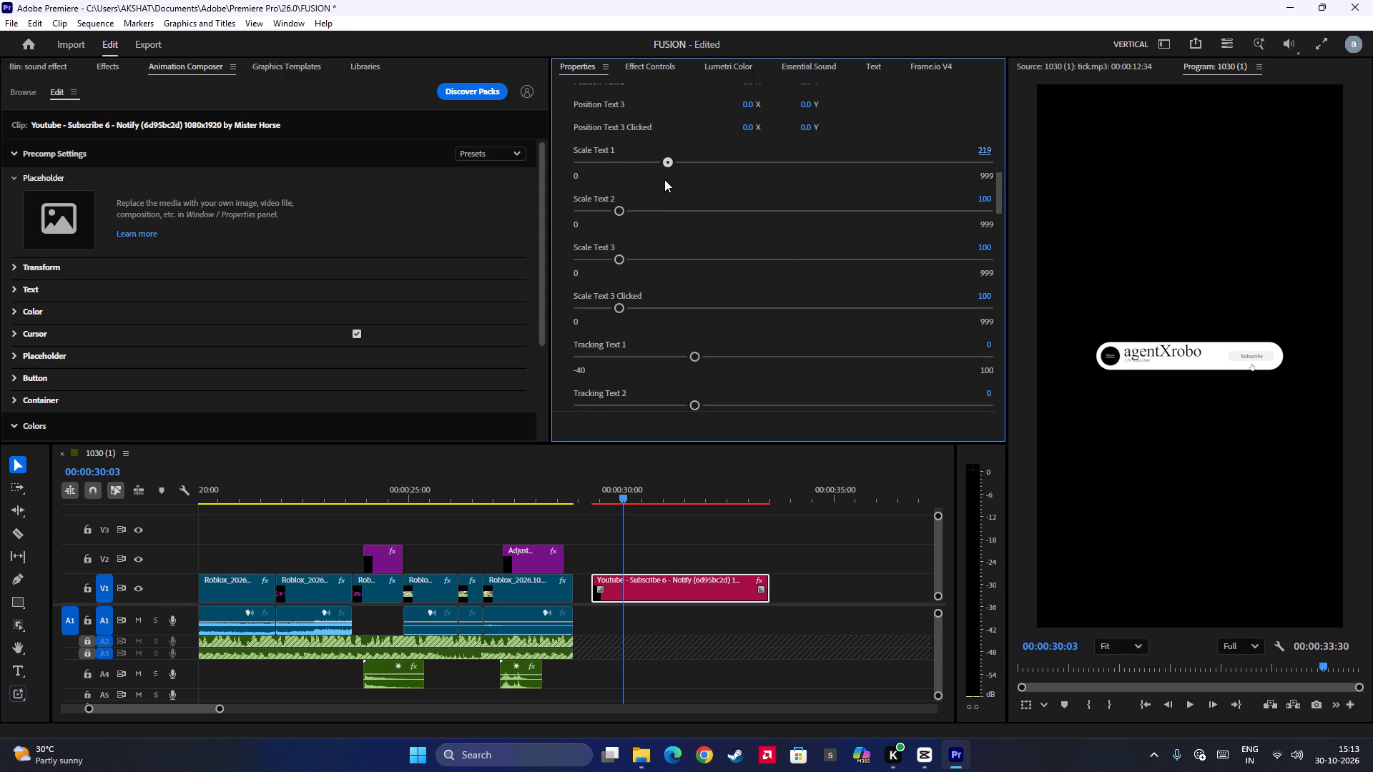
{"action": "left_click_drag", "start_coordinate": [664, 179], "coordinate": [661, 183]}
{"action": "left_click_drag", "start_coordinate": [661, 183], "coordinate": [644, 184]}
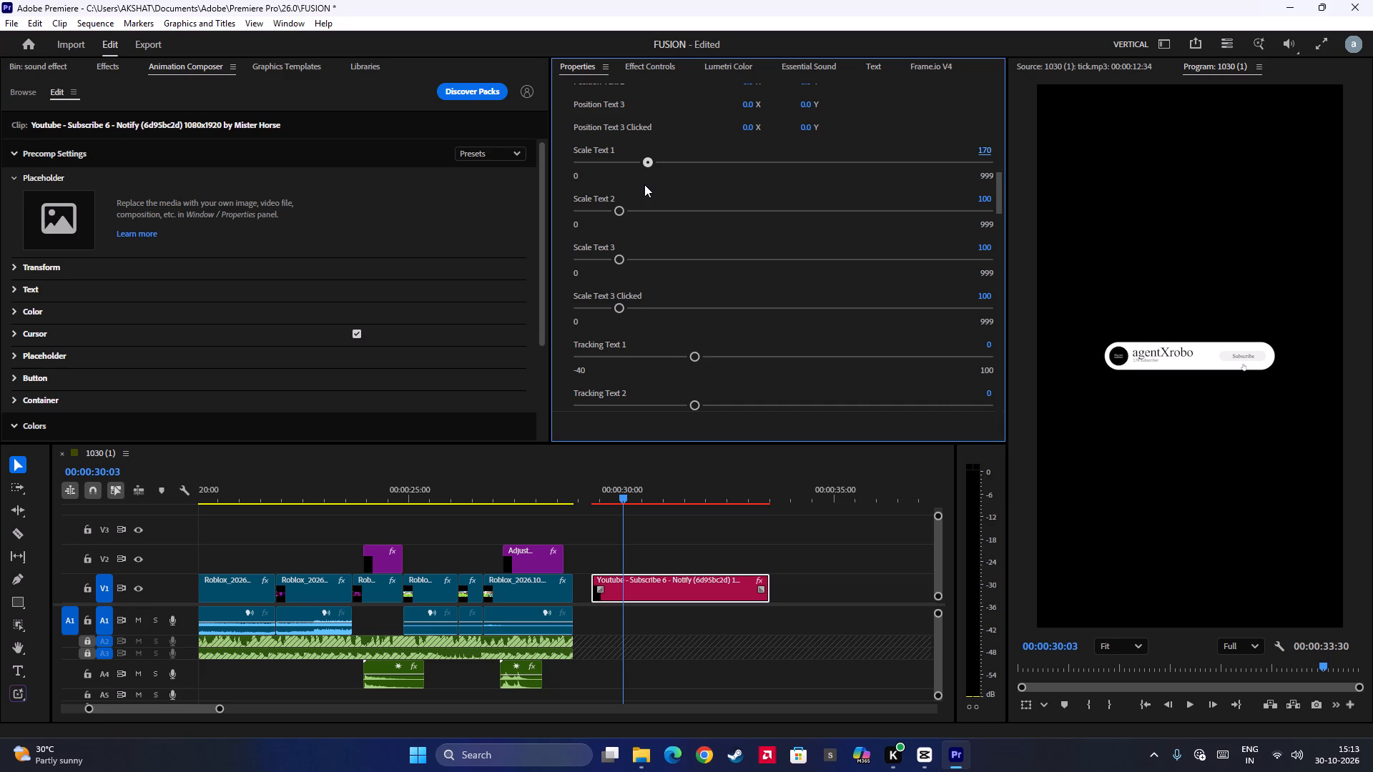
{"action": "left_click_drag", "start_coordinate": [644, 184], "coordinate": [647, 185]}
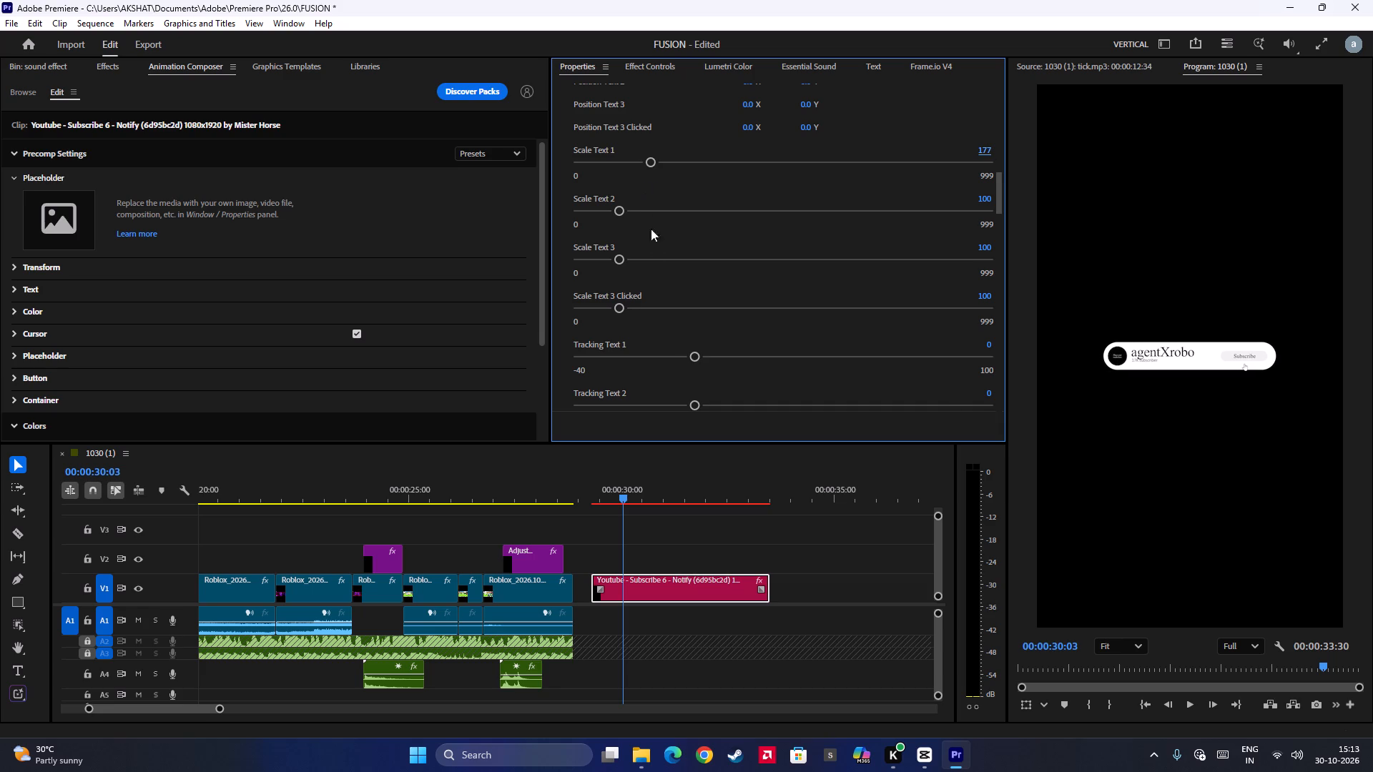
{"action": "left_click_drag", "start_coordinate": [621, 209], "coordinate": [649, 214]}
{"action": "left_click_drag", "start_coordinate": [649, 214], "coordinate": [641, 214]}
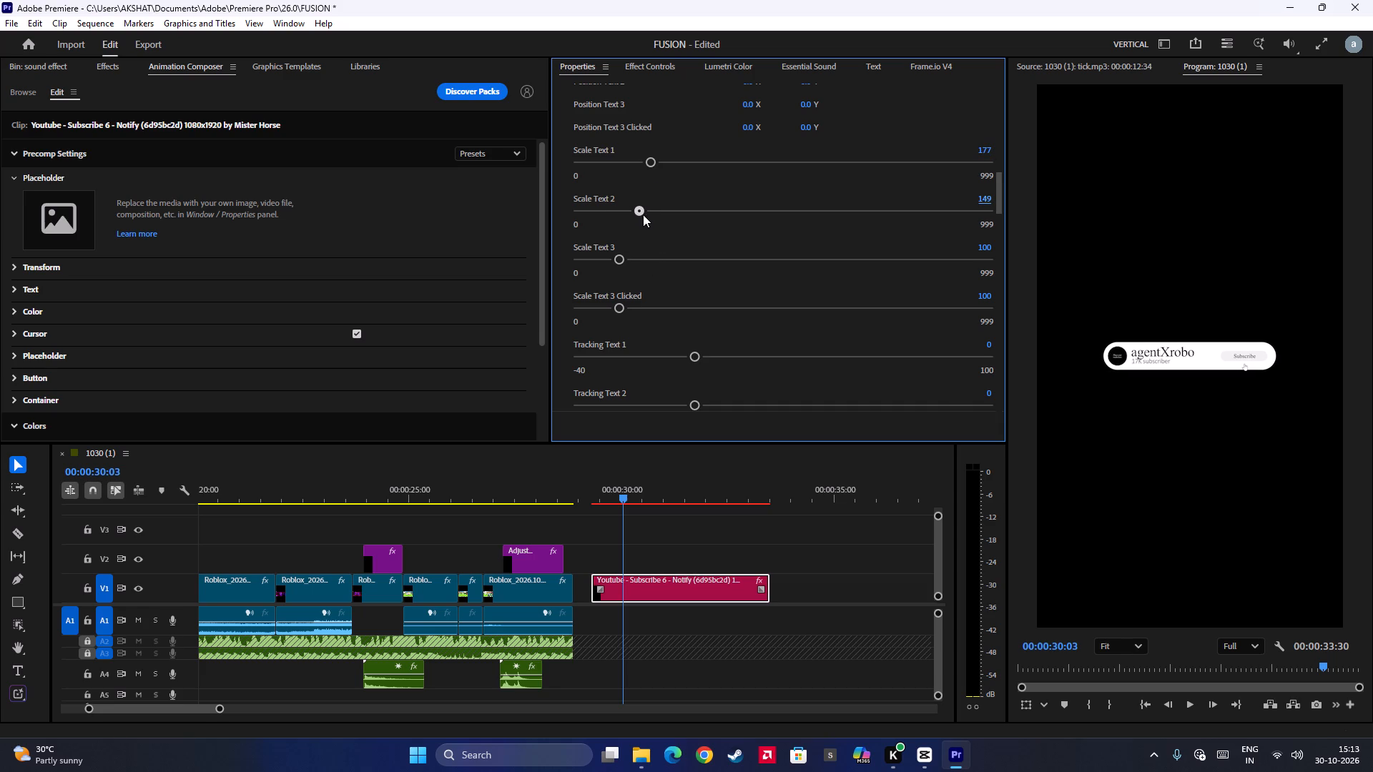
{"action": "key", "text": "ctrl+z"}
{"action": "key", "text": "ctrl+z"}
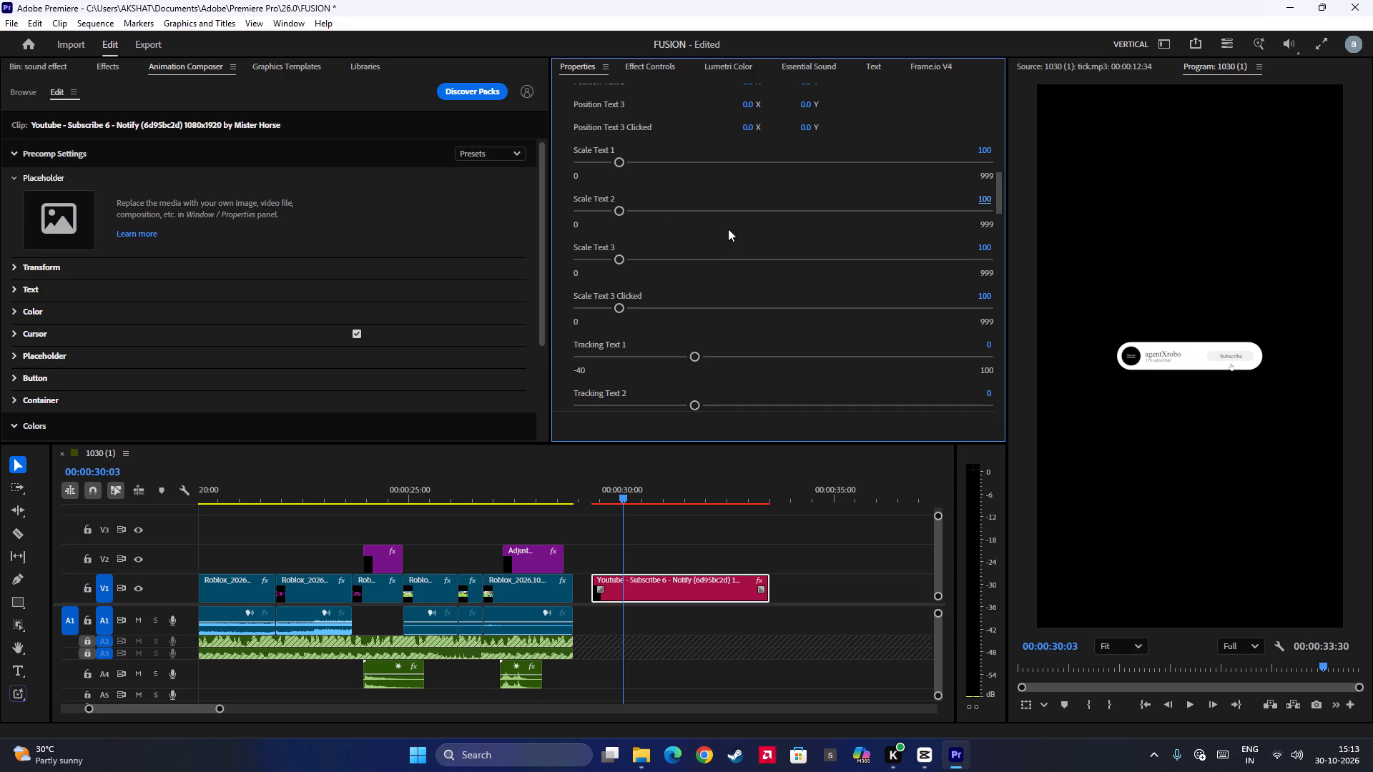
Set the subscribe template's Scale Text 1 to 135.
{"action": "left_click_drag", "start_coordinate": [620, 160], "coordinate": [634, 172]}
Change the font of the subscribe template's Text 1, agentXrobo, to Strong Bubble.
{"action": "scroll", "coordinate": [784, 317], "scroll_direction": "up", "scroll_amount": 9}
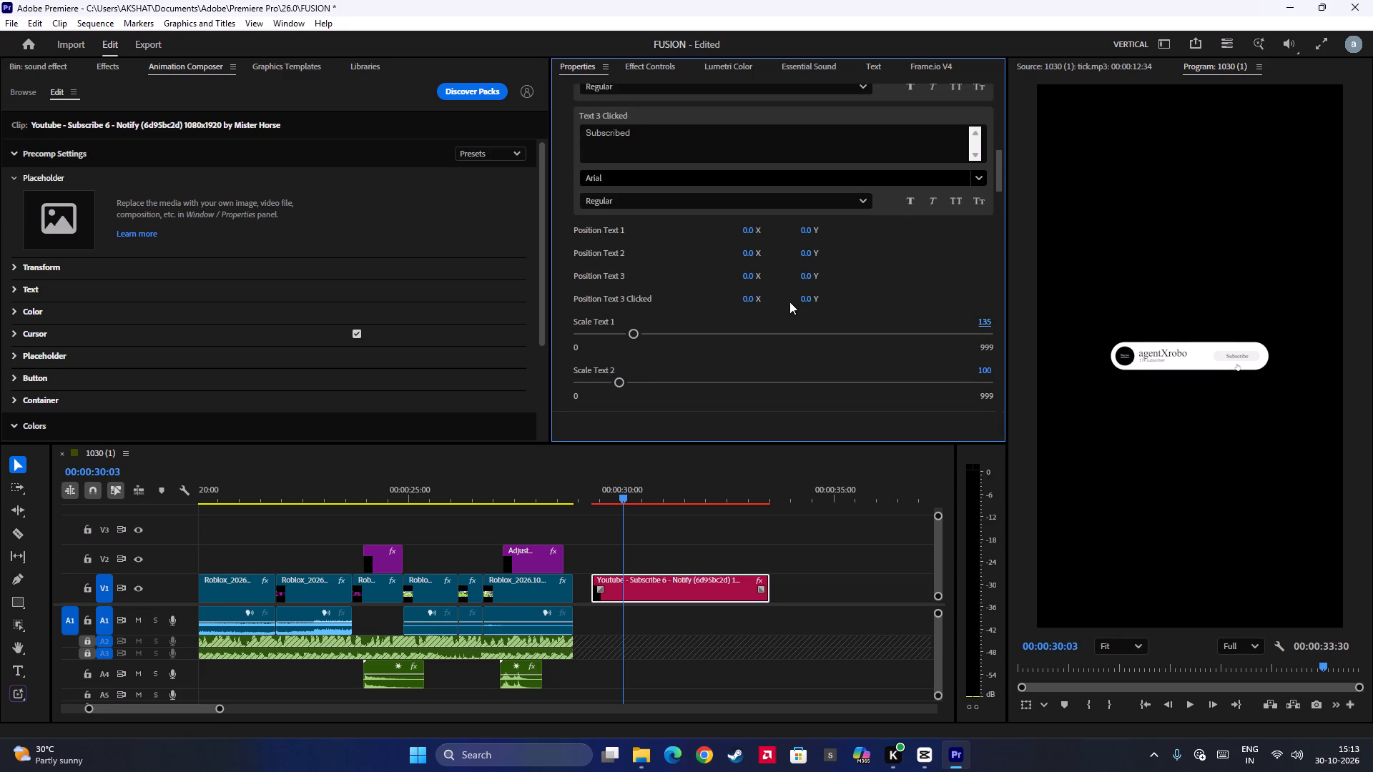
{"action": "scroll", "coordinate": [789, 302], "scroll_direction": "up", "scroll_amount": 20}
{"action": "scroll", "coordinate": [789, 302], "scroll_direction": "up", "scroll_amount": 14}
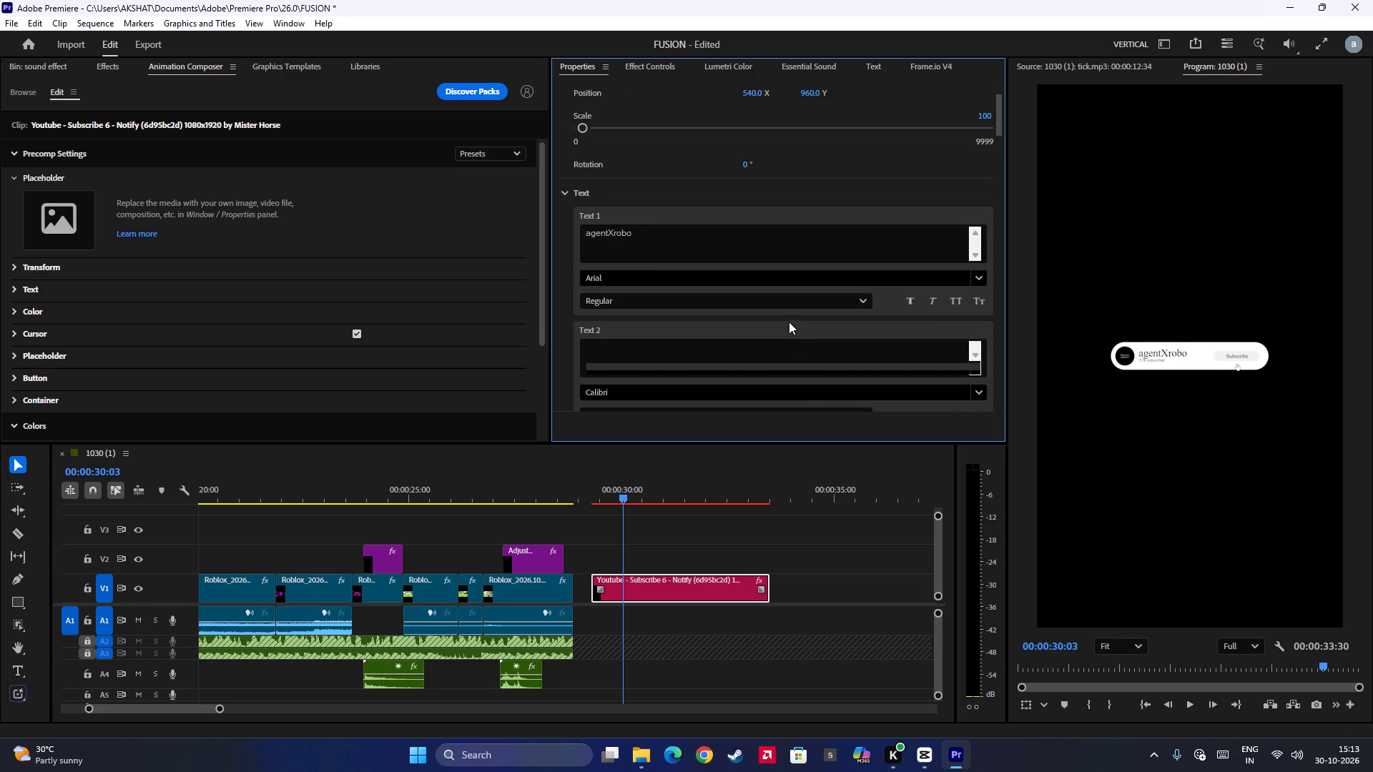
{"action": "left_click_drag", "start_coordinate": [655, 232], "coordinate": [559, 241]}
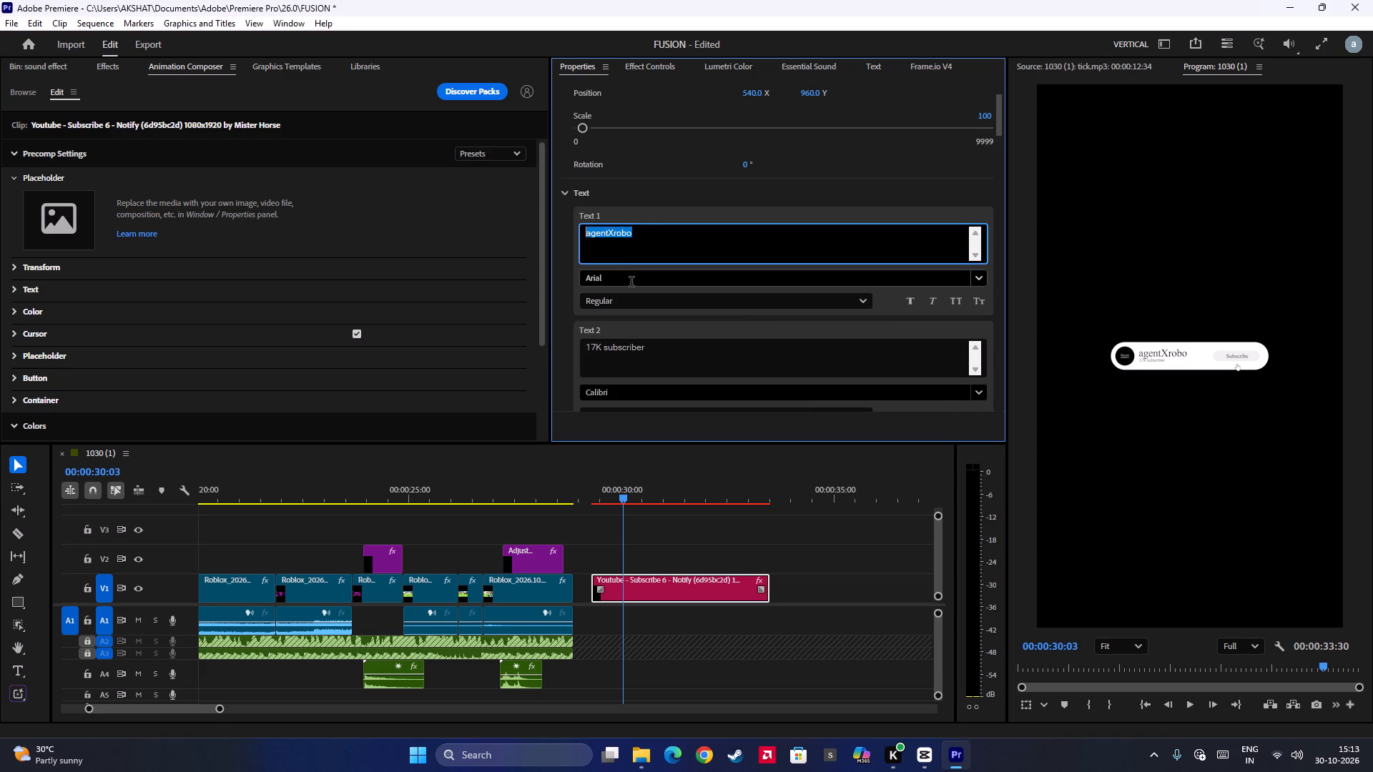
{"action": "left_click", "coordinate": [632, 283]}
{"action": "left_click", "coordinate": [978, 282]}
{"action": "left_click", "coordinate": [978, 282]}
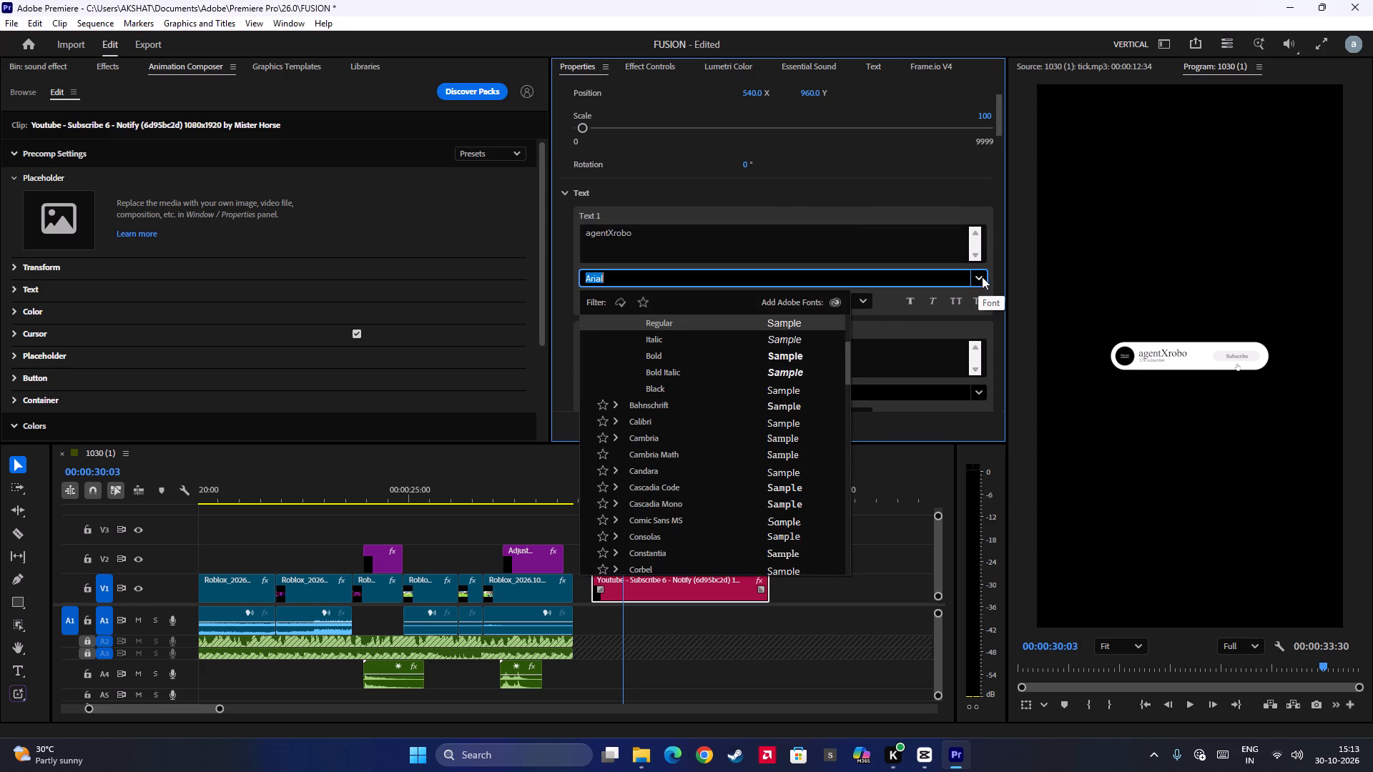
{"action": "scroll", "coordinate": [717, 407], "scroll_direction": "up", "scroll_amount": 6}
{"action": "scroll", "coordinate": [705, 390], "scroll_direction": "down", "scroll_amount": 4}
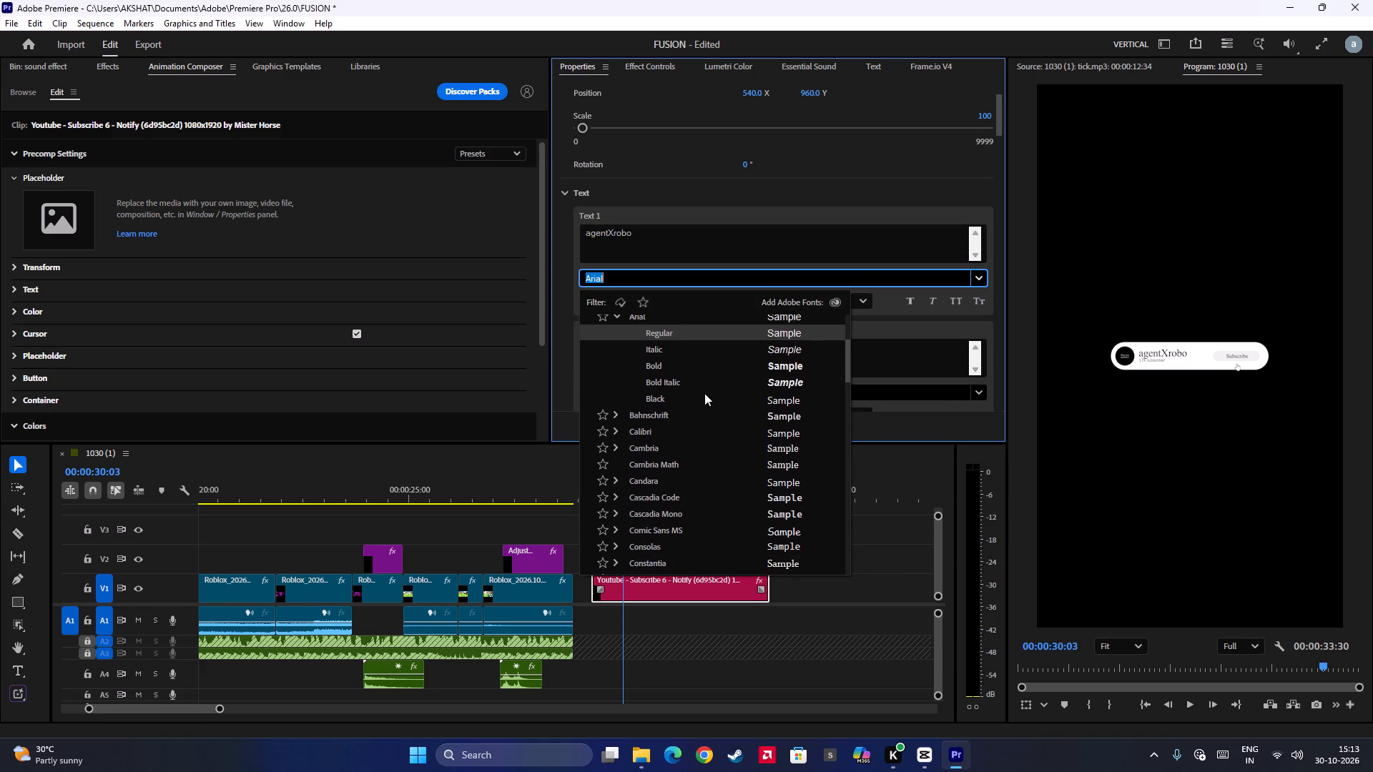
{"action": "scroll", "coordinate": [704, 395], "scroll_direction": "down", "scroll_amount": 11}
{"action": "scroll", "coordinate": [705, 396], "scroll_direction": "up", "scroll_amount": 6}
{"action": "scroll", "coordinate": [708, 391], "scroll_direction": "down", "scroll_amount": 3}
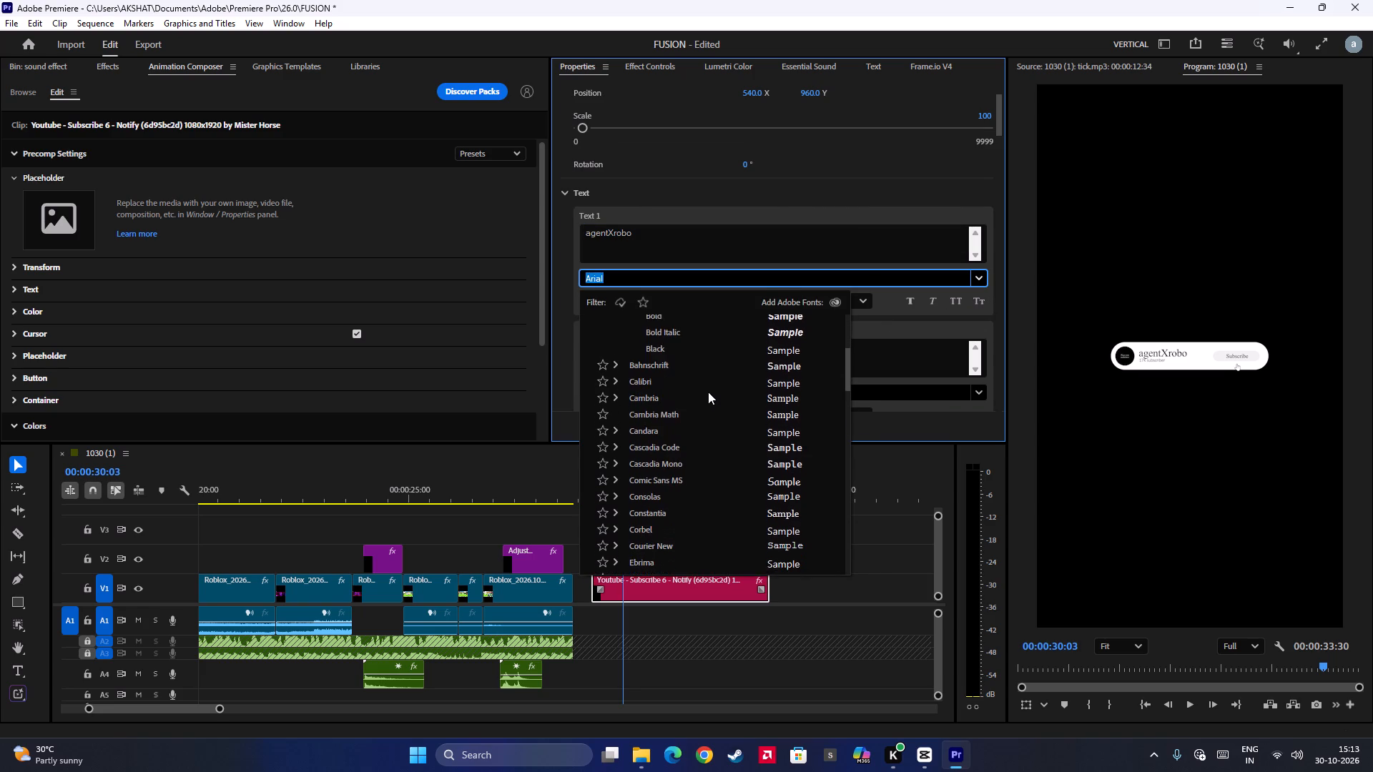
{"action": "scroll", "coordinate": [708, 392], "scroll_direction": "down", "scroll_amount": 9}
{"action": "left_click_drag", "start_coordinate": [847, 393], "coordinate": [847, 398]}
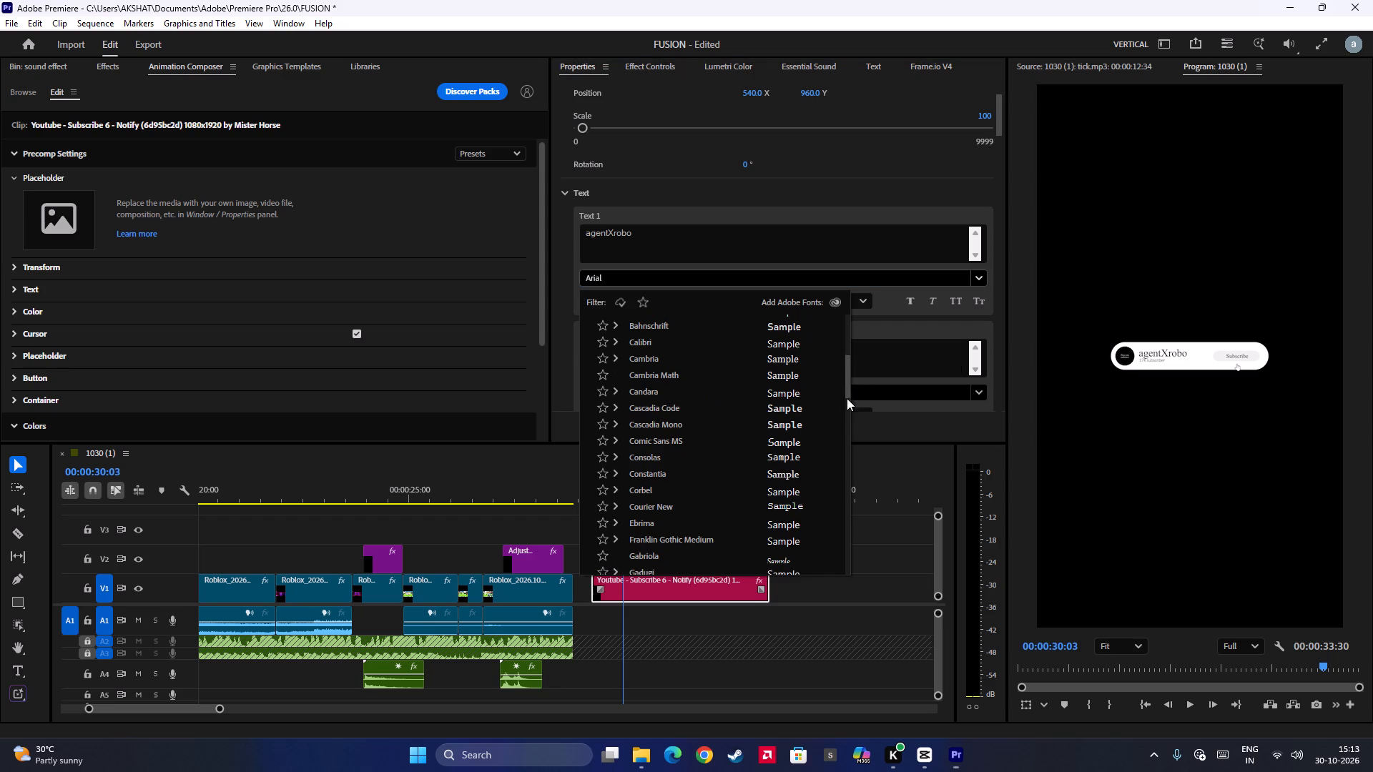
{"action": "left_click_drag", "start_coordinate": [847, 398], "coordinate": [841, 488]}
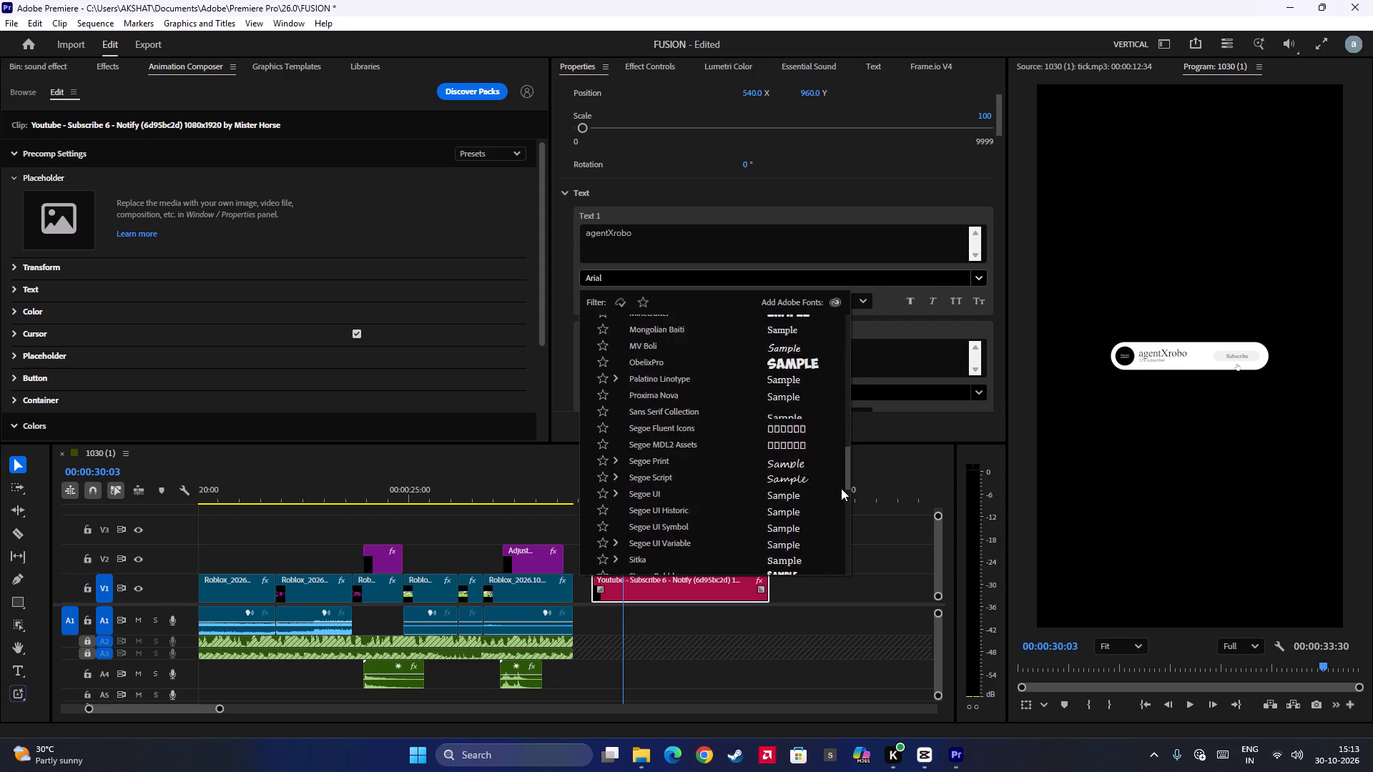
{"action": "left_click_drag", "start_coordinate": [841, 488], "coordinate": [842, 578]}
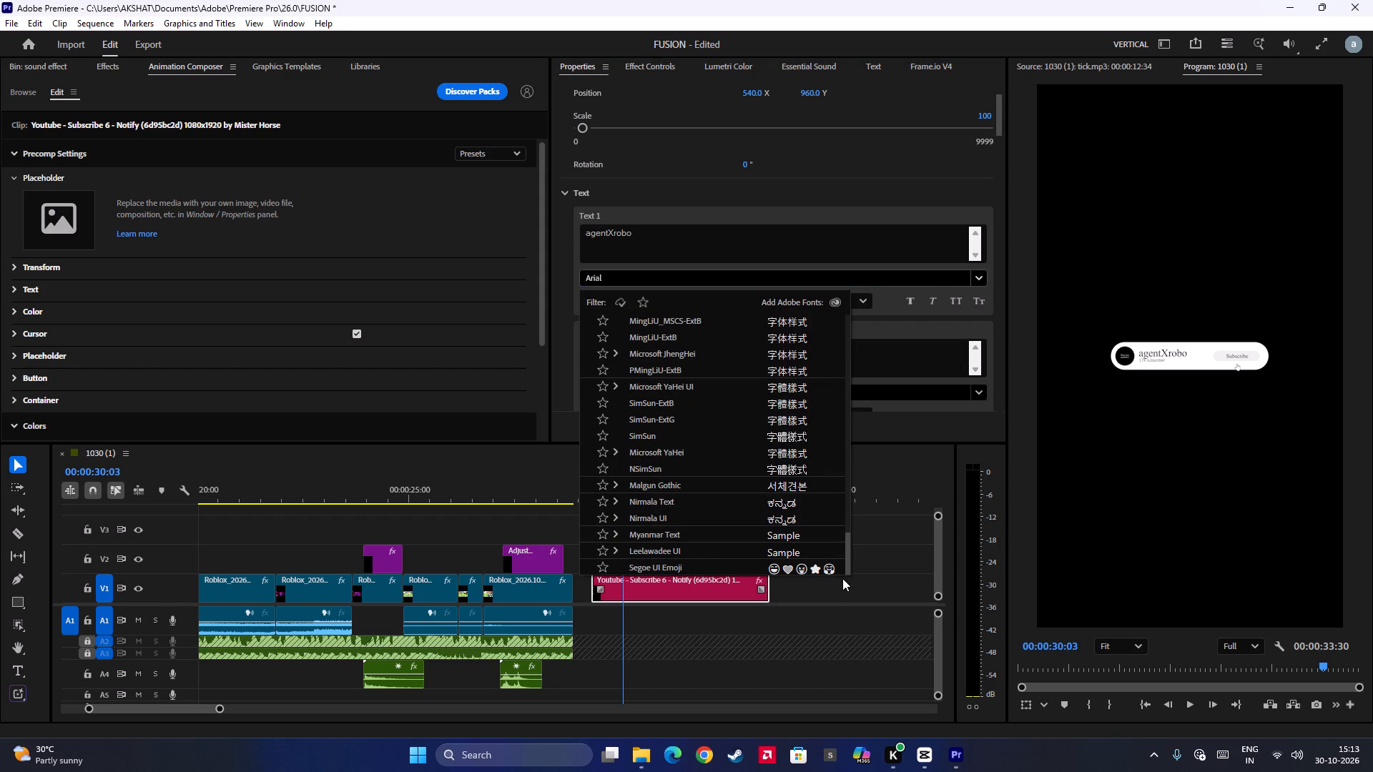
{"action": "left_click_drag", "start_coordinate": [842, 578], "coordinate": [848, 525]}
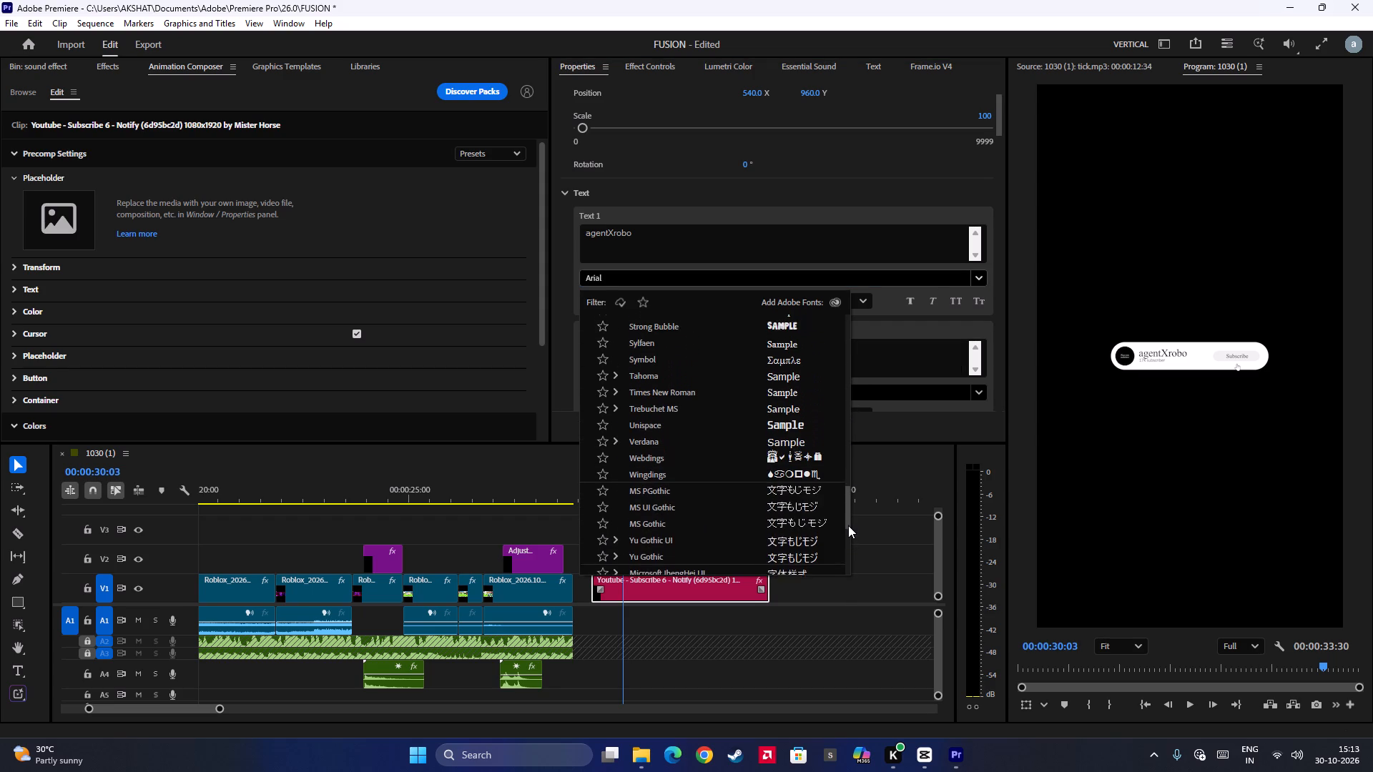
{"action": "left_click_drag", "start_coordinate": [848, 525], "coordinate": [847, 509]}
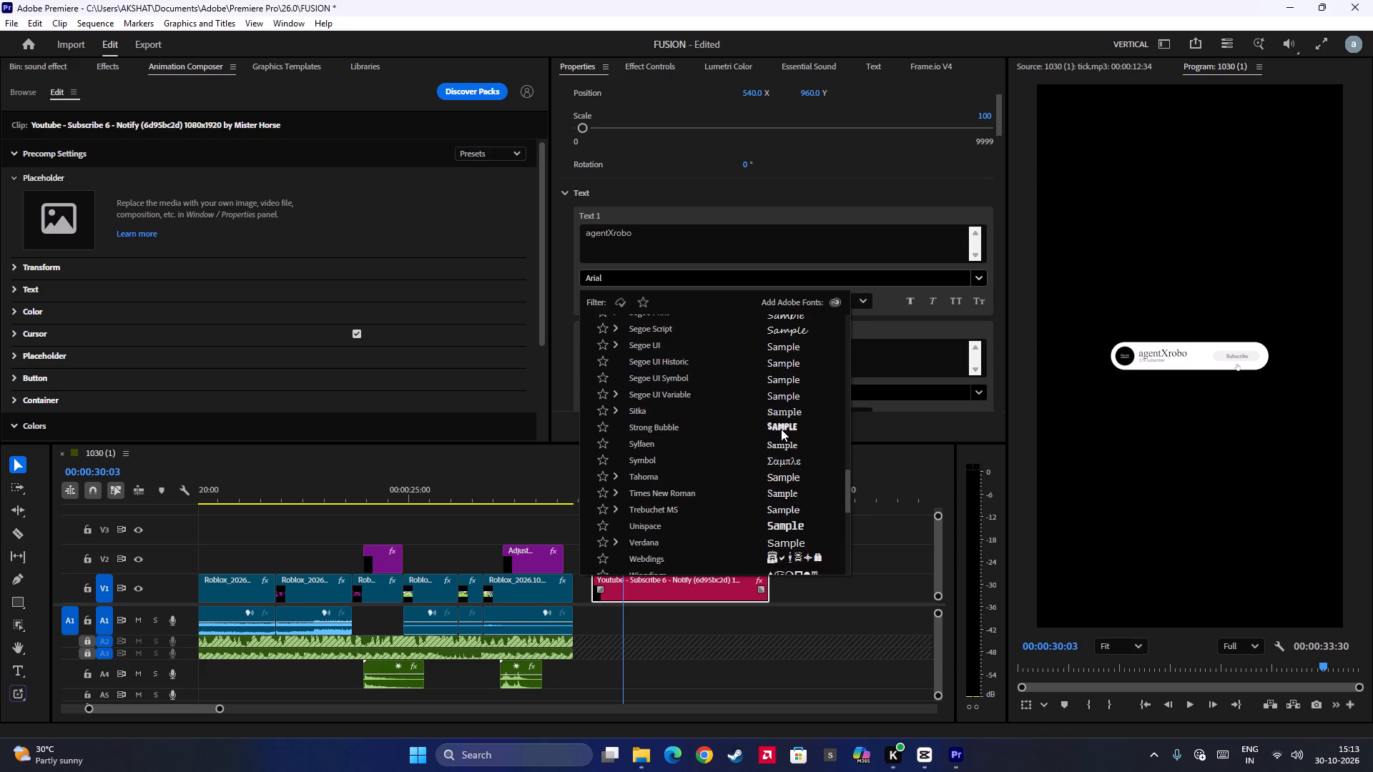
{"action": "left_click", "coordinate": [781, 429]}
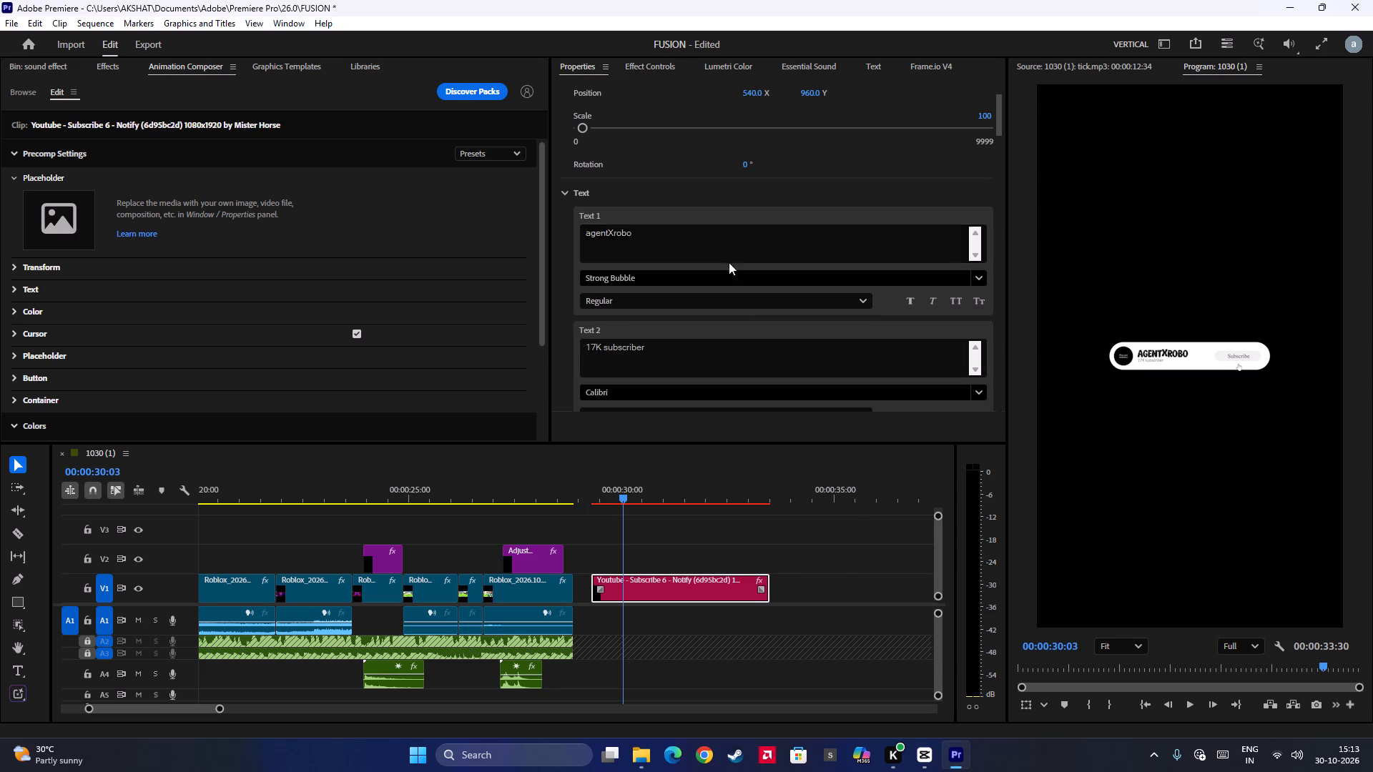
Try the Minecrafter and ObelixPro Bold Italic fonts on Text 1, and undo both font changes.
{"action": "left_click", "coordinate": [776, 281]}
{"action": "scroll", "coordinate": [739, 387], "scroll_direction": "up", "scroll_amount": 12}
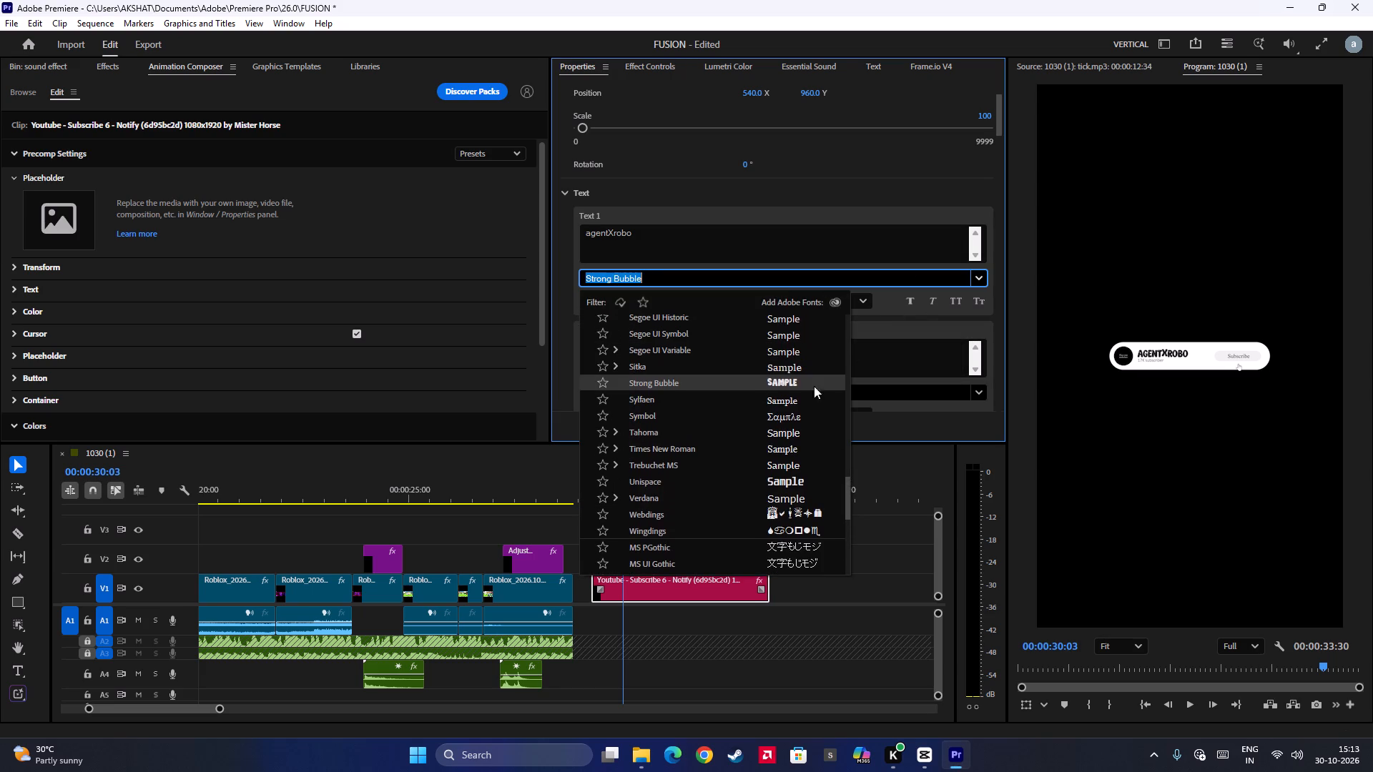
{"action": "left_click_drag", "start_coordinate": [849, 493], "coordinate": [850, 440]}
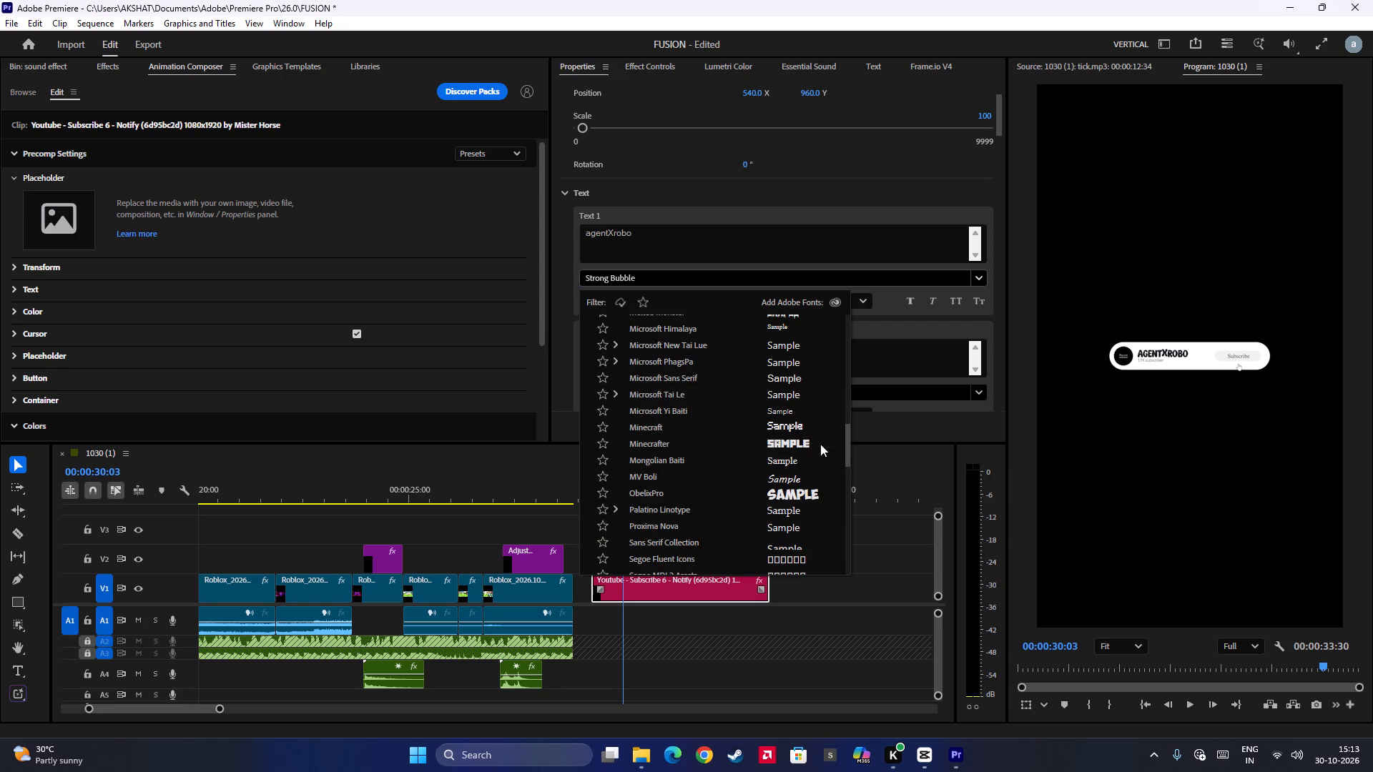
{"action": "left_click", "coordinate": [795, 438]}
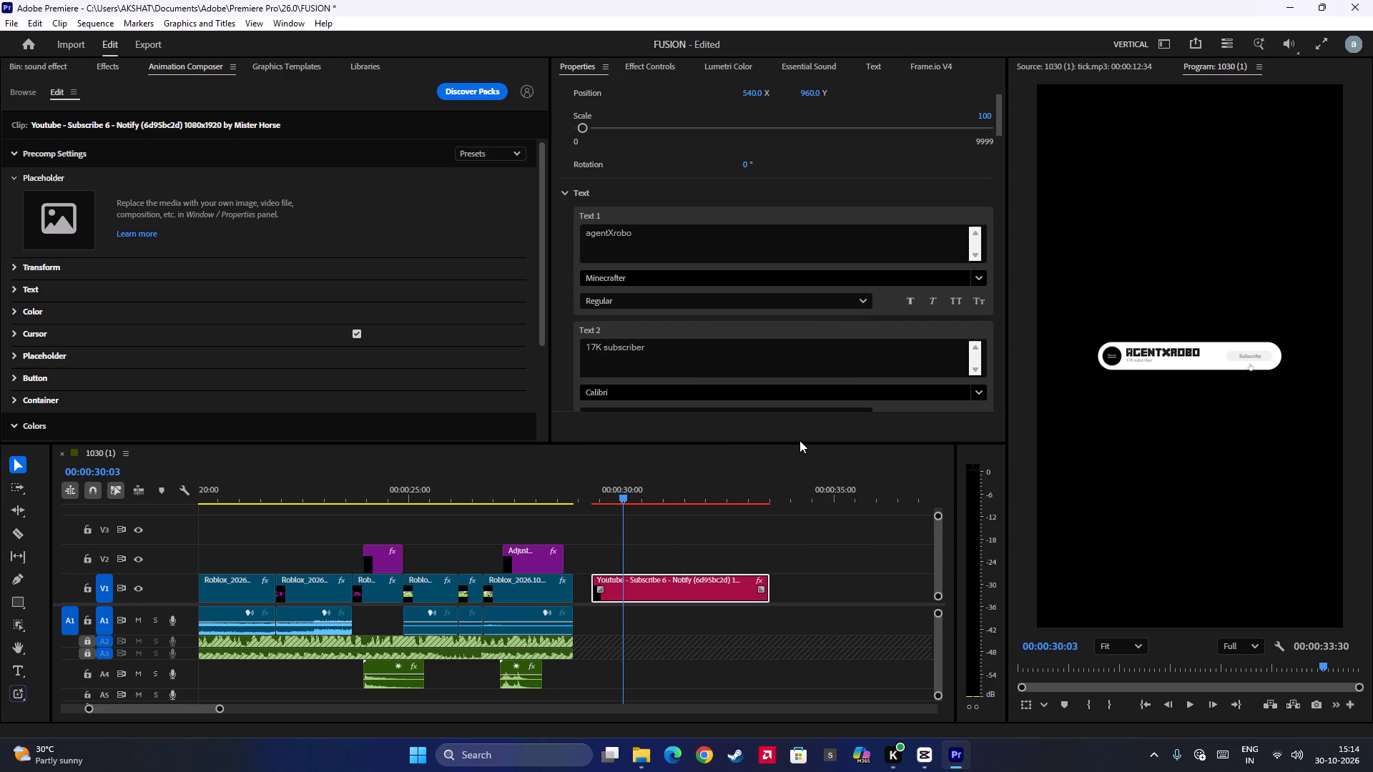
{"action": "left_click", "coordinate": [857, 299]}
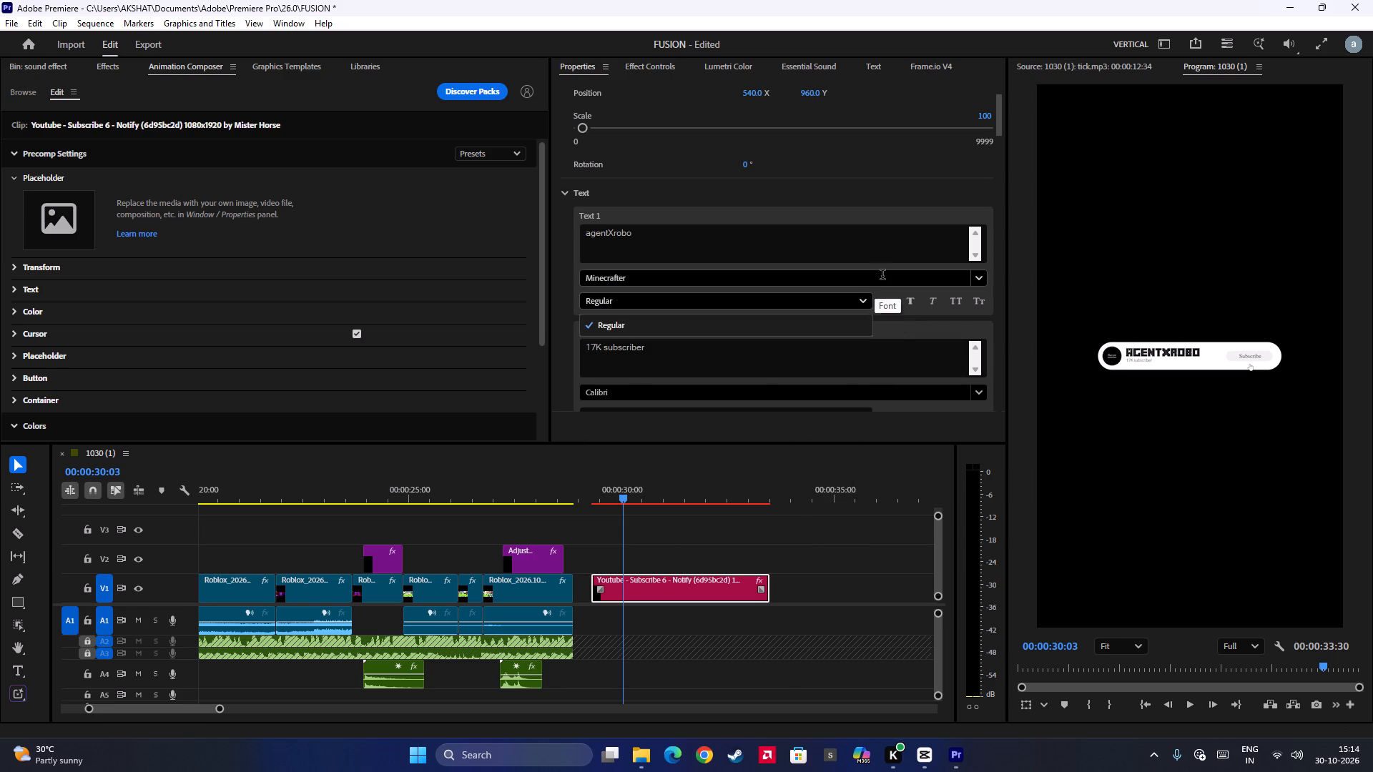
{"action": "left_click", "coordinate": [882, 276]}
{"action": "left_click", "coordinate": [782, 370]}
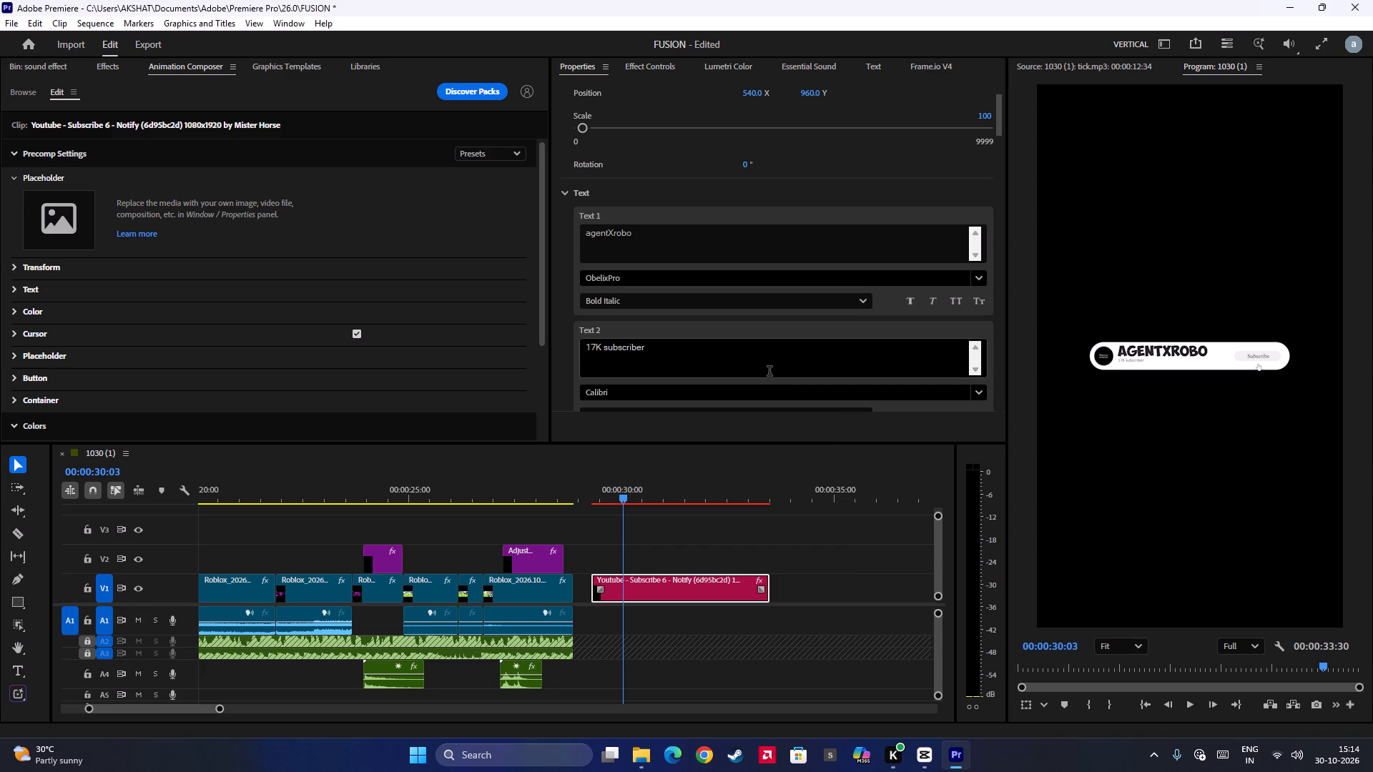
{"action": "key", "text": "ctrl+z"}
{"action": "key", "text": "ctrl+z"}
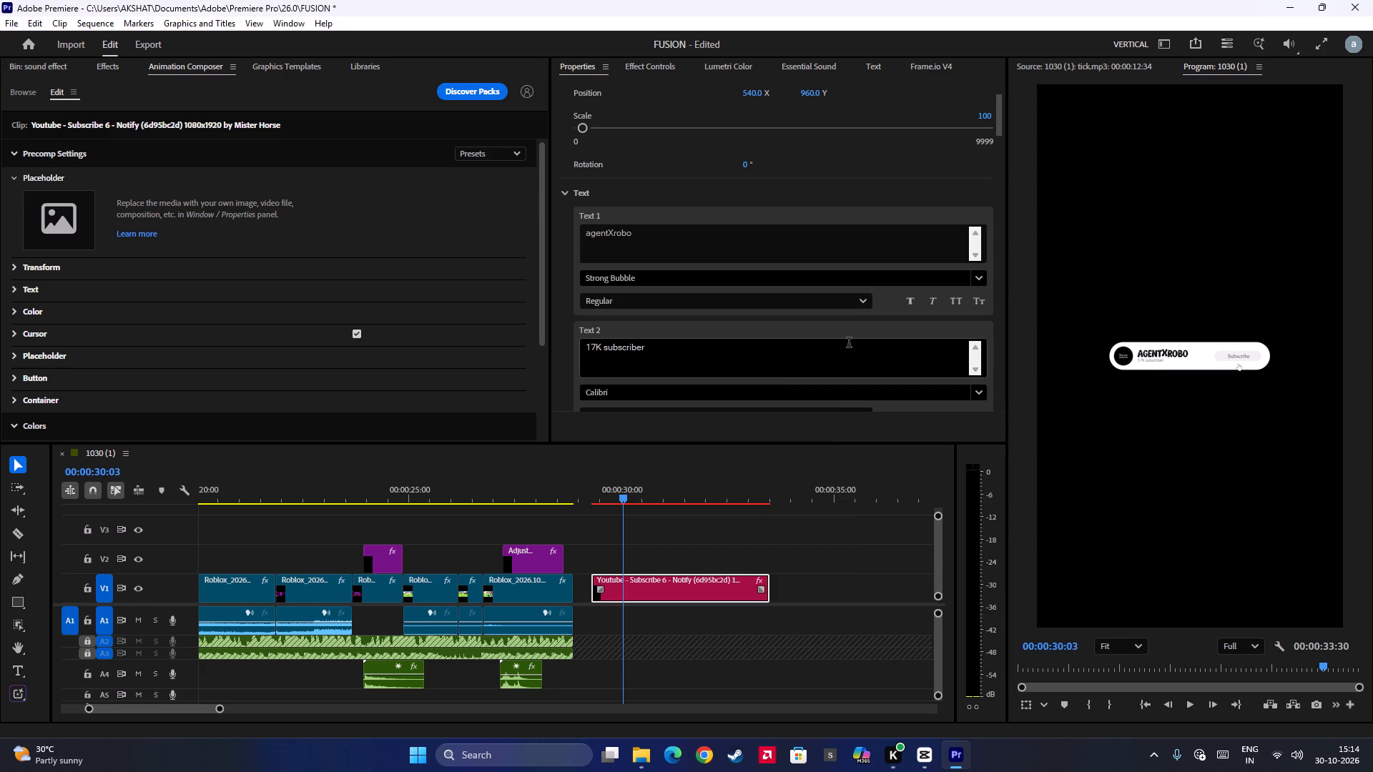
Expand the subscribe template's Placeholder section to show its replaceable media thumbnail.
{"action": "scroll", "coordinate": [789, 242], "scroll_direction": "up", "scroll_amount": 6}
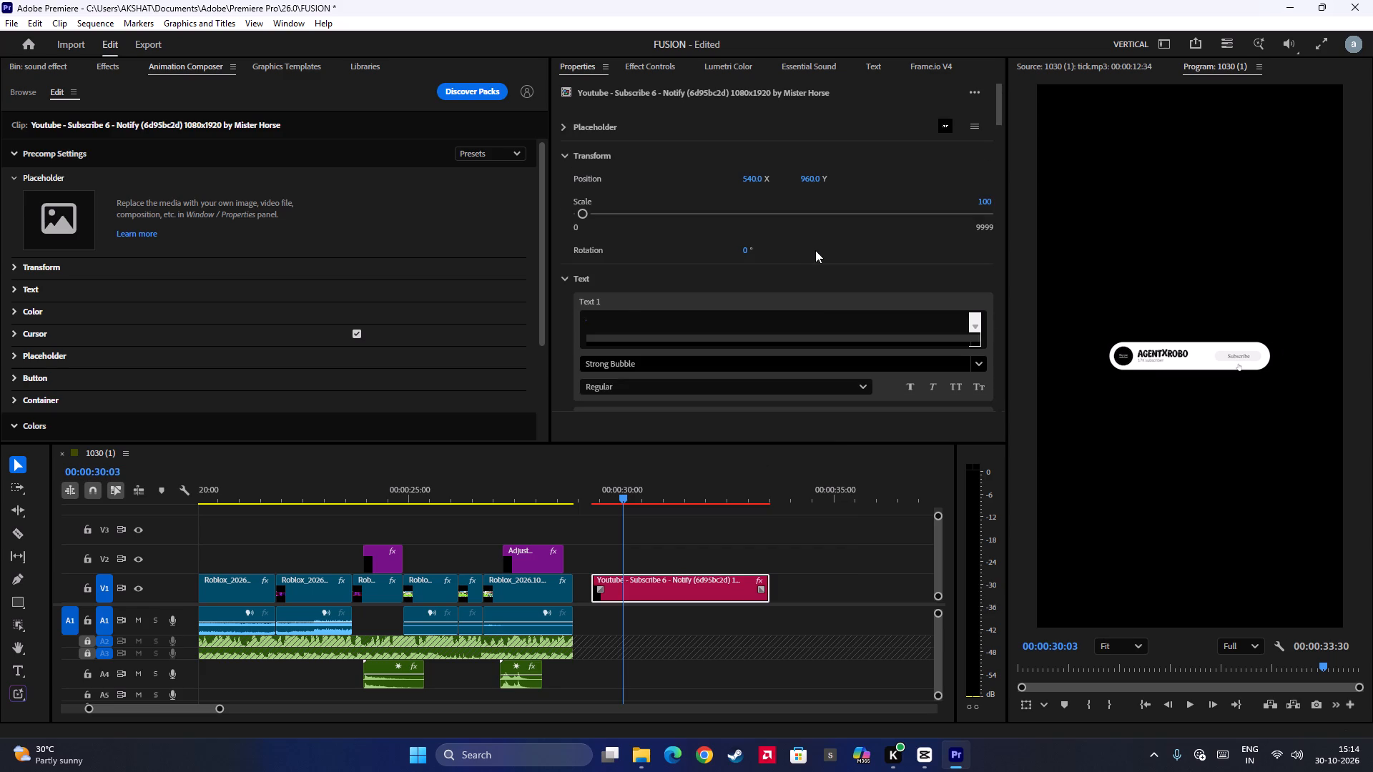
{"action": "scroll", "coordinate": [816, 250], "scroll_direction": "up", "scroll_amount": 5}
{"action": "left_click", "coordinate": [564, 115]}
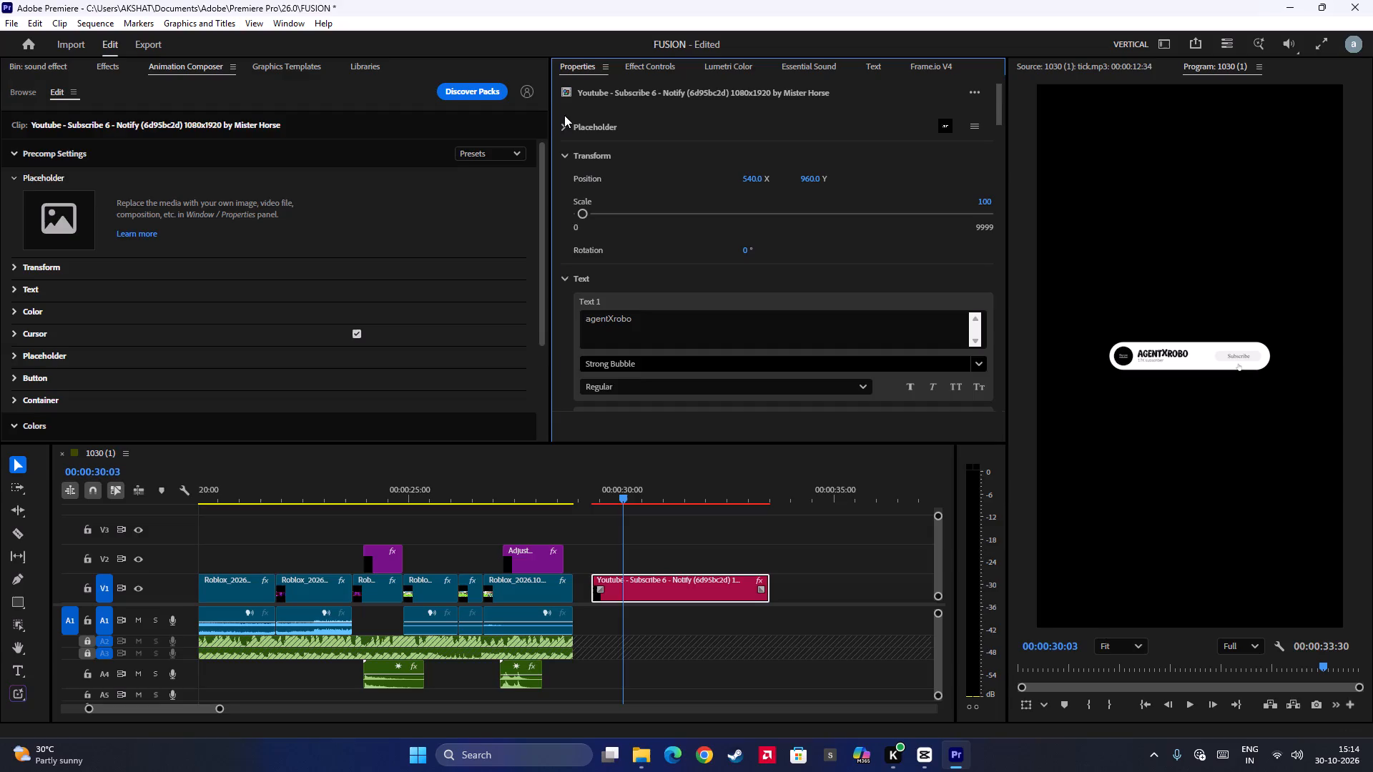
{"action": "left_click", "coordinate": [566, 122]}
{"action": "left_click", "coordinate": [567, 127]}
{"action": "left_click", "coordinate": [632, 227]}
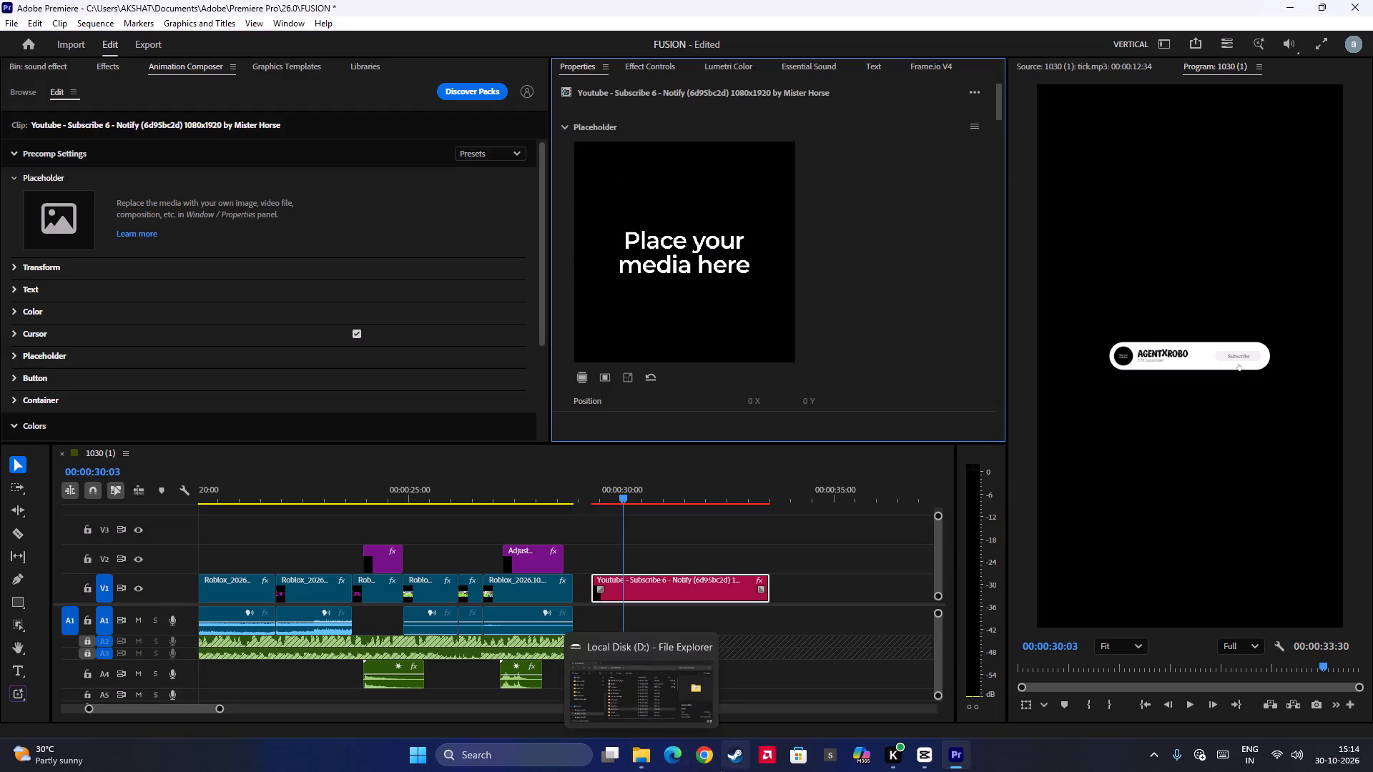
Switch to Google Chrome, open the agent profile and search Google for "yt".
{"action": "left_click", "coordinate": [709, 754]}
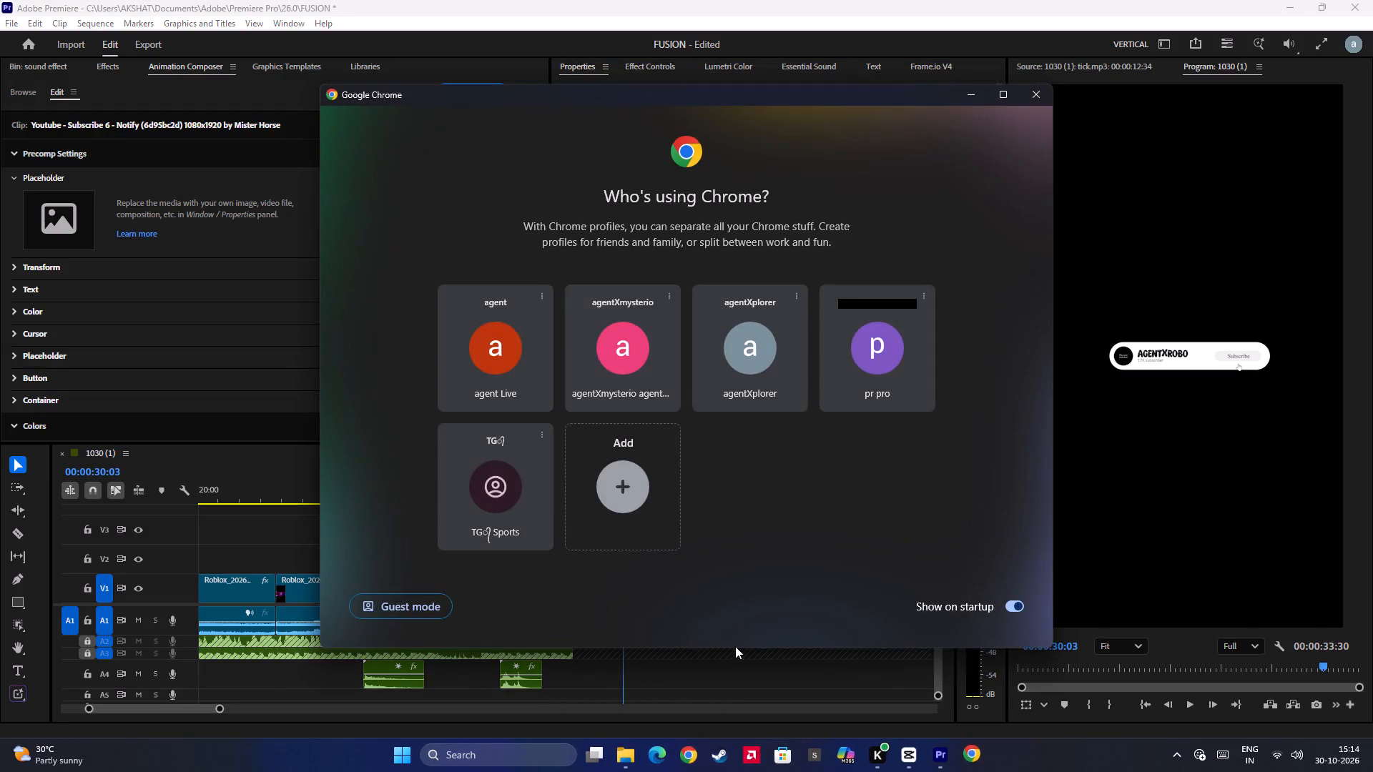
{"action": "left_click", "coordinate": [518, 355]}
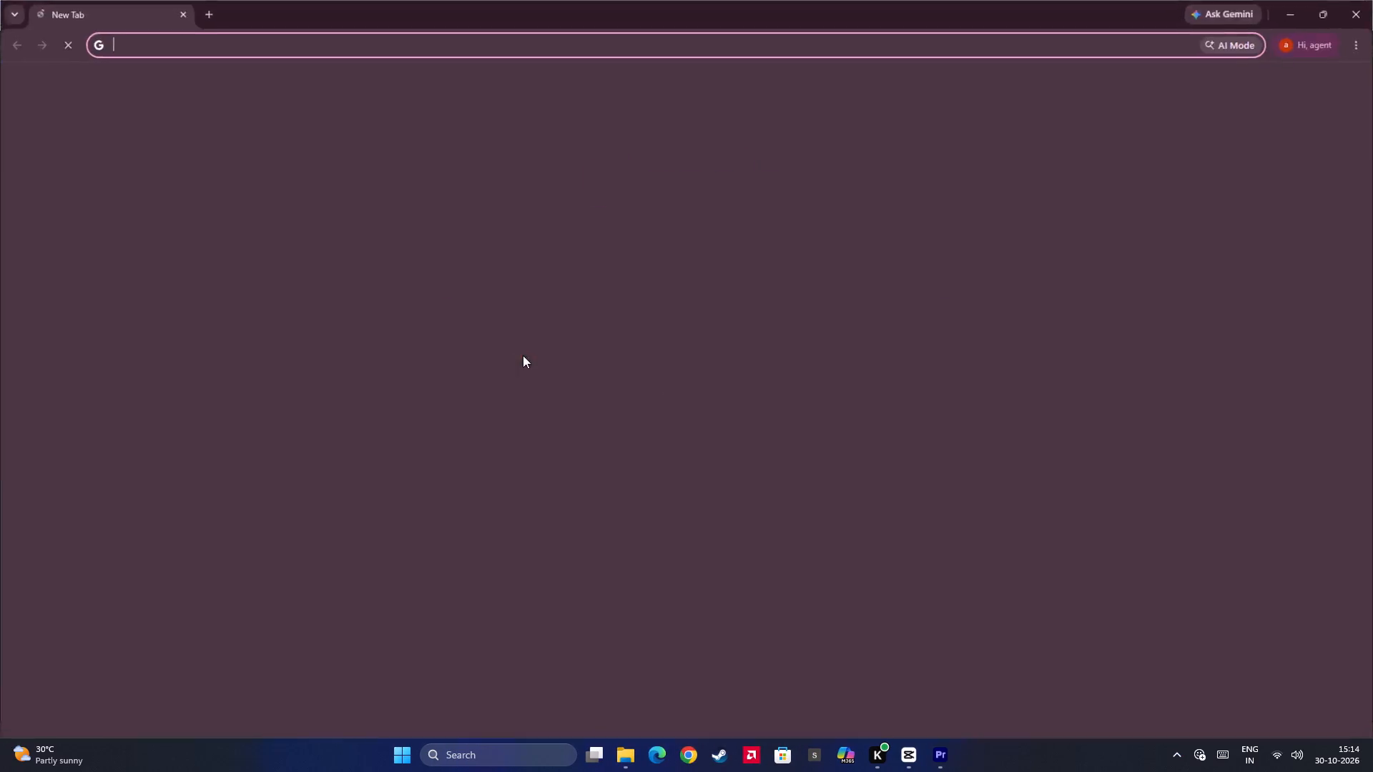
{"action": "left_click", "coordinate": [518, 289]}
{"action": "left_click", "coordinate": [530, 264]}
{"action": "left_click", "coordinate": [518, 308]}
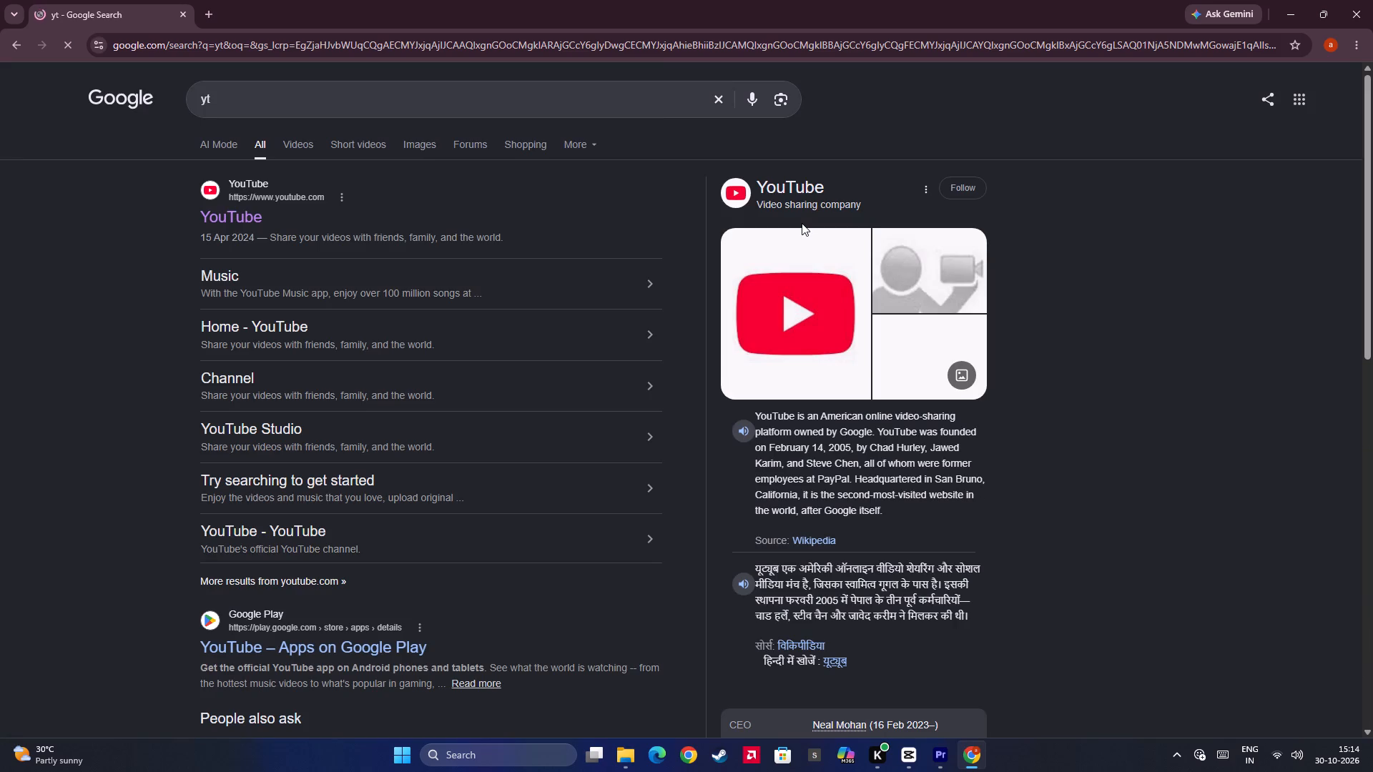
Open the YouTube website from the Google search results.
{"action": "left_click", "coordinate": [249, 202]}
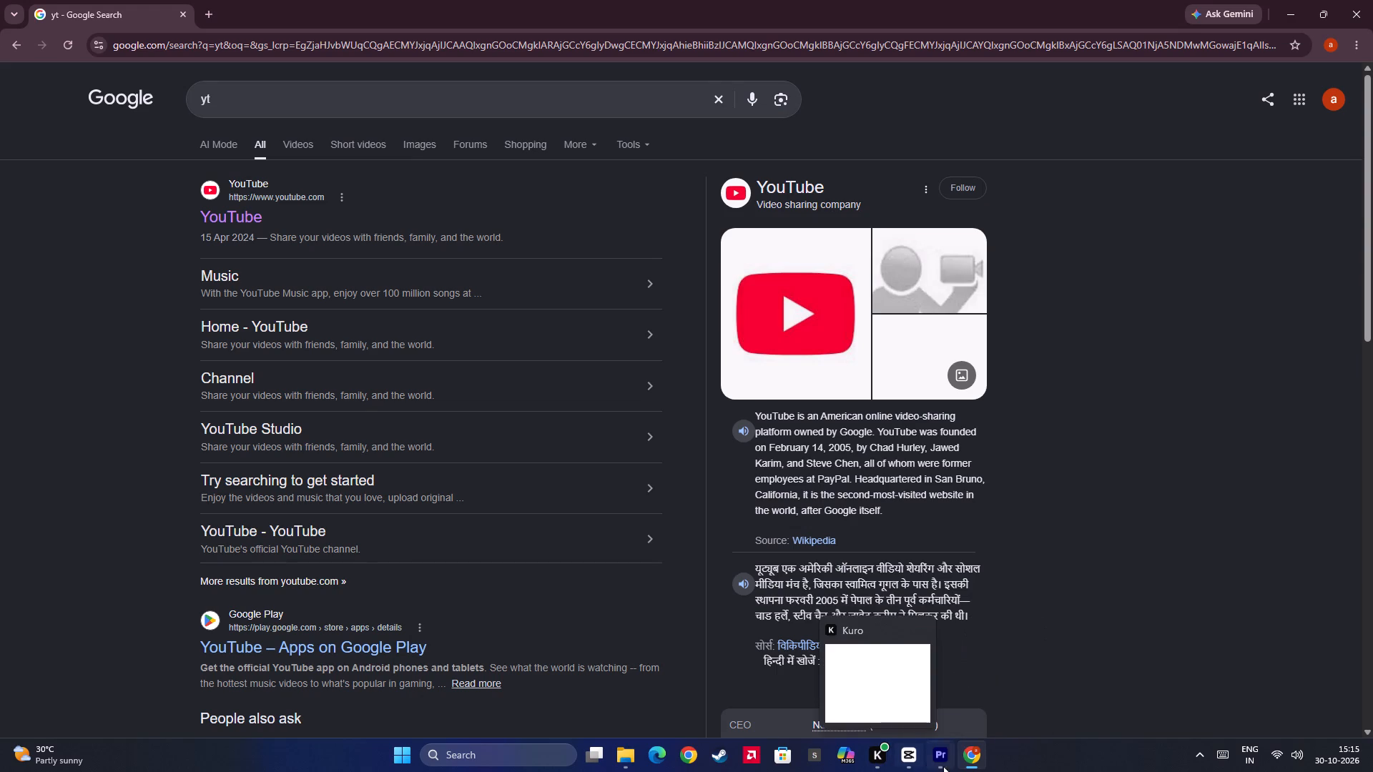
{"action": "left_click", "coordinate": [974, 762]}
{"action": "left_click", "coordinate": [974, 762]}
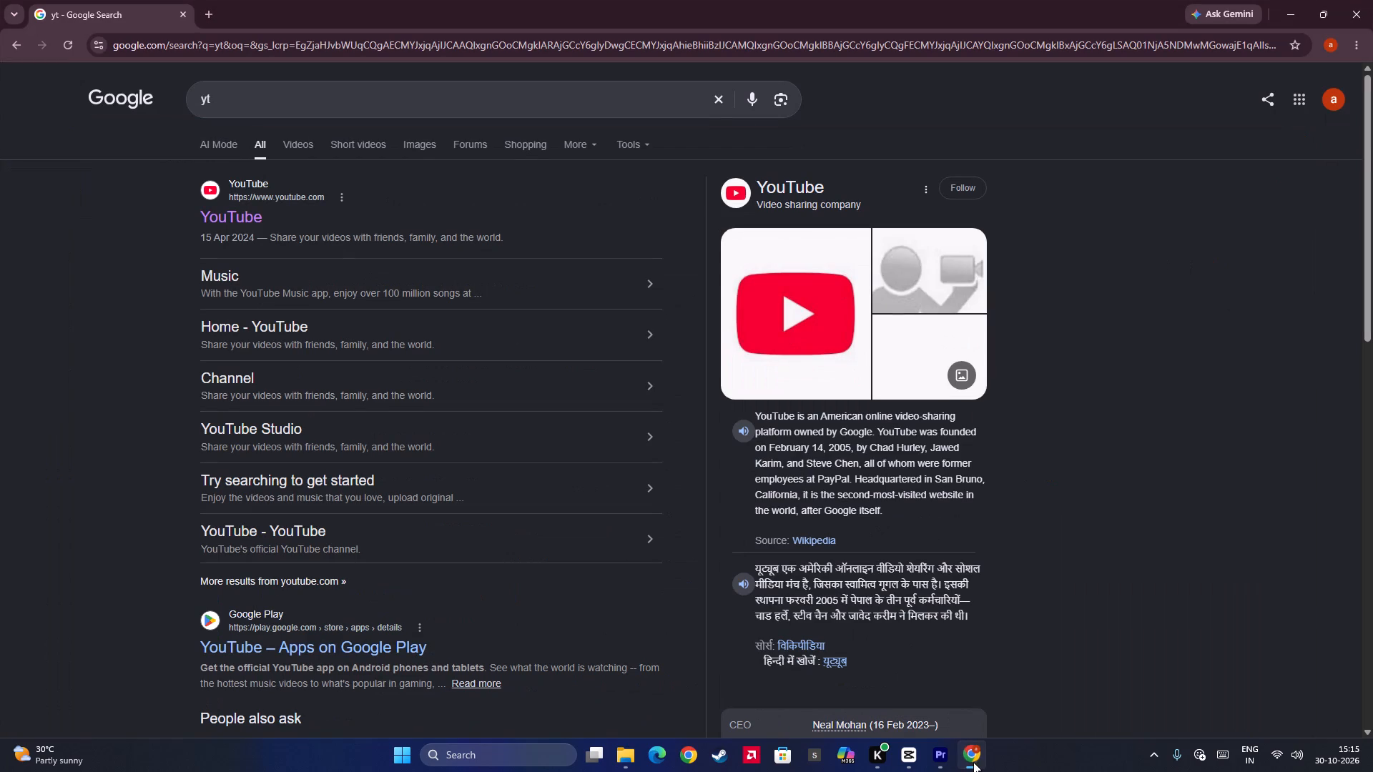
{"action": "left_click", "coordinate": [216, 232]}
{"action": "left_click", "coordinate": [232, 222]}
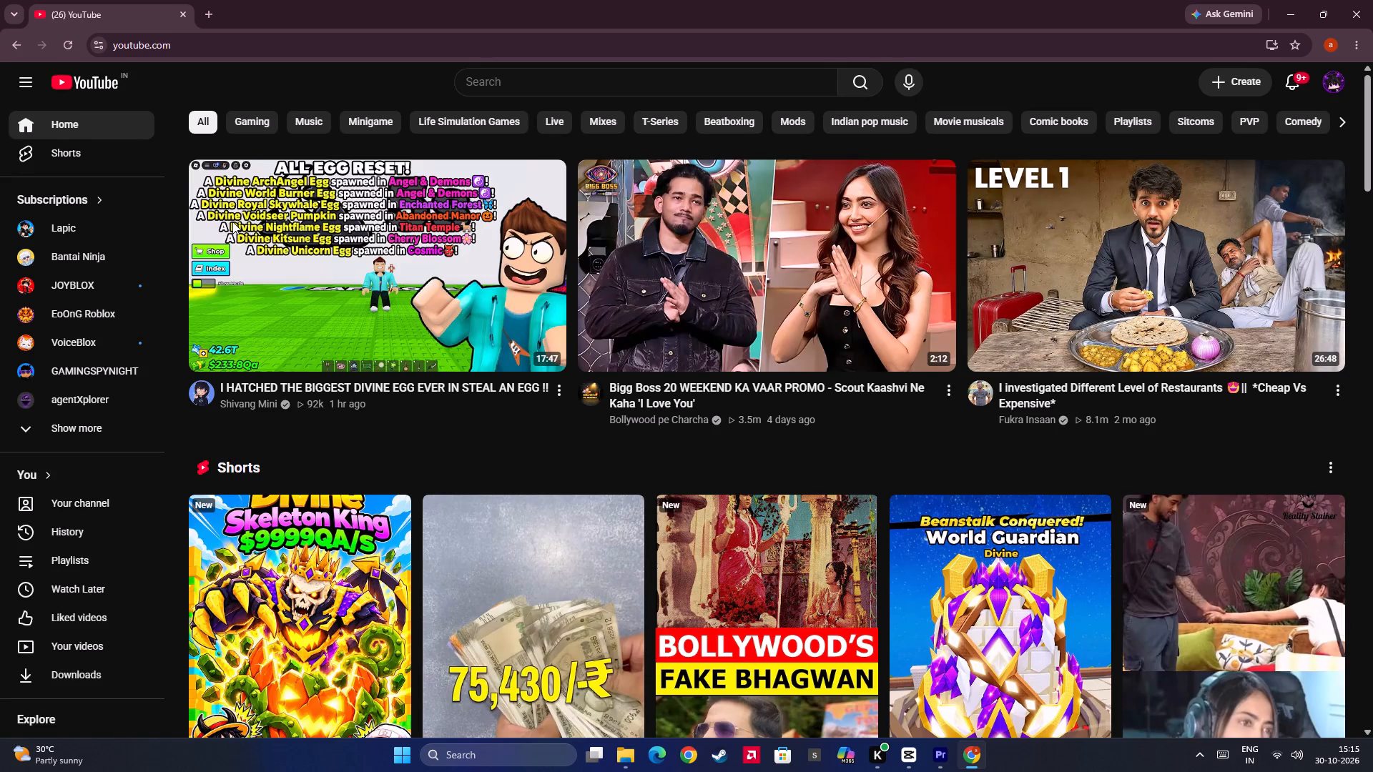
Save the YouTube account's profile picture as a JPEG image in the Downloads folder.
{"action": "scroll", "coordinate": [589, 498], "scroll_direction": "down", "scroll_amount": 3}
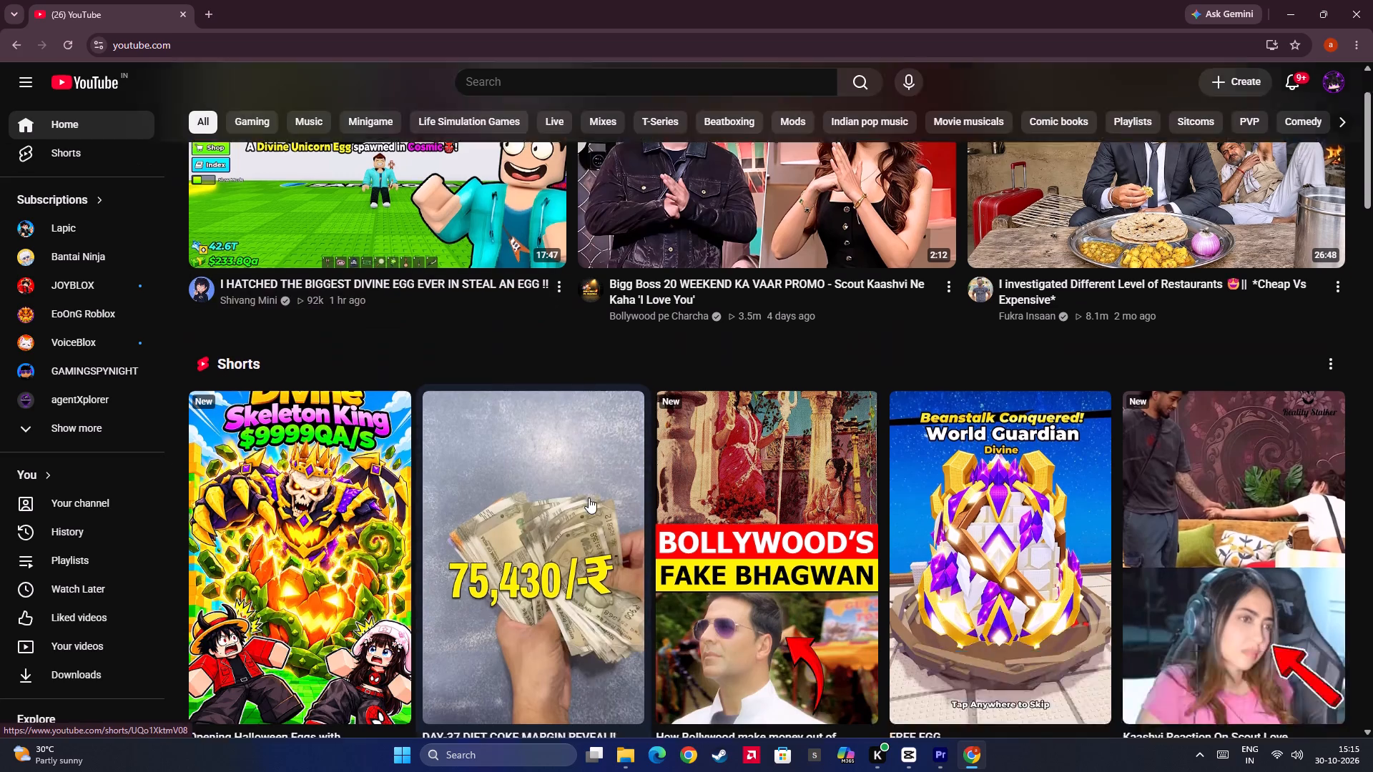
{"action": "scroll", "coordinate": [589, 498], "scroll_direction": "down", "scroll_amount": 4}
{"action": "scroll", "coordinate": [589, 498], "scroll_direction": "up", "scroll_amount": 7}
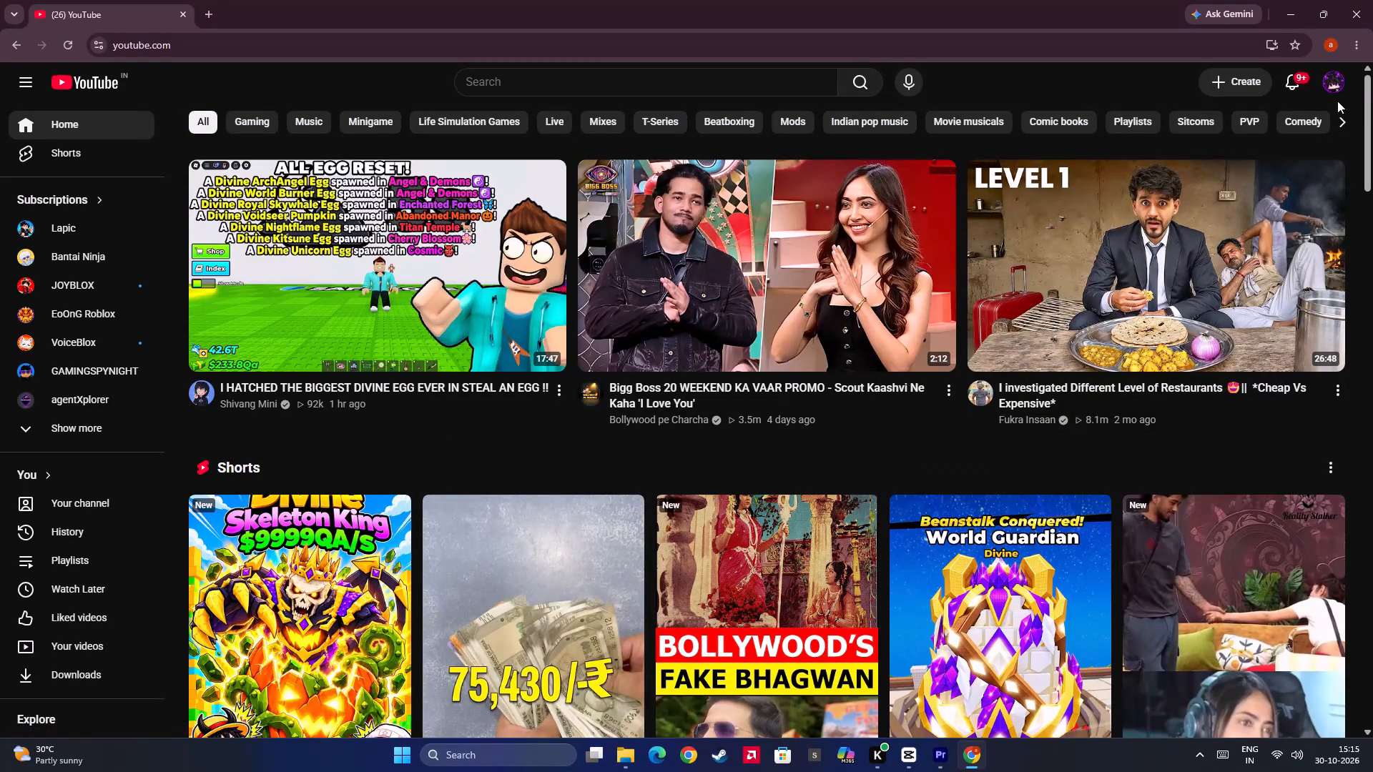
{"action": "right_click", "coordinate": [1332, 78]}
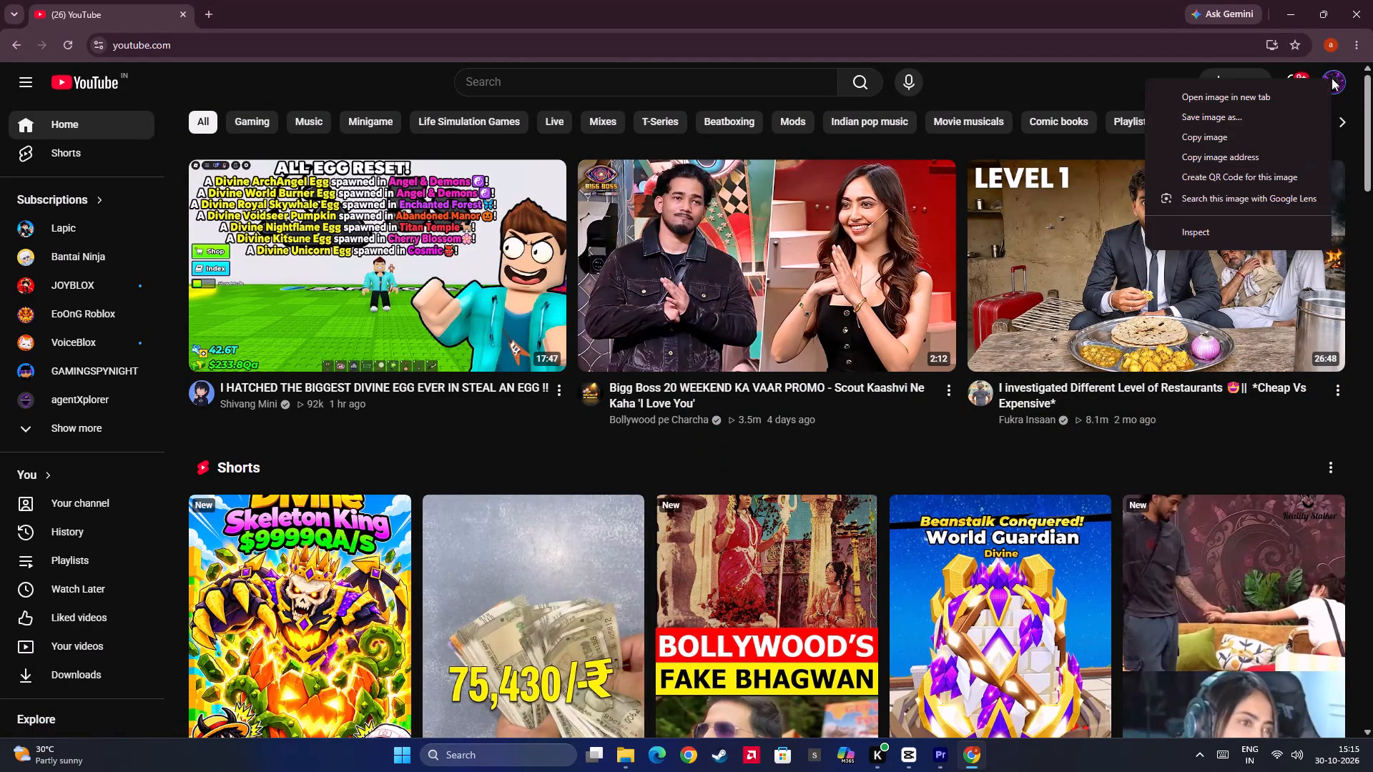
{"action": "left_click", "coordinate": [1265, 108]}
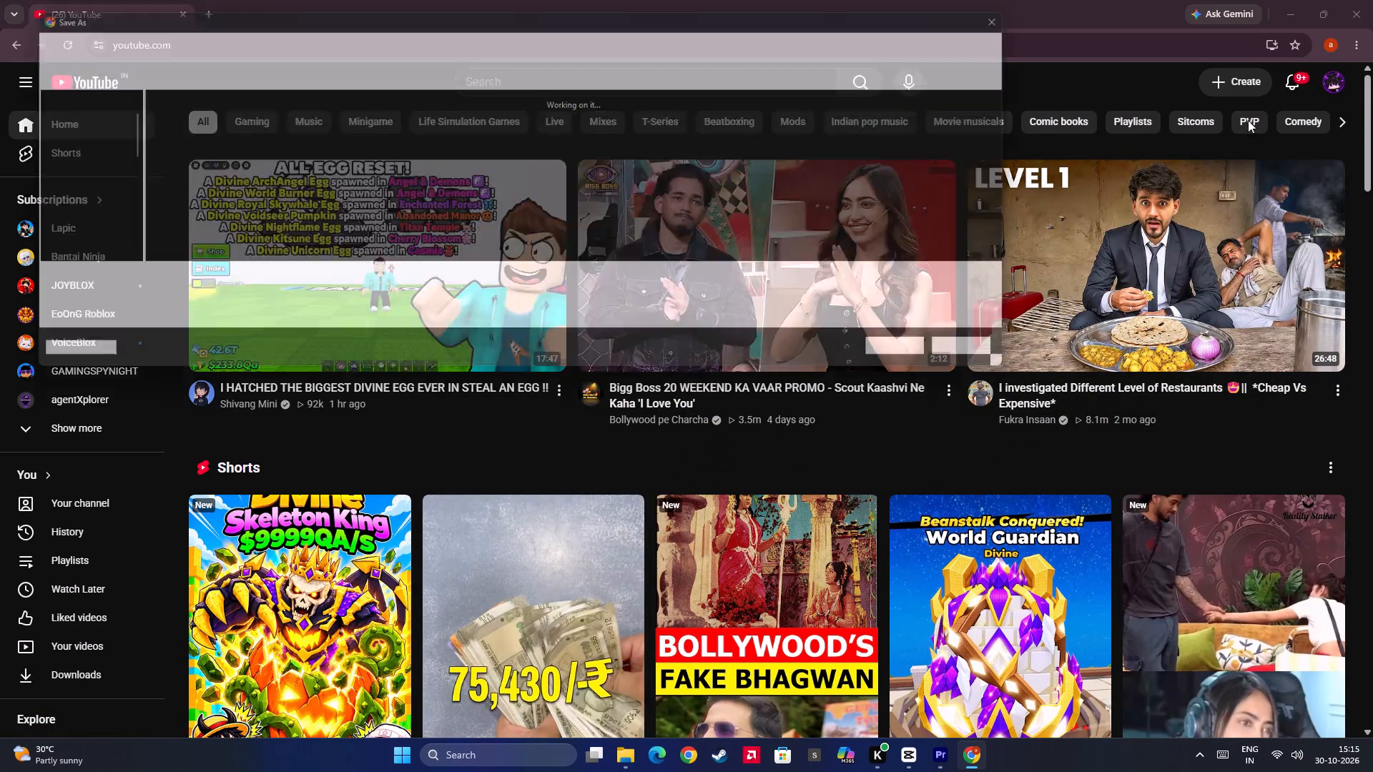
{"action": "left_click", "coordinate": [59, 163]}
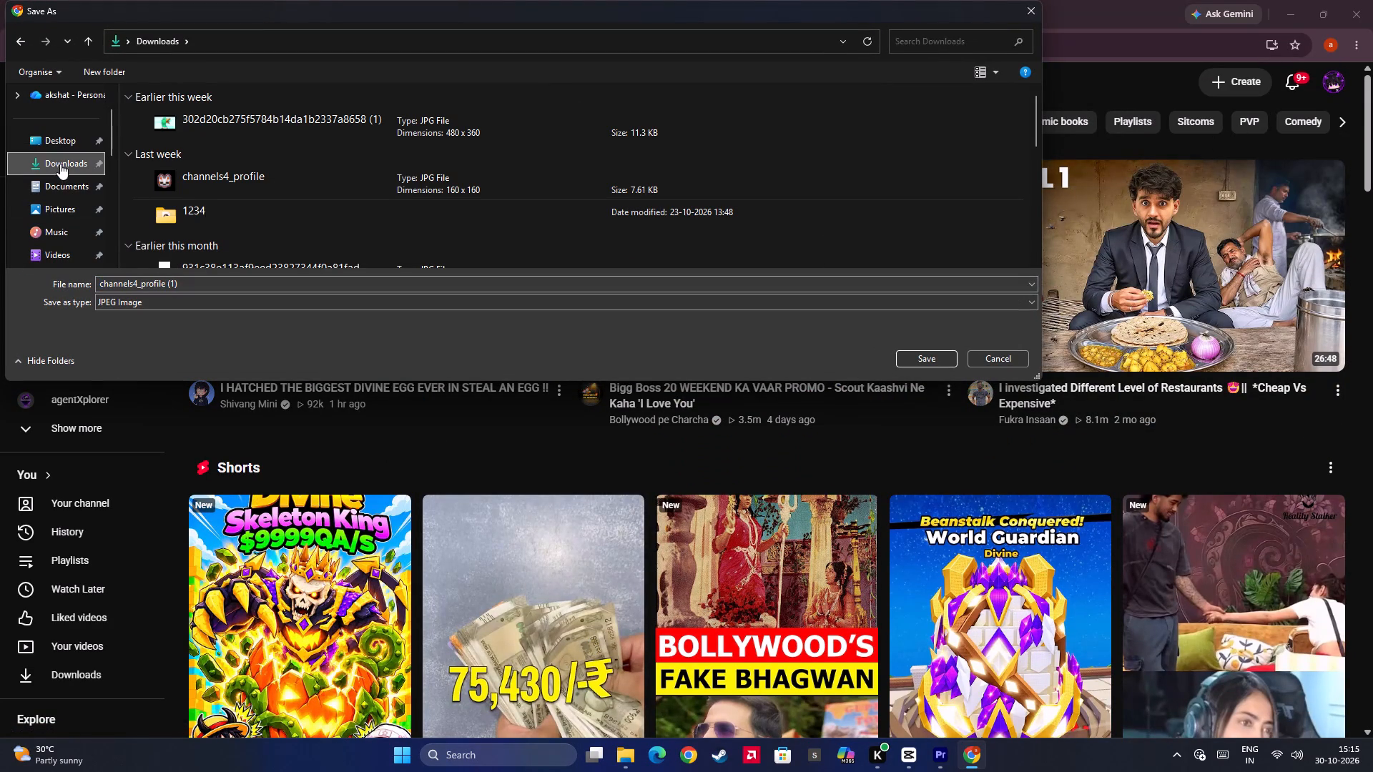
{"action": "left_click", "coordinate": [935, 362]}
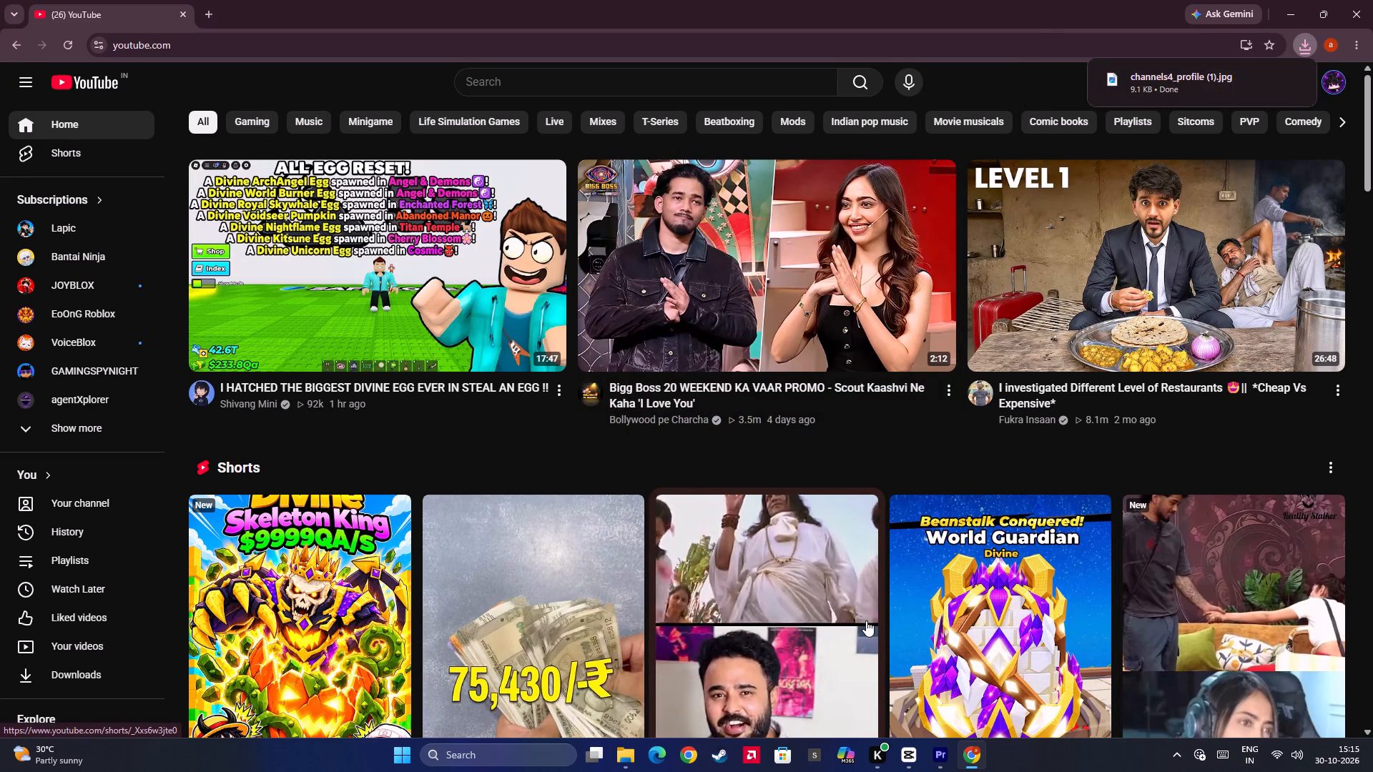
Switch to Premiere and replace the subscribe template's Placeholder media with the newly downloaded profile picture from the Downloads folder.
{"action": "left_click", "coordinate": [935, 768]}
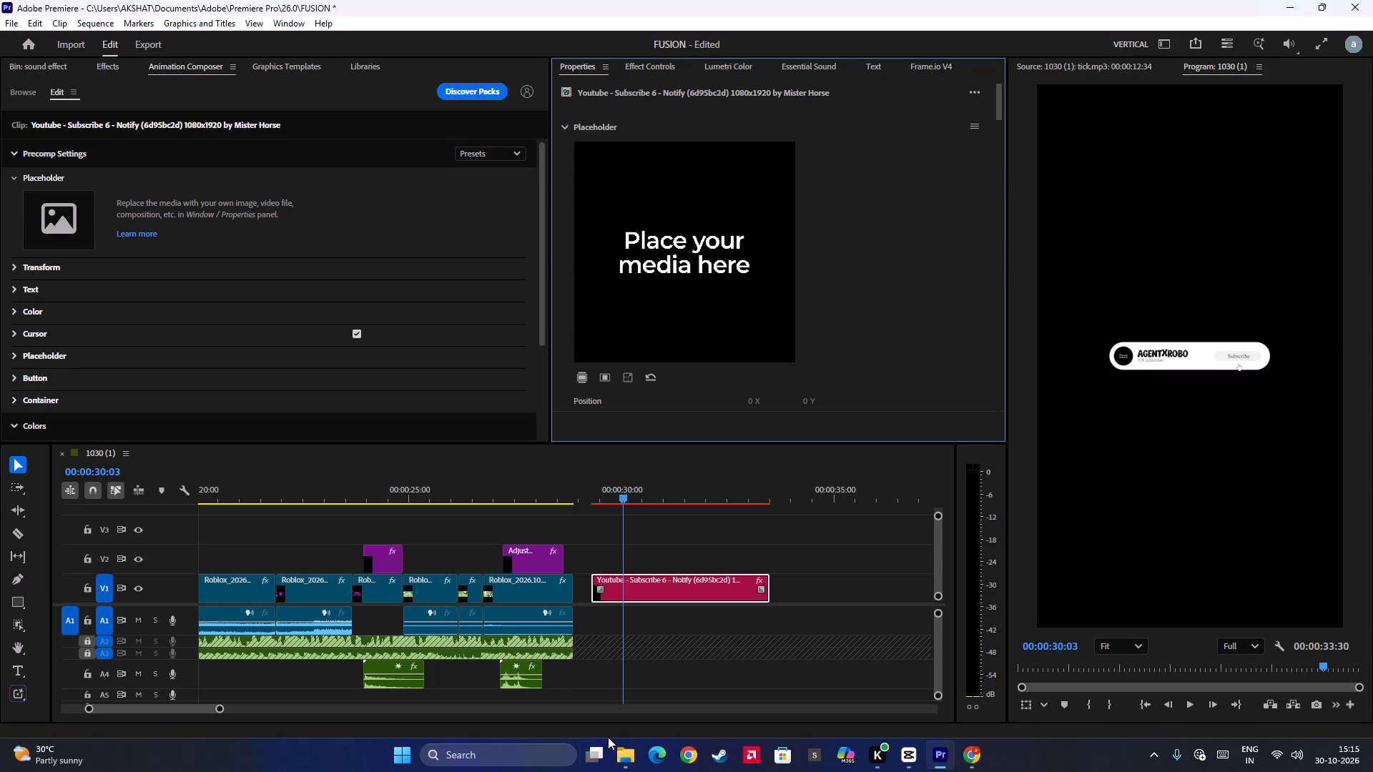
{"action": "left_click", "coordinate": [626, 759]}
{"action": "scroll", "coordinate": [734, 332], "scroll_direction": "up", "scroll_amount": 6}
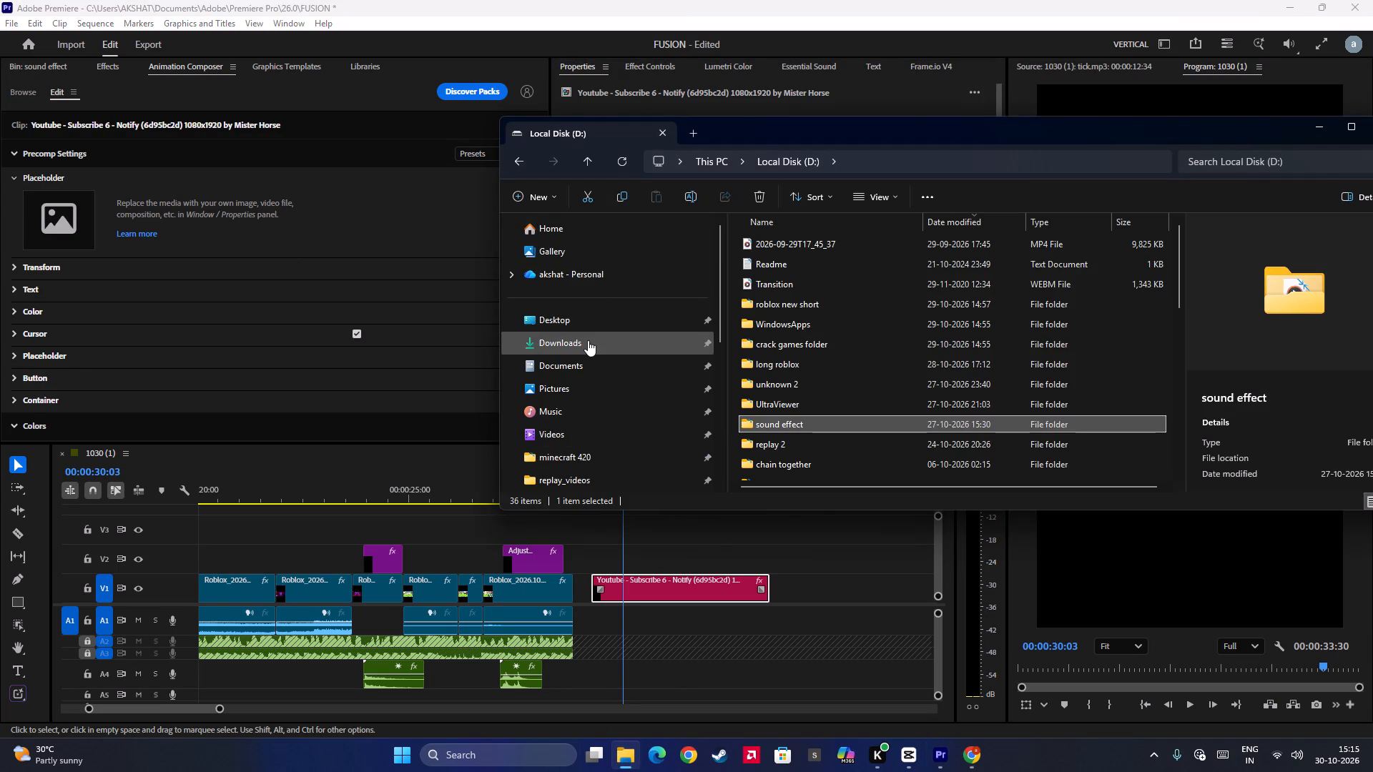
{"action": "left_click", "coordinate": [588, 340]}
{"action": "left_click", "coordinate": [826, 267]}
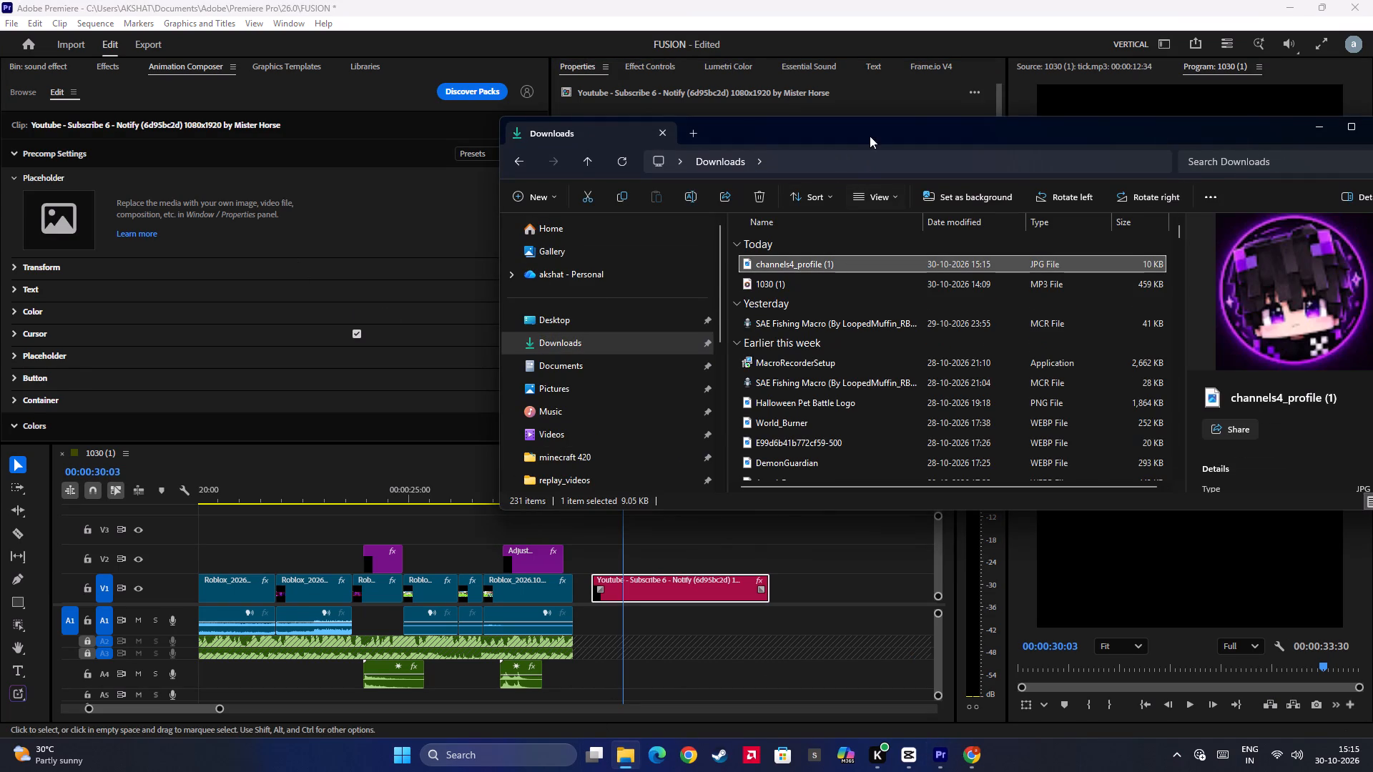
{"action": "left_click_drag", "start_coordinate": [860, 129], "coordinate": [1060, 219]}
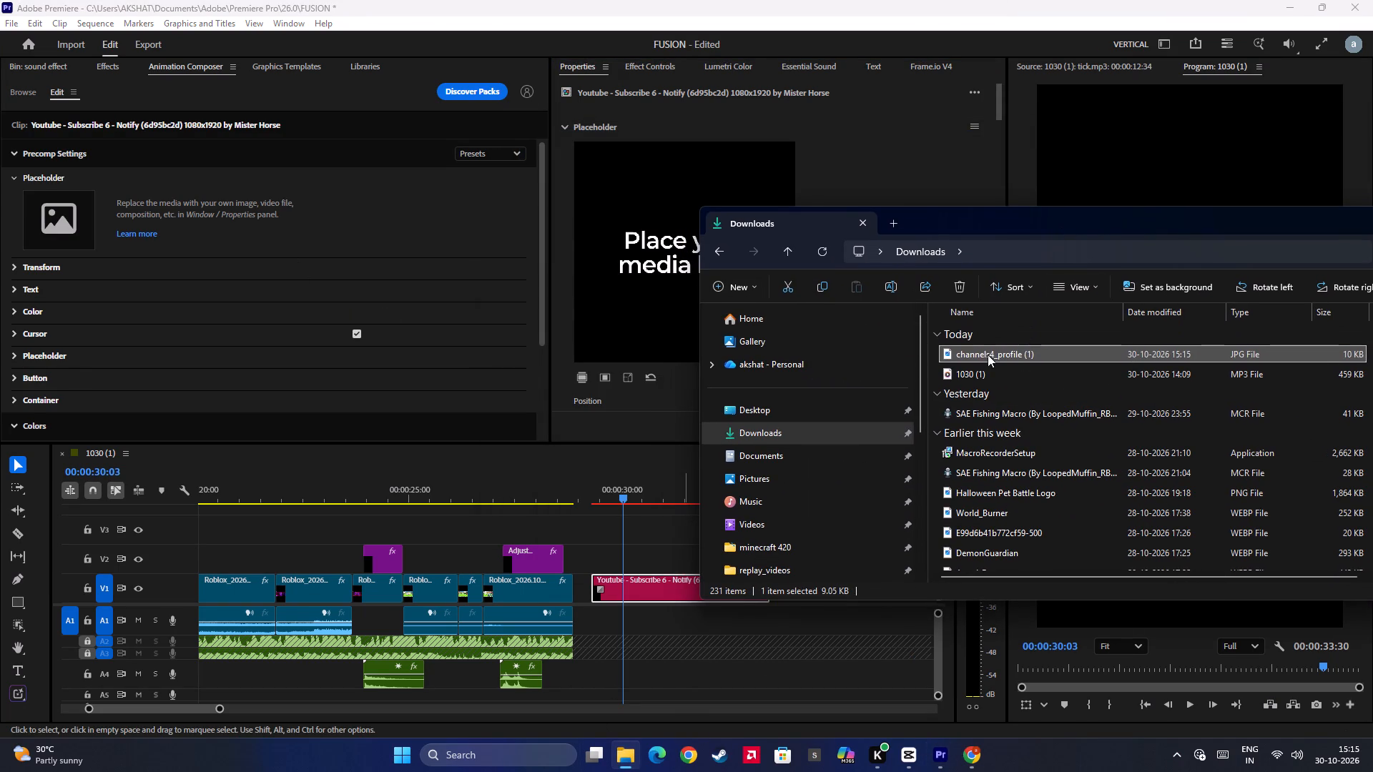
{"action": "left_click_drag", "start_coordinate": [988, 355], "coordinate": [632, 252]}
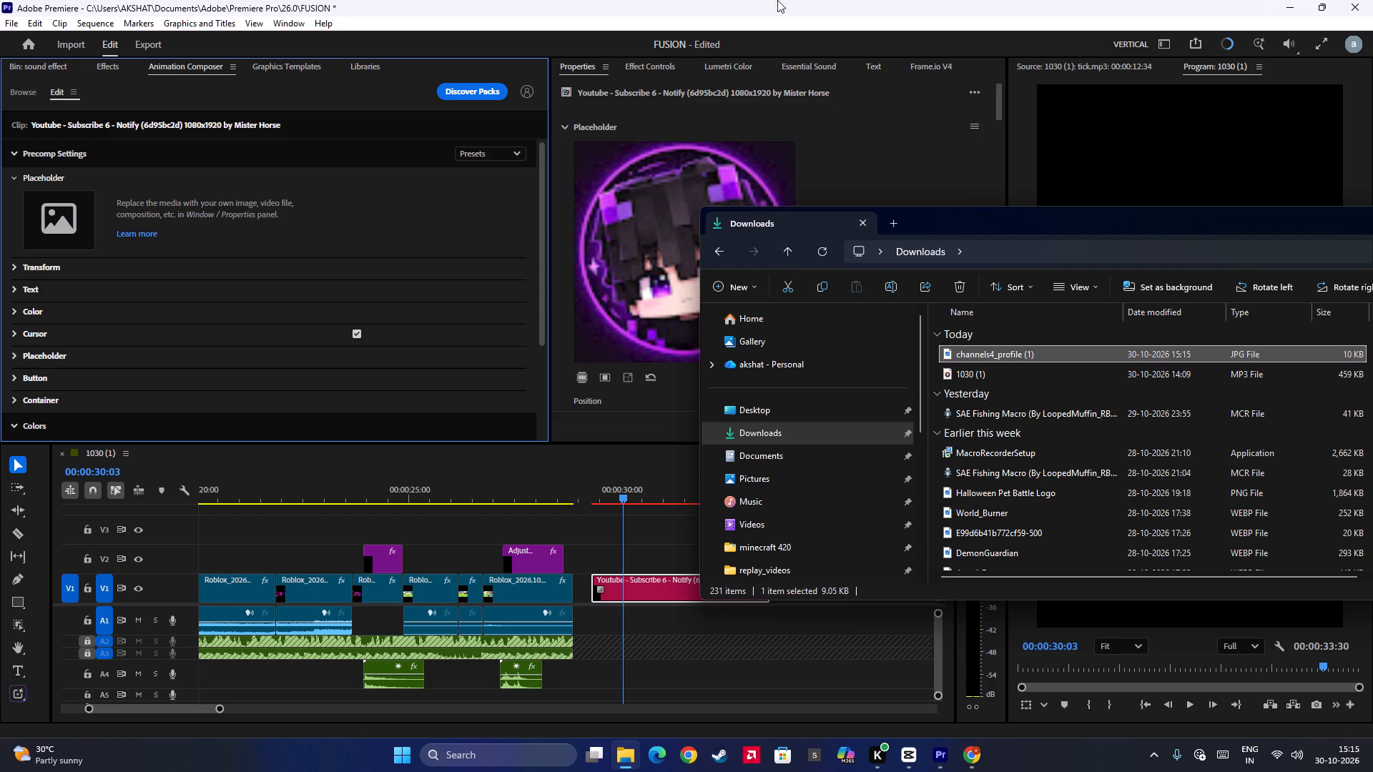
{"action": "left_click", "coordinate": [759, 0]}
{"action": "left_click_drag", "start_coordinate": [619, 553], "coordinate": [606, 551]}
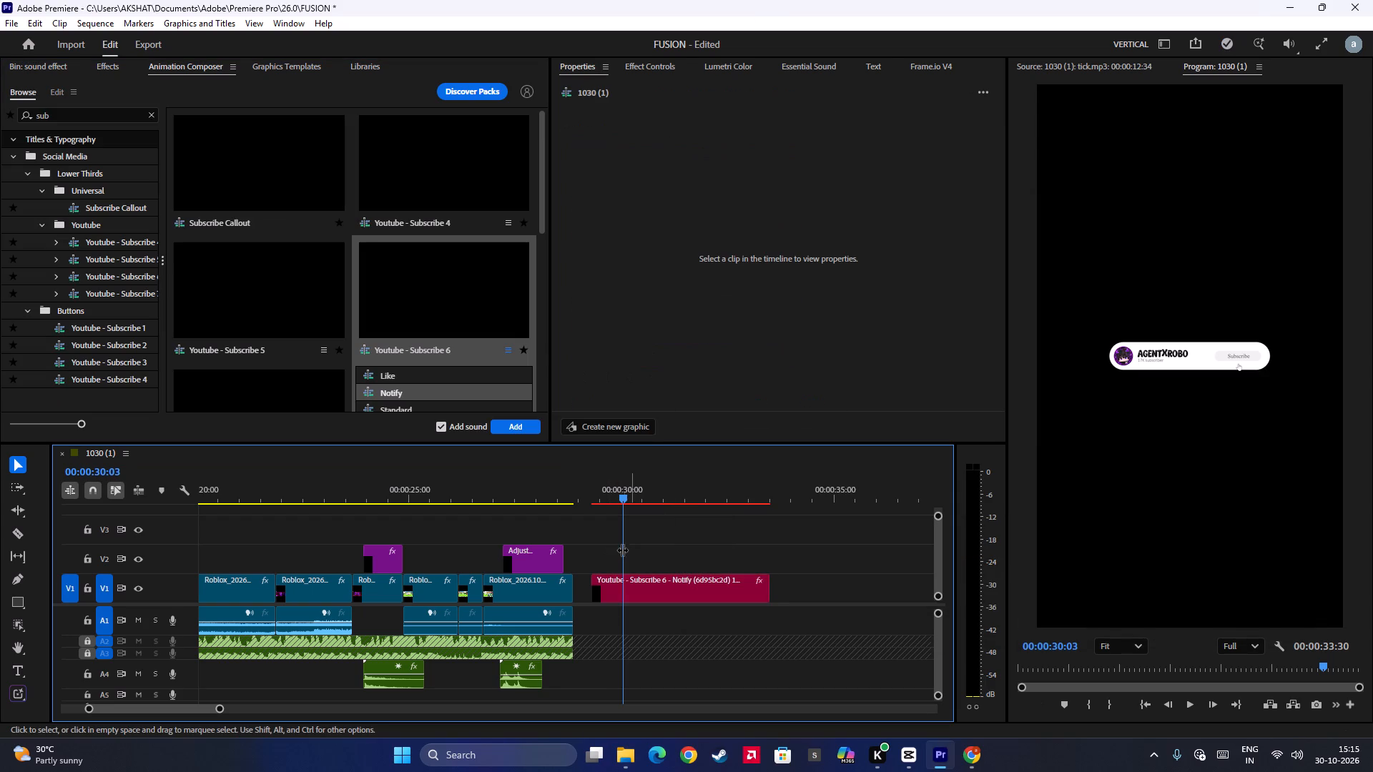
{"action": "left_click_drag", "start_coordinate": [621, 550], "coordinate": [626, 568]}
Move the subscribe callout clip to track V2, starting at the Adobe Premiere Pro clip on V1, and preview it there.
{"action": "left_click", "coordinate": [649, 587]}
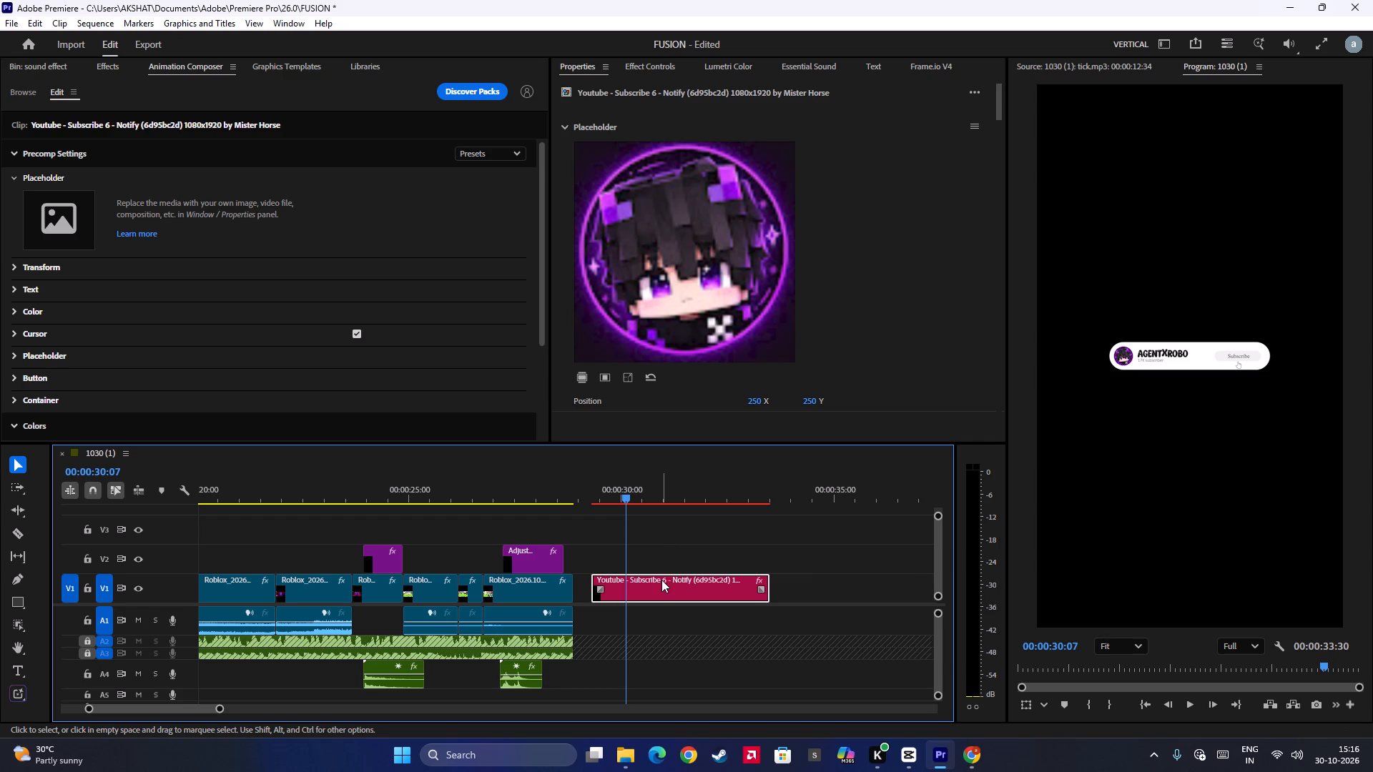
{"action": "left_click_drag", "start_coordinate": [661, 580], "coordinate": [496, 520]}
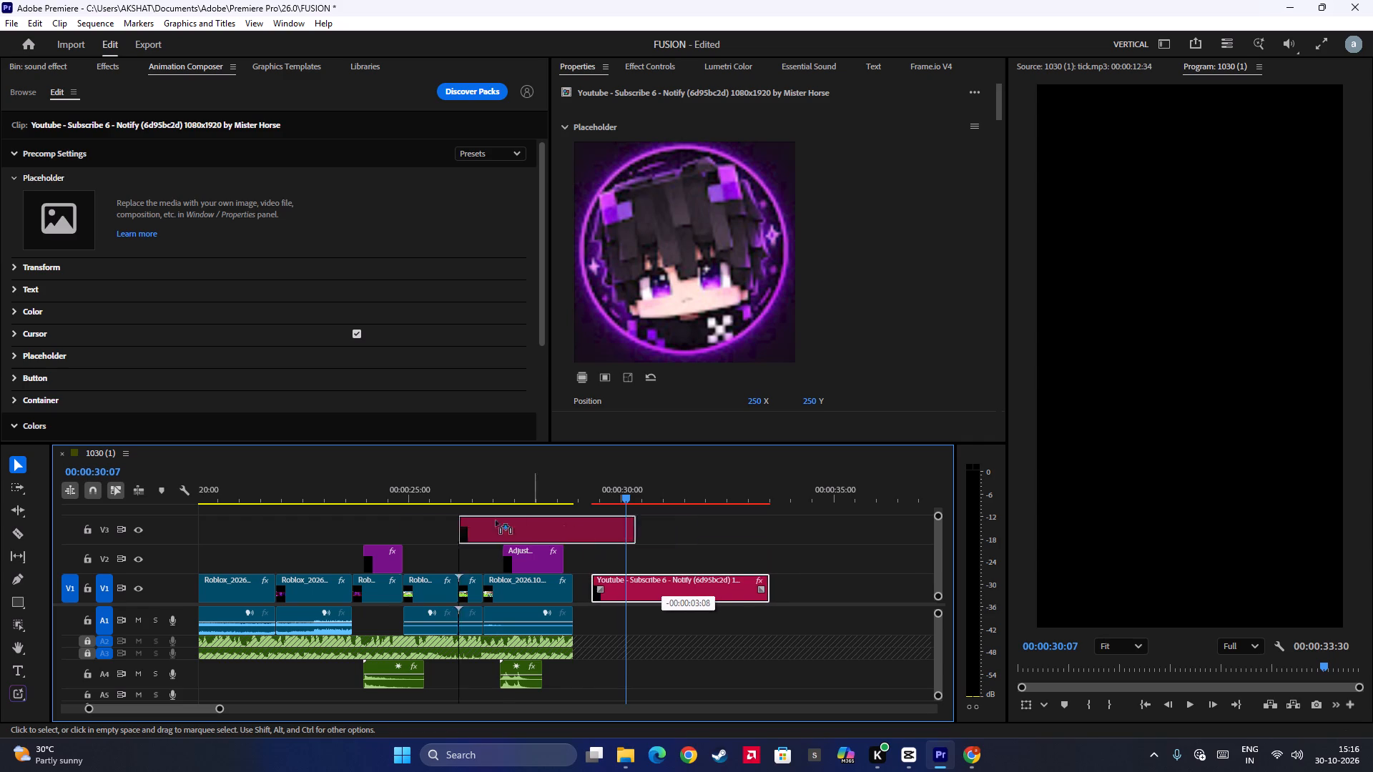
{"action": "left_click_drag", "start_coordinate": [496, 520], "coordinate": [405, 552]}
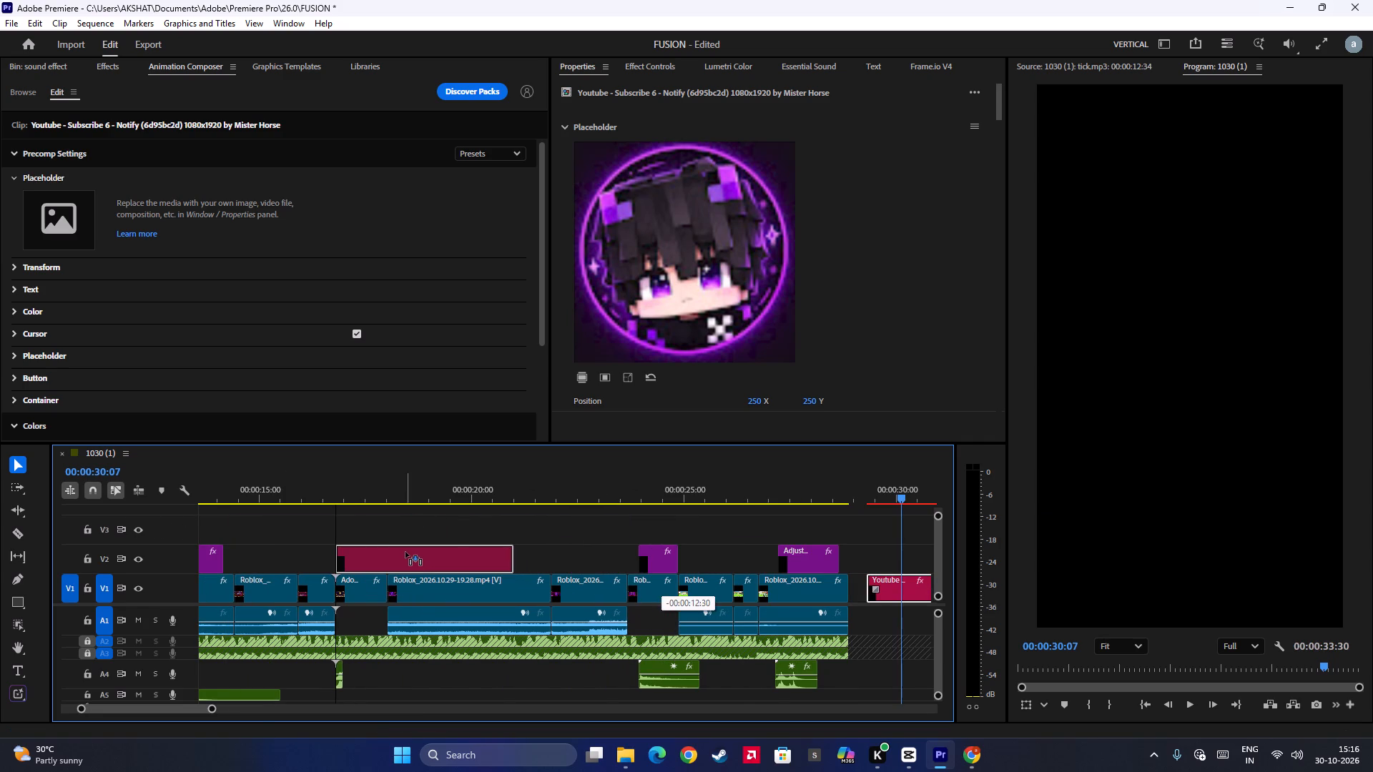
{"action": "left_click_drag", "start_coordinate": [405, 552], "coordinate": [404, 550]}
{"action": "left_click", "coordinate": [325, 493]}
{"action": "key", "text": "space"}
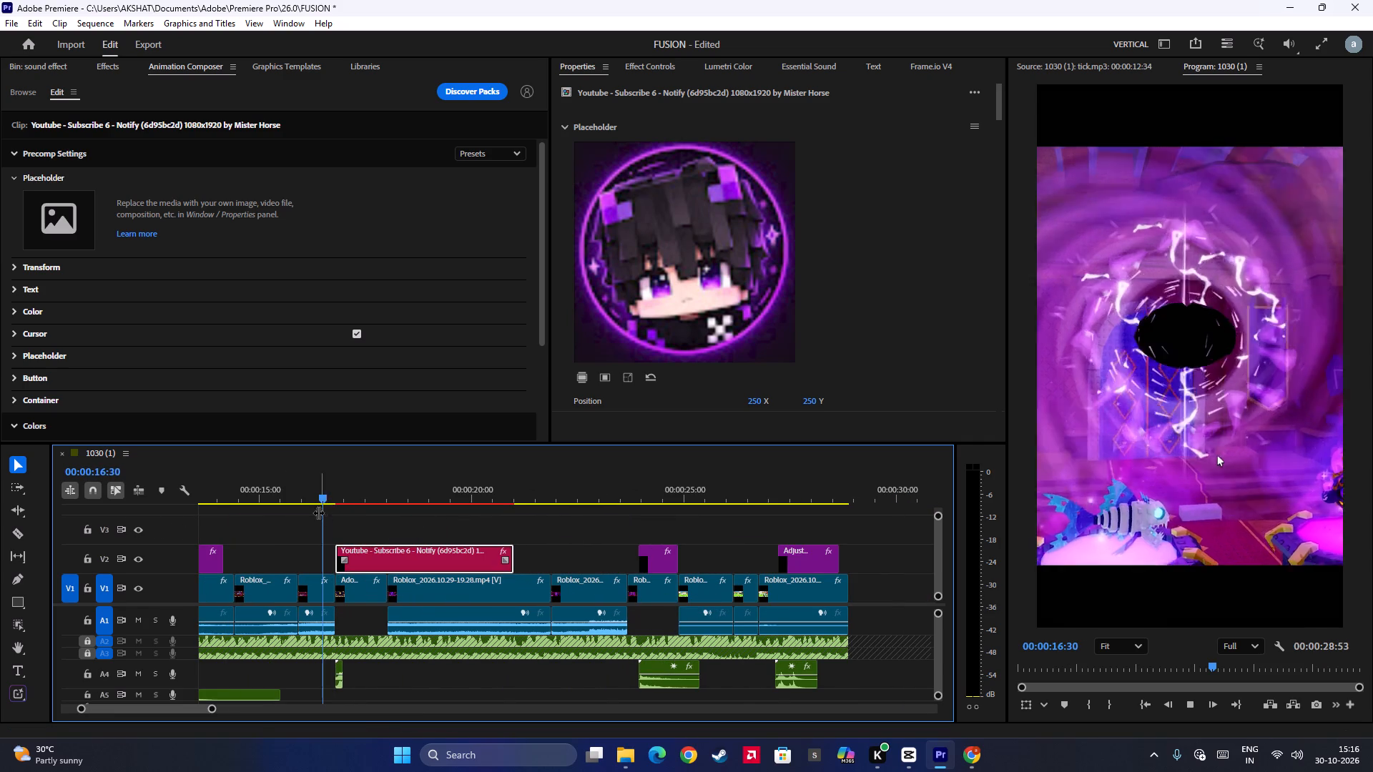
{"action": "key", "text": "space"}
{"action": "key", "text": "space"}
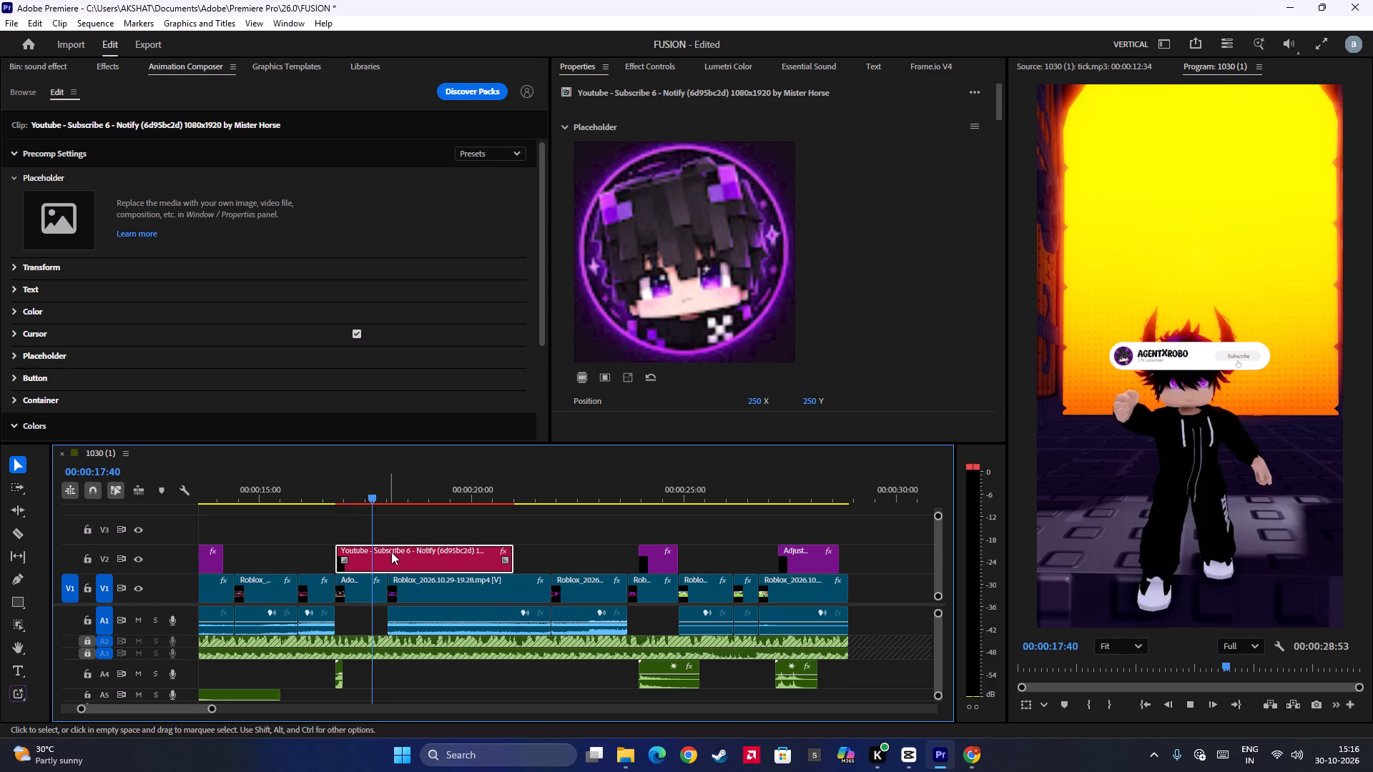
{"action": "key", "text": "space"}
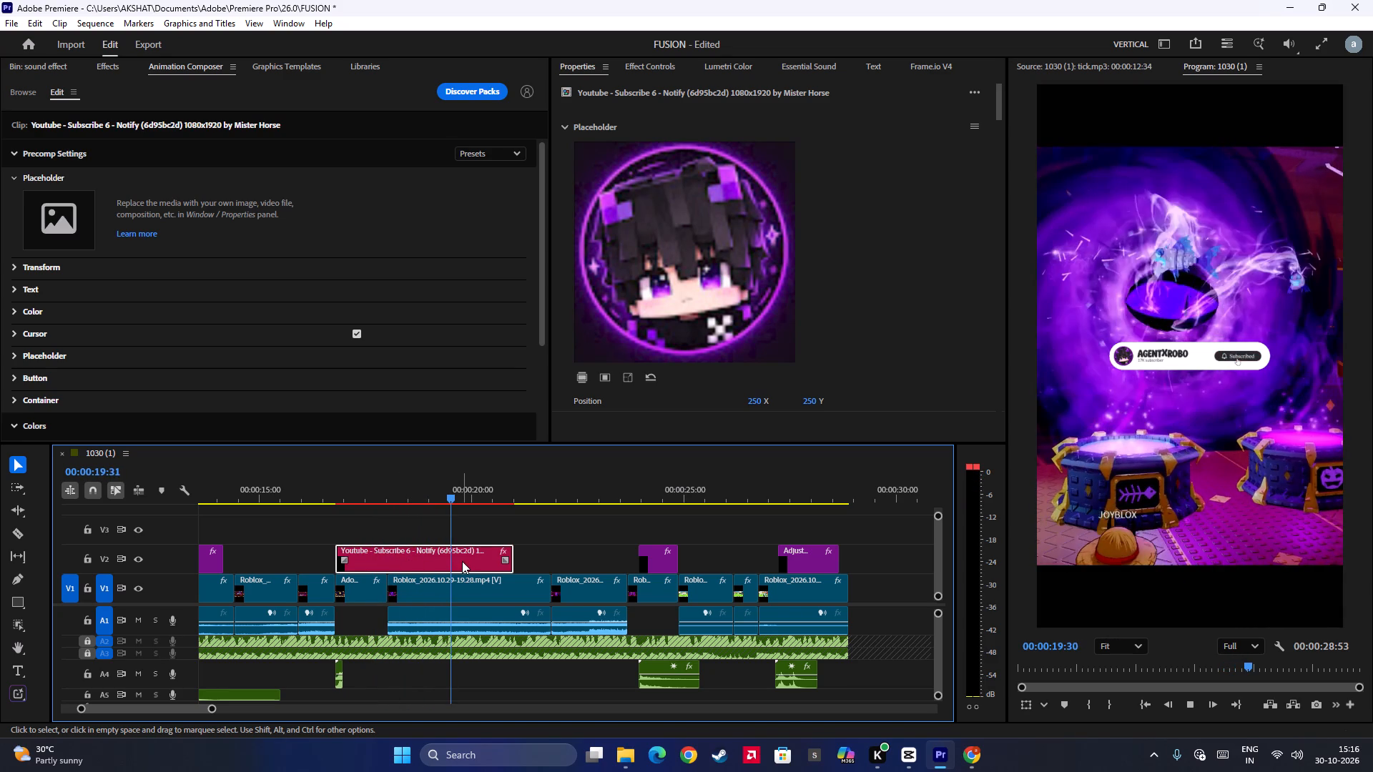
Nest the subscribe callout clip on V2, keeping the default sequence name.
{"action": "right_click", "coordinate": [462, 561]}
{"action": "left_click", "coordinate": [533, 373]}
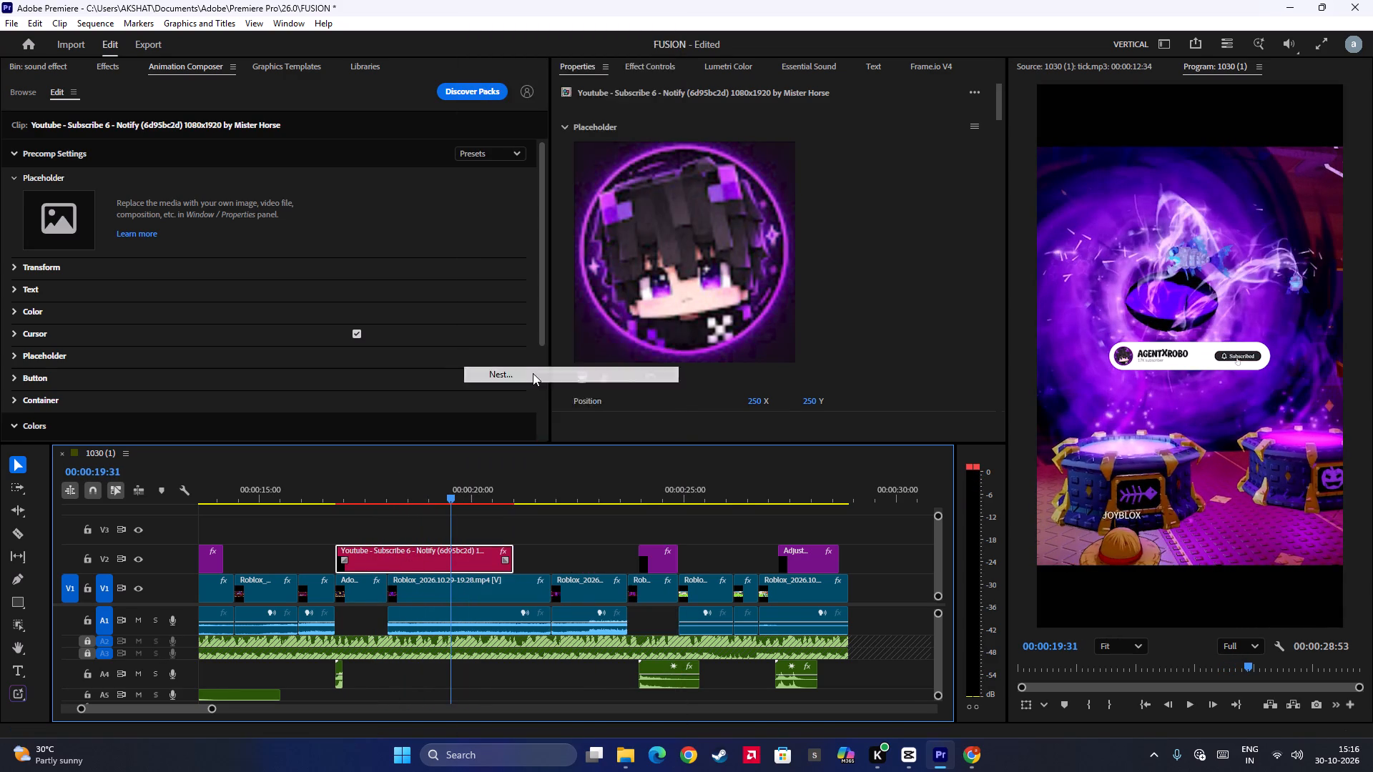
{"action": "left_click", "coordinate": [712, 388]}
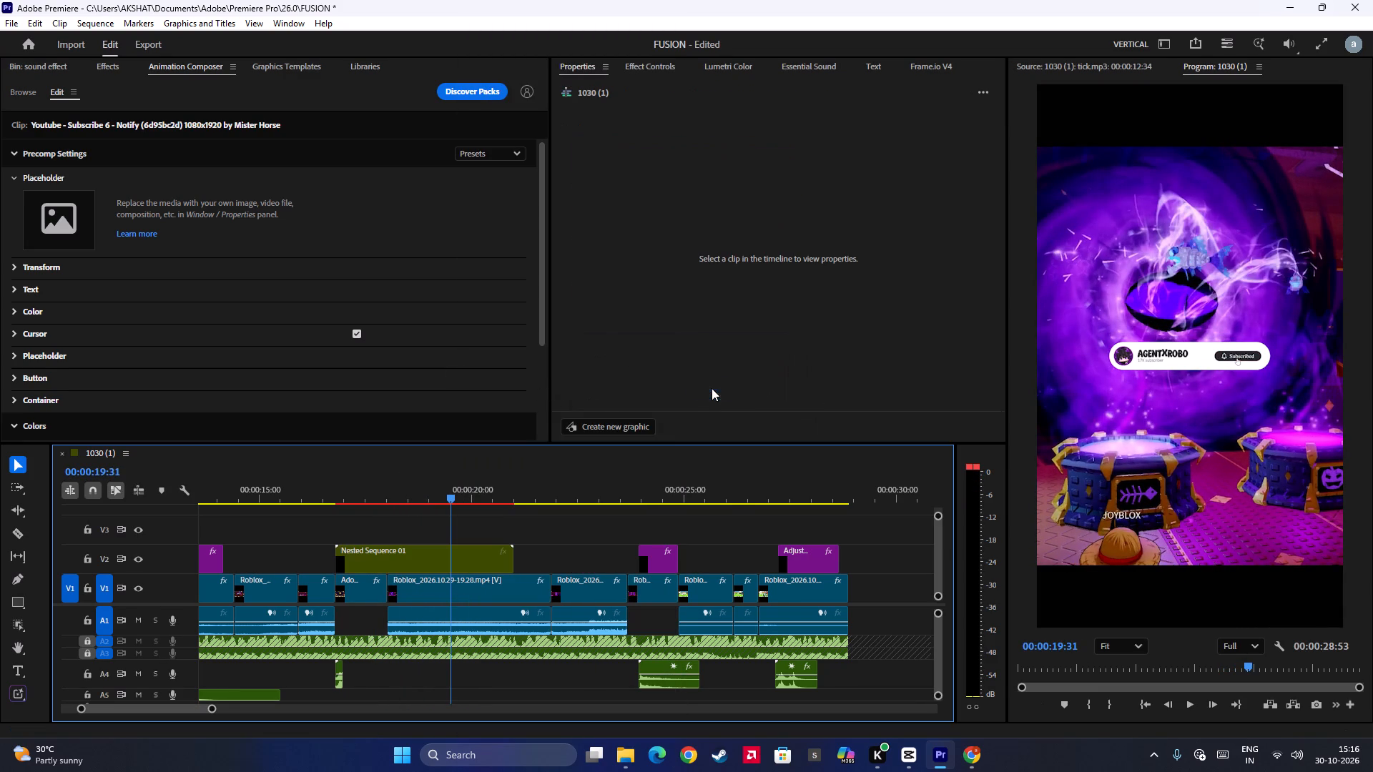
Set the nested subscribe callout's speed to 300% and play back that part of the timeline.
{"action": "left_click", "coordinate": [597, 71]}
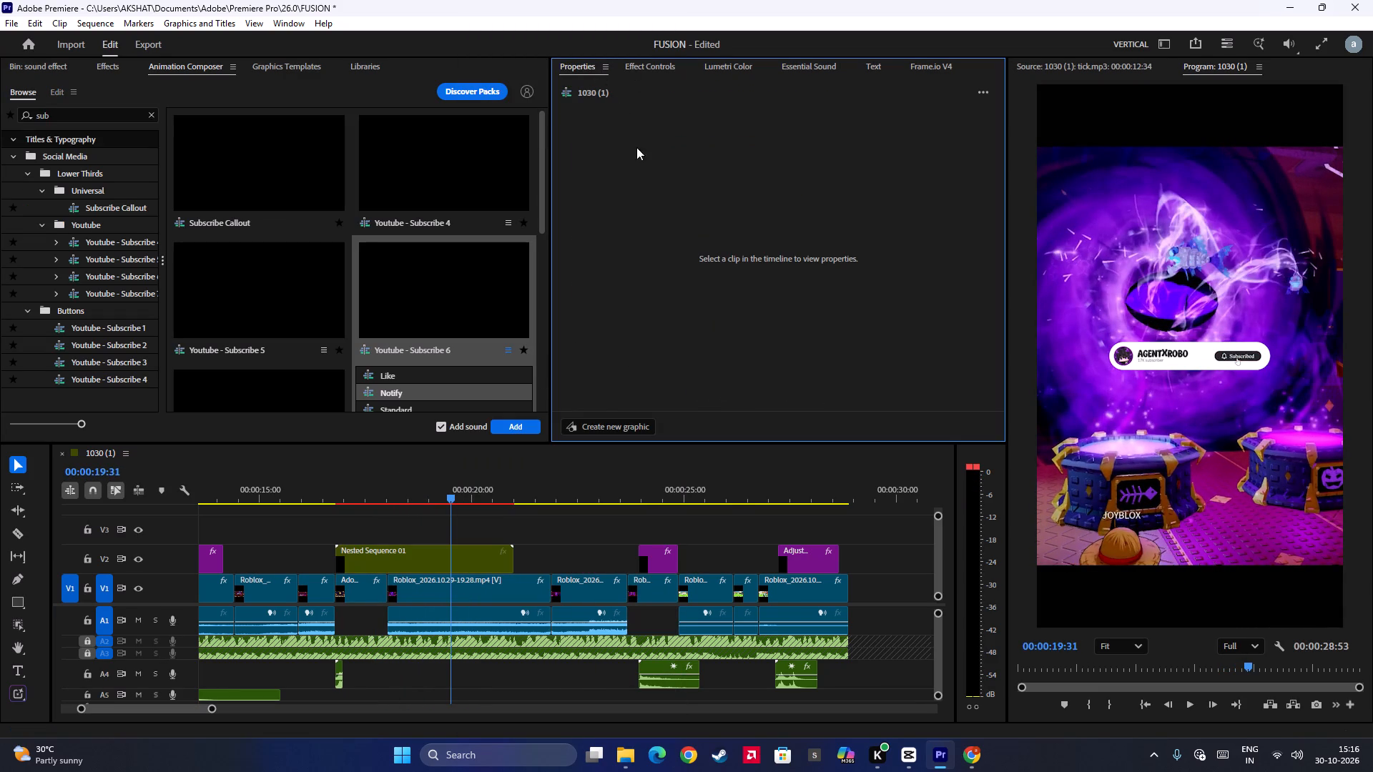
{"action": "left_click", "coordinate": [438, 552]}
{"action": "scroll", "coordinate": [656, 340], "scroll_direction": "down", "scroll_amount": 6}
{"action": "left_click", "coordinate": [602, 430]}
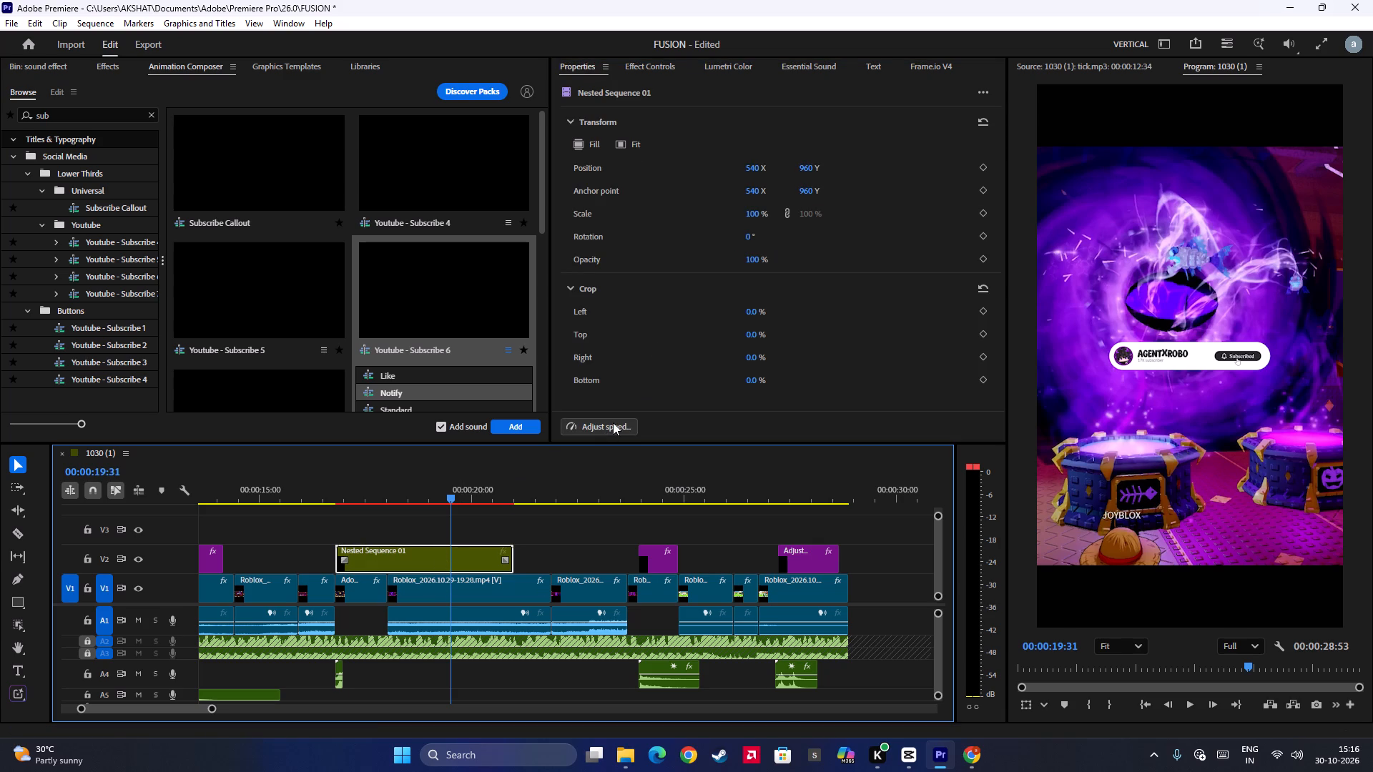
{"action": "left_click", "coordinate": [613, 422]}
{"action": "left_click", "coordinate": [645, 311]}
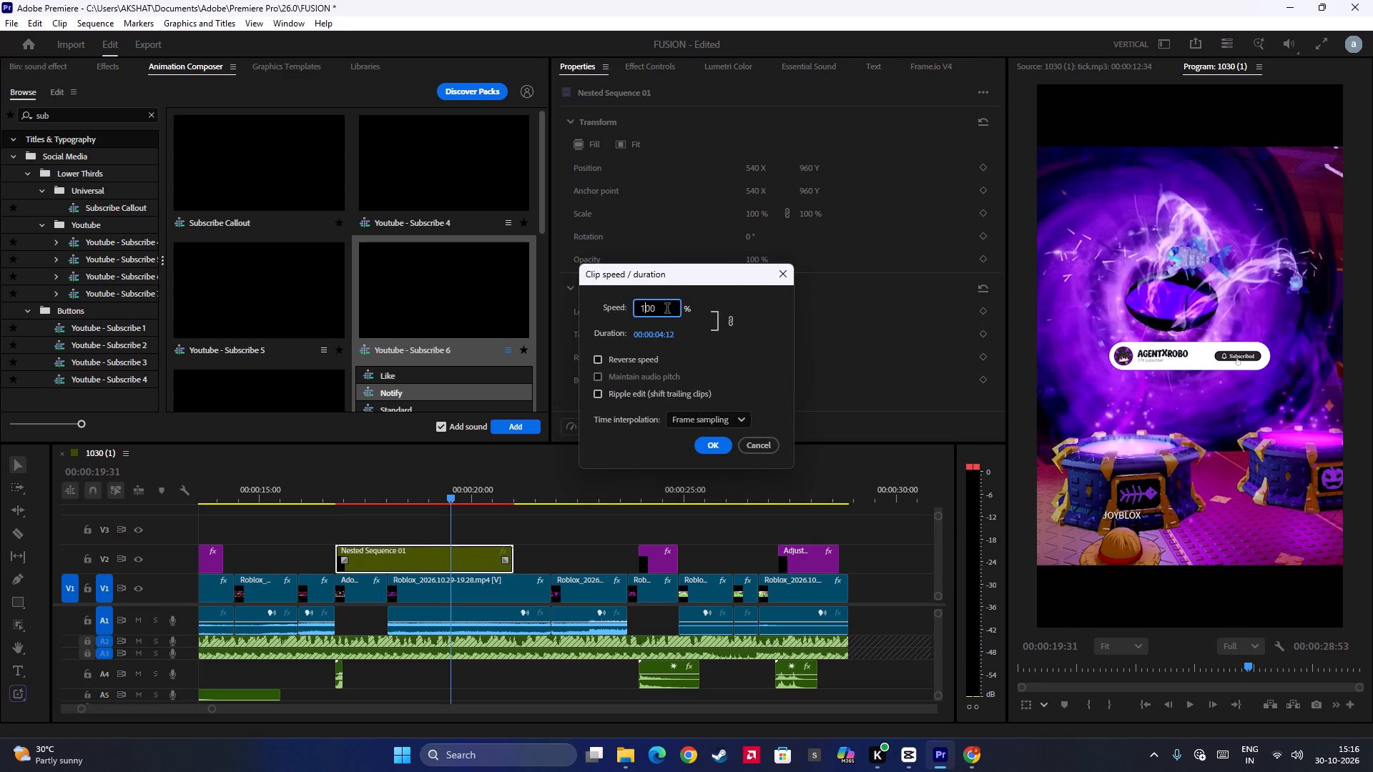
{"action": "key", "text": "BackSpace"}
{"action": "key", "text": "3"}
{"action": "left_click_drag", "start_coordinate": [665, 308], "coordinate": [581, 299]}
{"action": "key", "text": "2"}
{"action": "key", "text": "BackSpace"}
{"action": "type", "text": "300"}
{"action": "left_click", "coordinate": [710, 447]}
{"action": "left_click", "coordinate": [333, 496]}
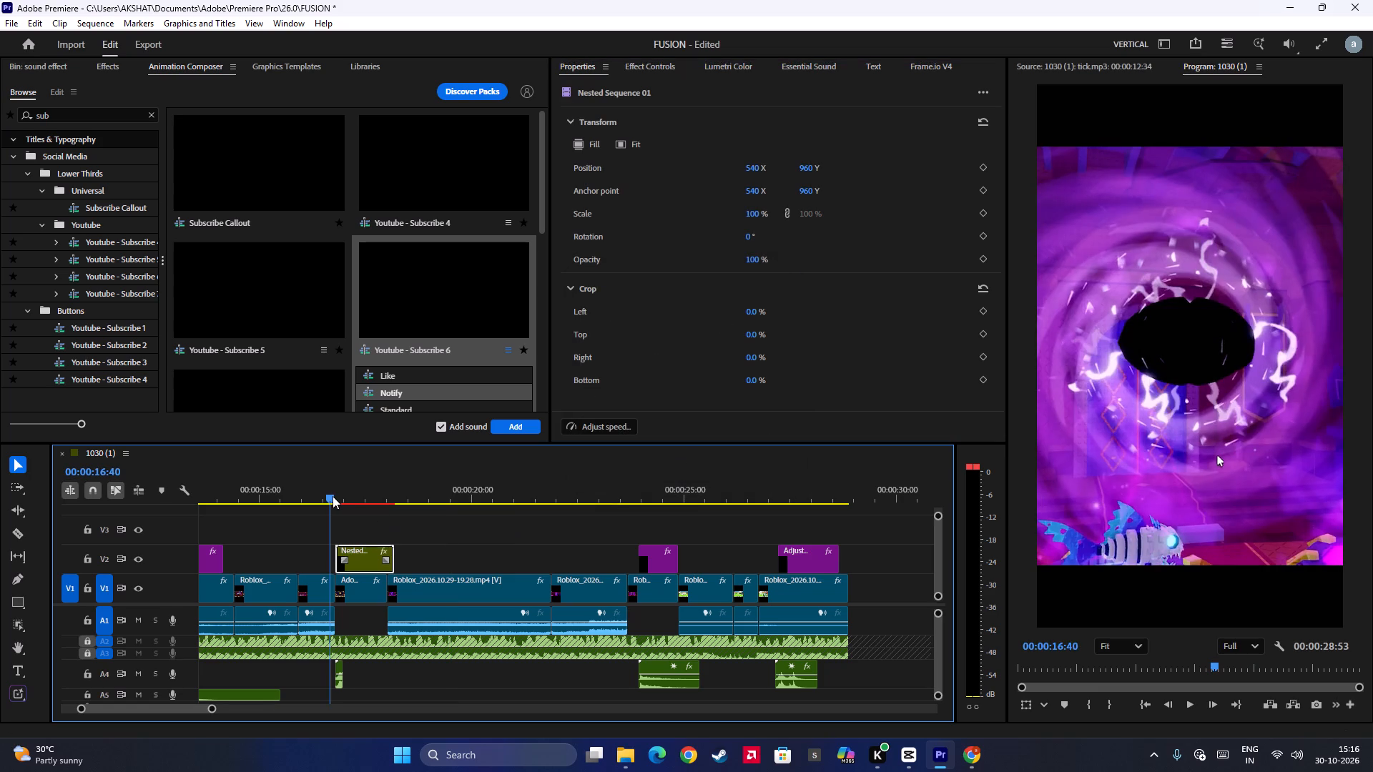
{"action": "key", "text": "space"}
{"action": "key", "text": "space"}
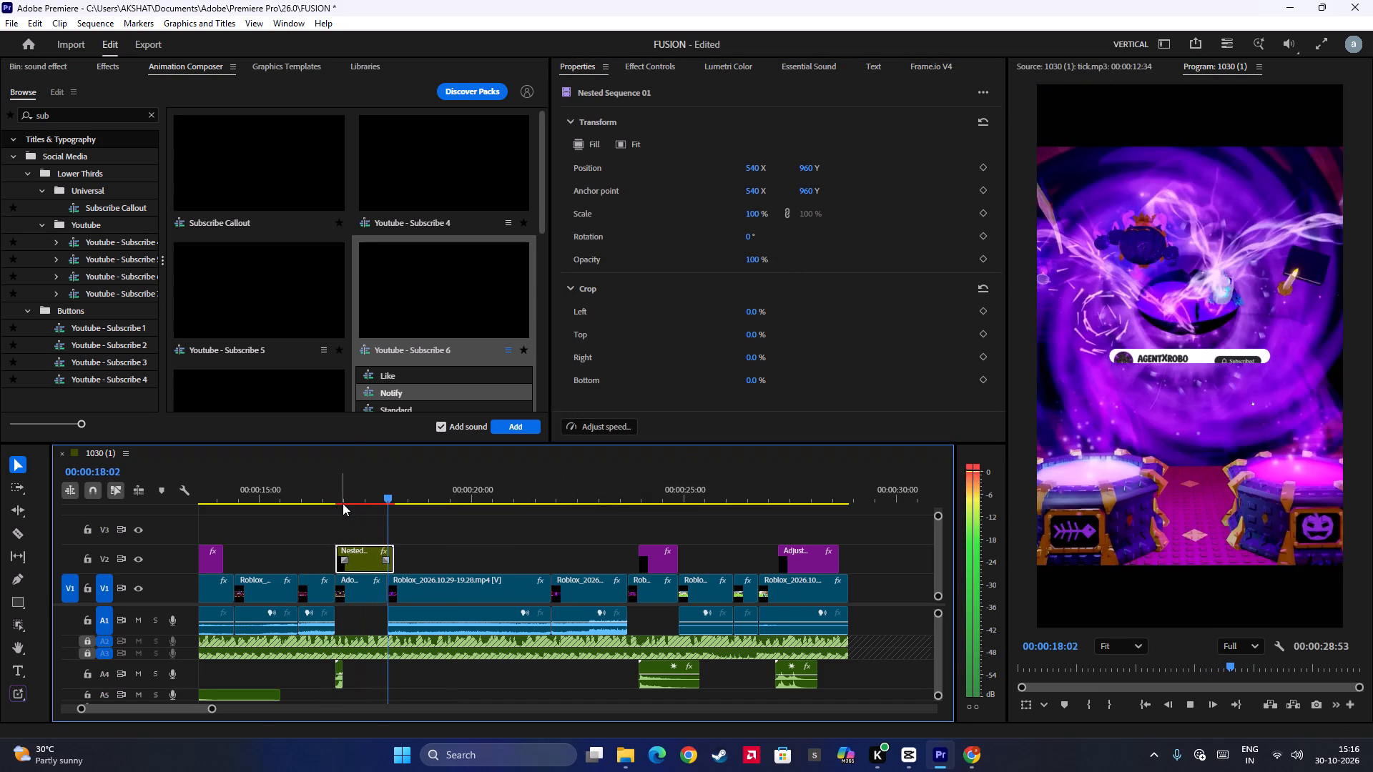
Raise the nested subscribe callout above the character's head by setting its Position Y to about 488, leaving X at 540.
{"action": "scroll", "coordinate": [405, 557], "scroll_direction": "up", "scroll_amount": 8, "text": "alt"}
{"action": "scroll", "coordinate": [402, 558], "scroll_direction": "up", "scroll_amount": 5}
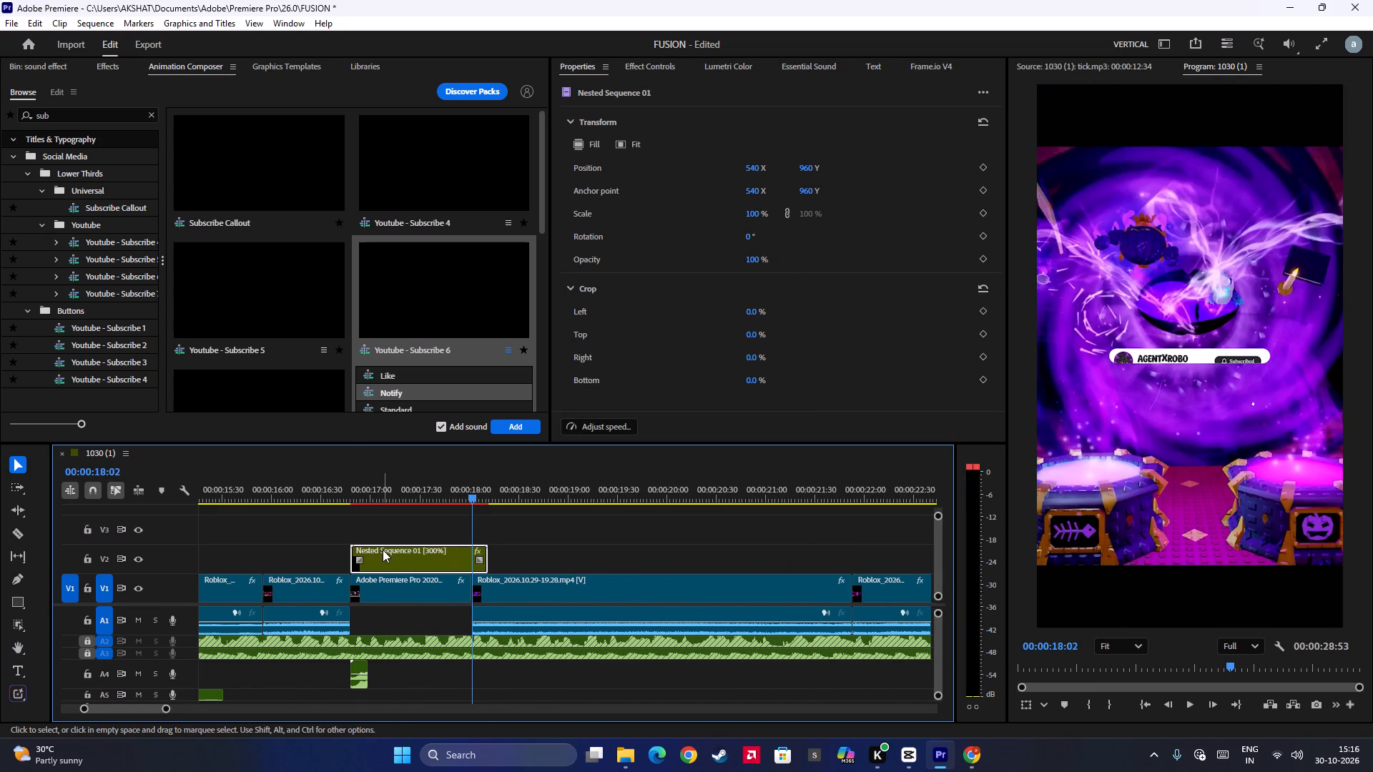
{"action": "left_click_drag", "start_coordinate": [473, 518], "coordinate": [404, 528]}
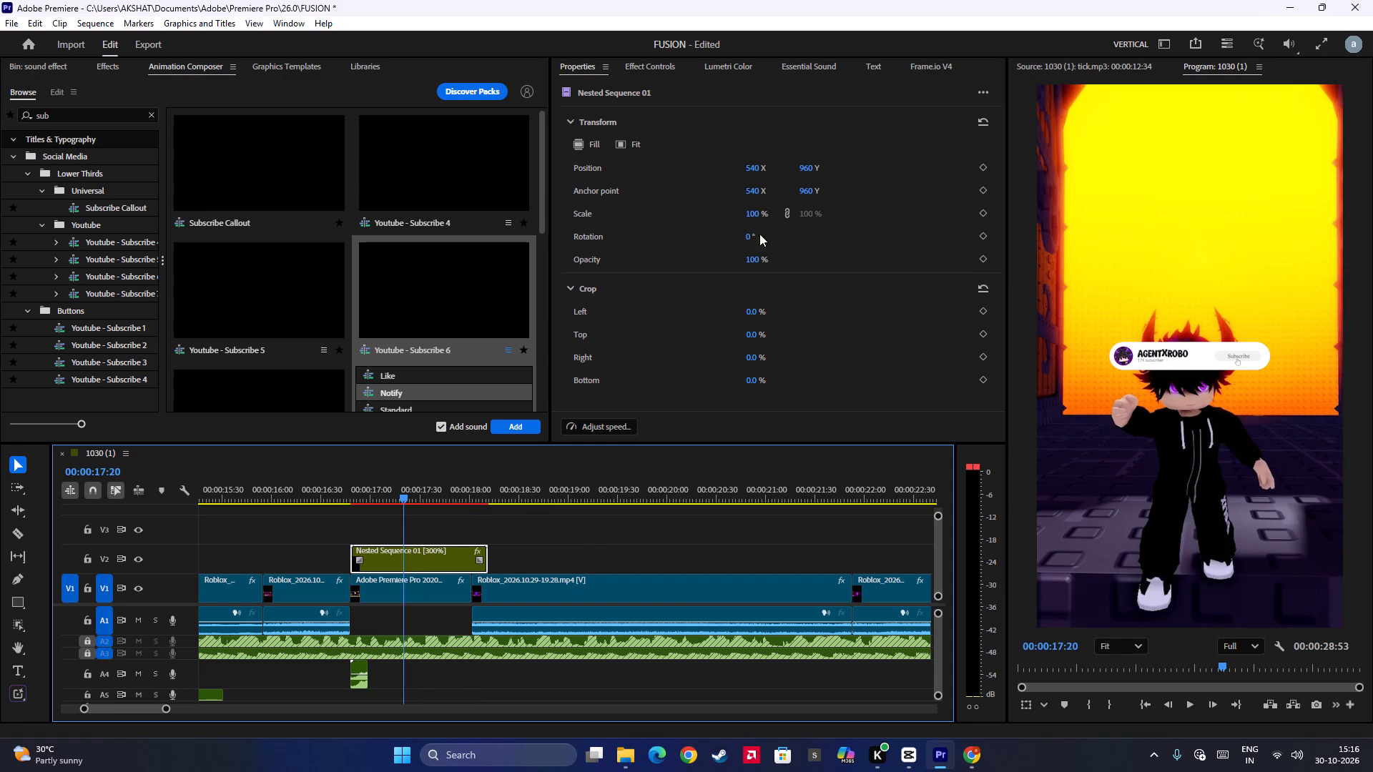
{"action": "left_click_drag", "start_coordinate": [762, 167], "coordinate": [742, 139]}
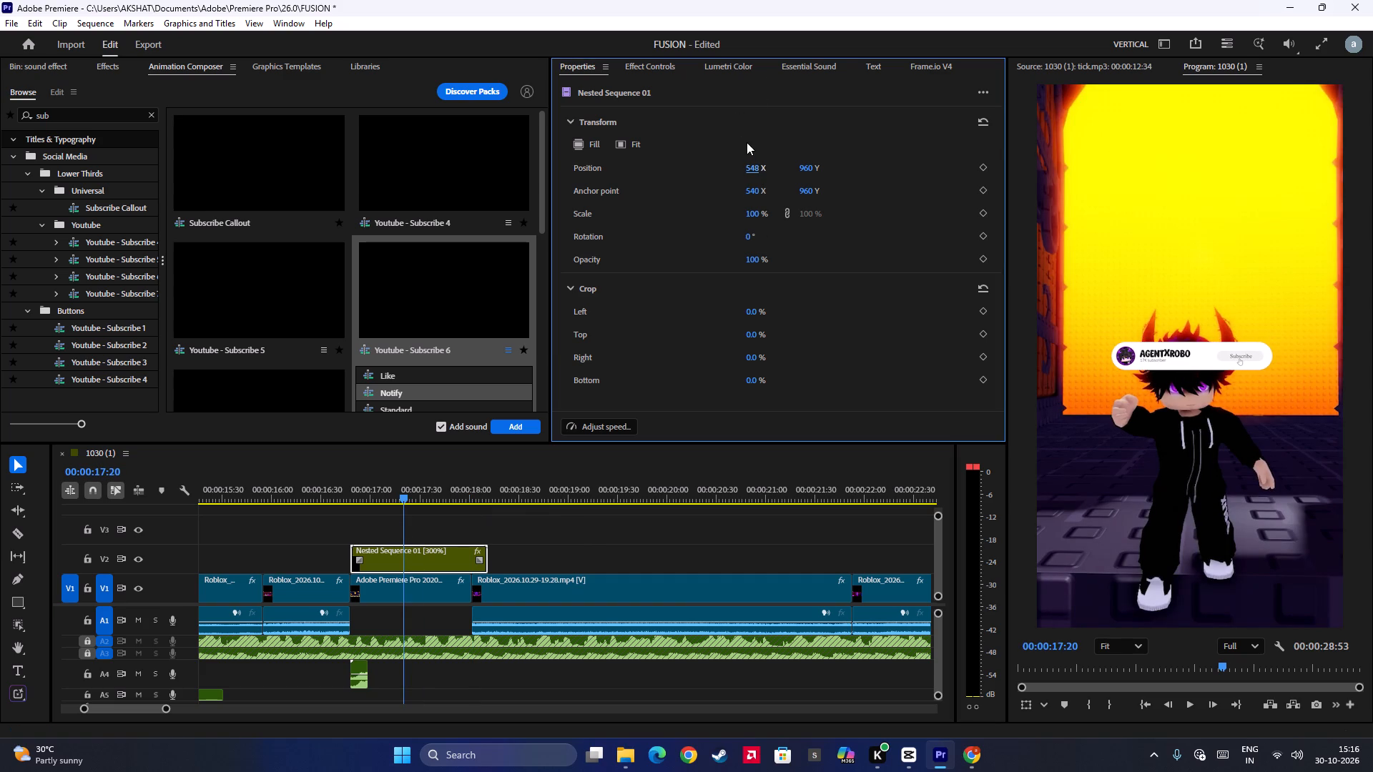
{"action": "key", "text": "ctrl+z"}
{"action": "left_click_drag", "start_coordinate": [807, 168], "coordinate": [752, 591]}
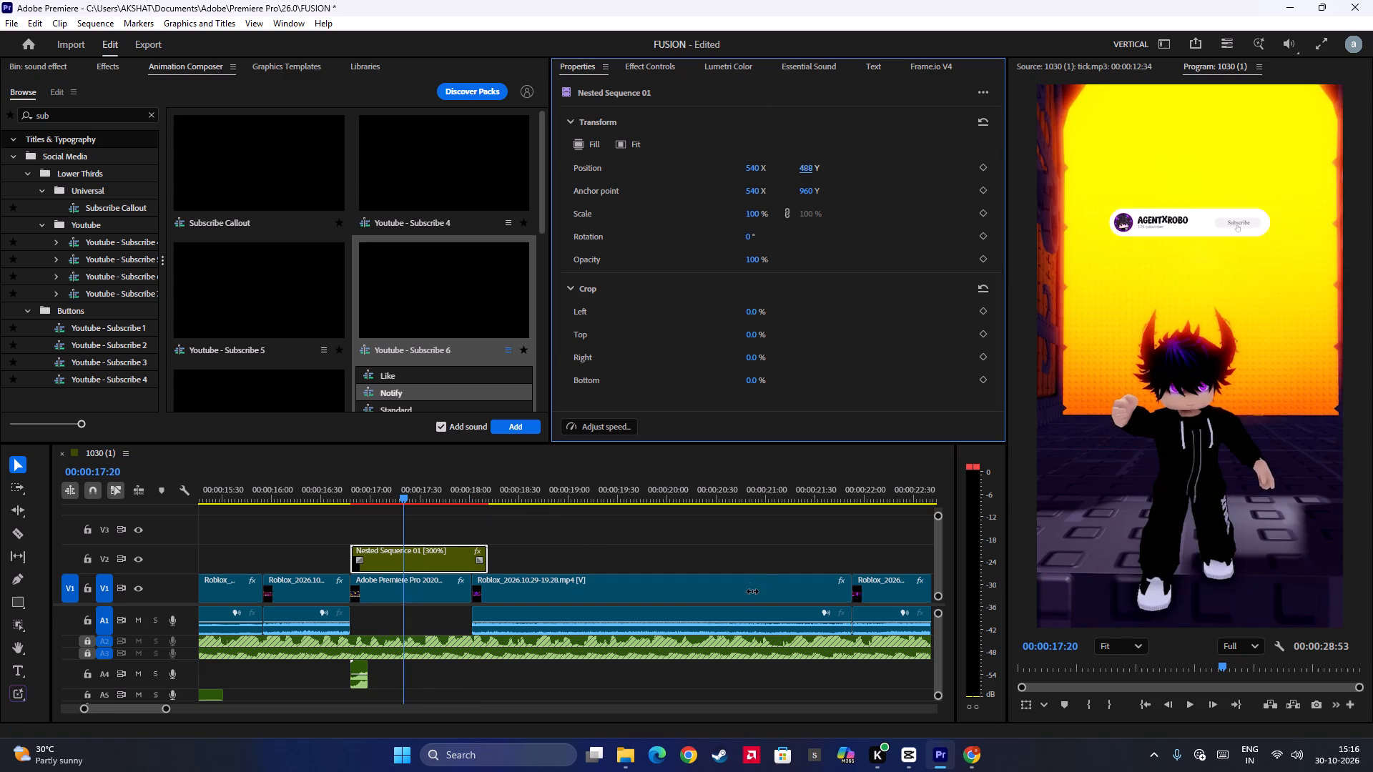
Raise the nested subscribe callout to Position Y 231 and enlarge it to a Scale of 163%.
{"action": "left_click_drag", "start_coordinate": [752, 591], "coordinate": [749, 634]}
{"action": "left_click_drag", "start_coordinate": [749, 217], "coordinate": [751, 210]}
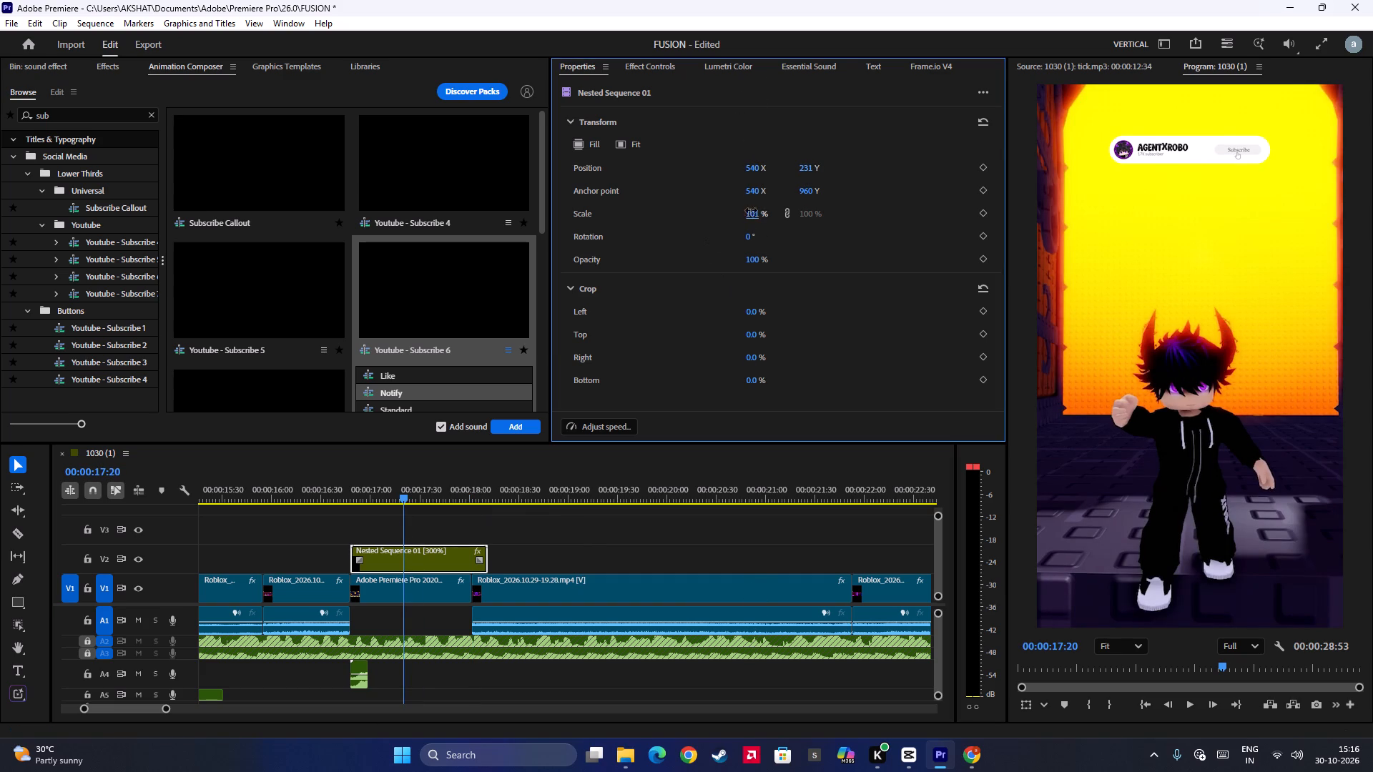
{"action": "left_click_drag", "start_coordinate": [751, 210], "coordinate": [752, 173]}
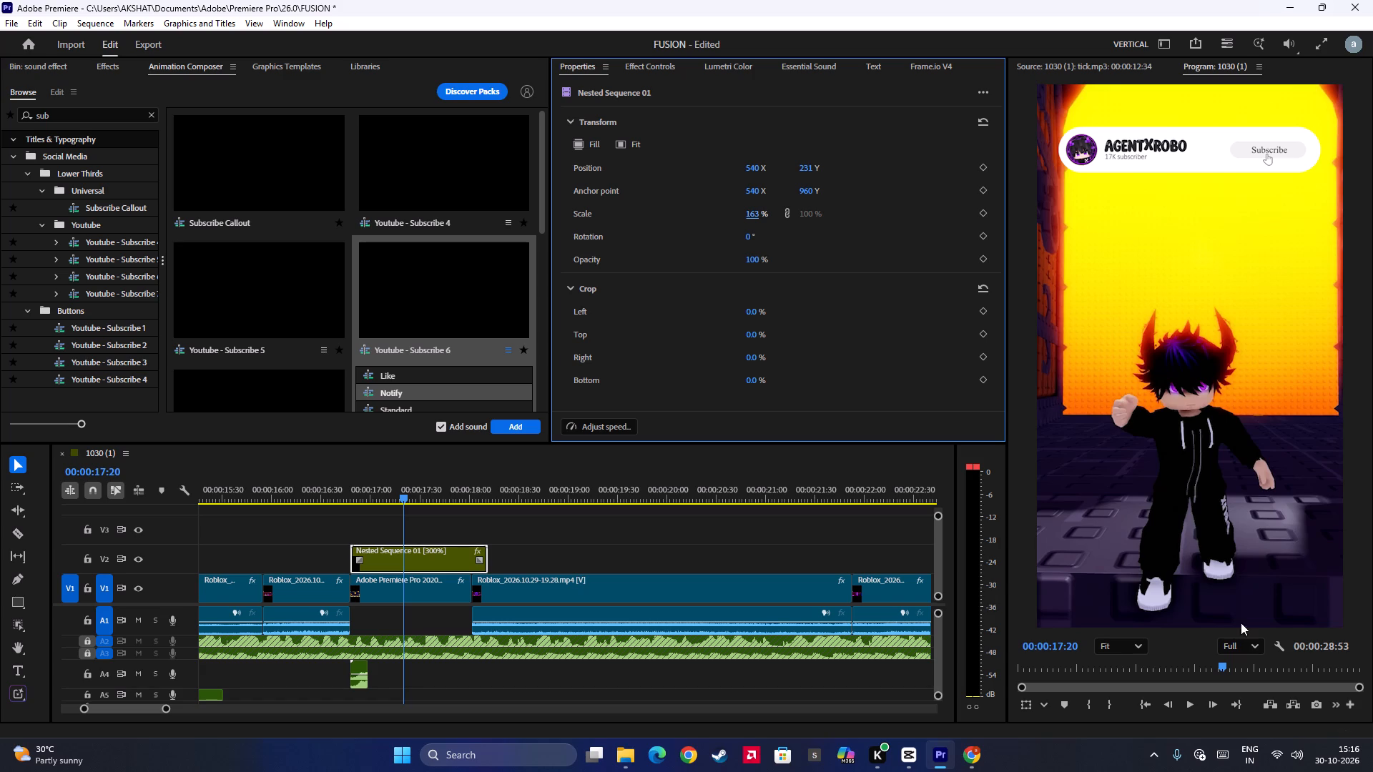
Play back the enlarged subscribe callout from just before it enters, and check how it fits with the surrounding clips.
{"action": "left_click", "coordinate": [331, 503]}
{"action": "key", "text": "space"}
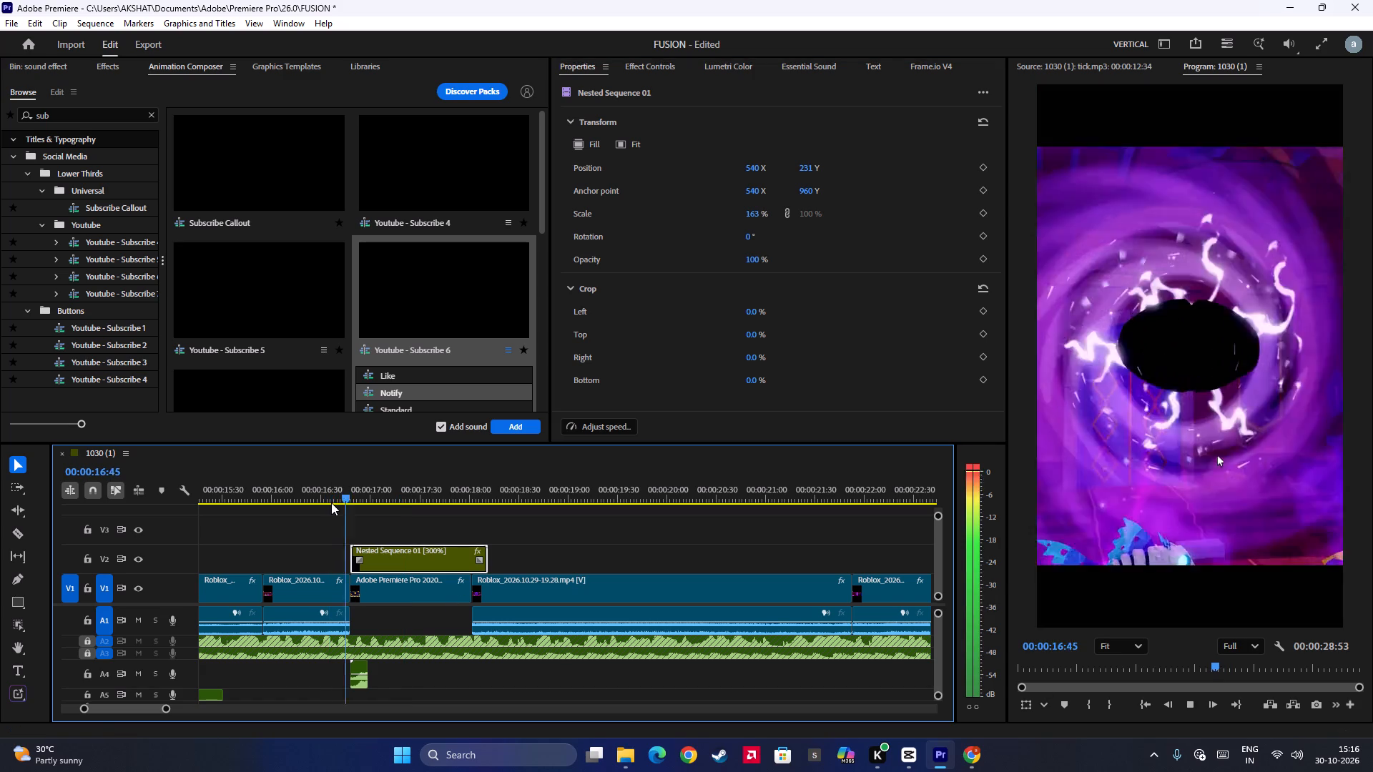
{"action": "key", "text": "space"}
{"action": "left_click", "coordinate": [335, 502]}
{"action": "key", "text": "space"}
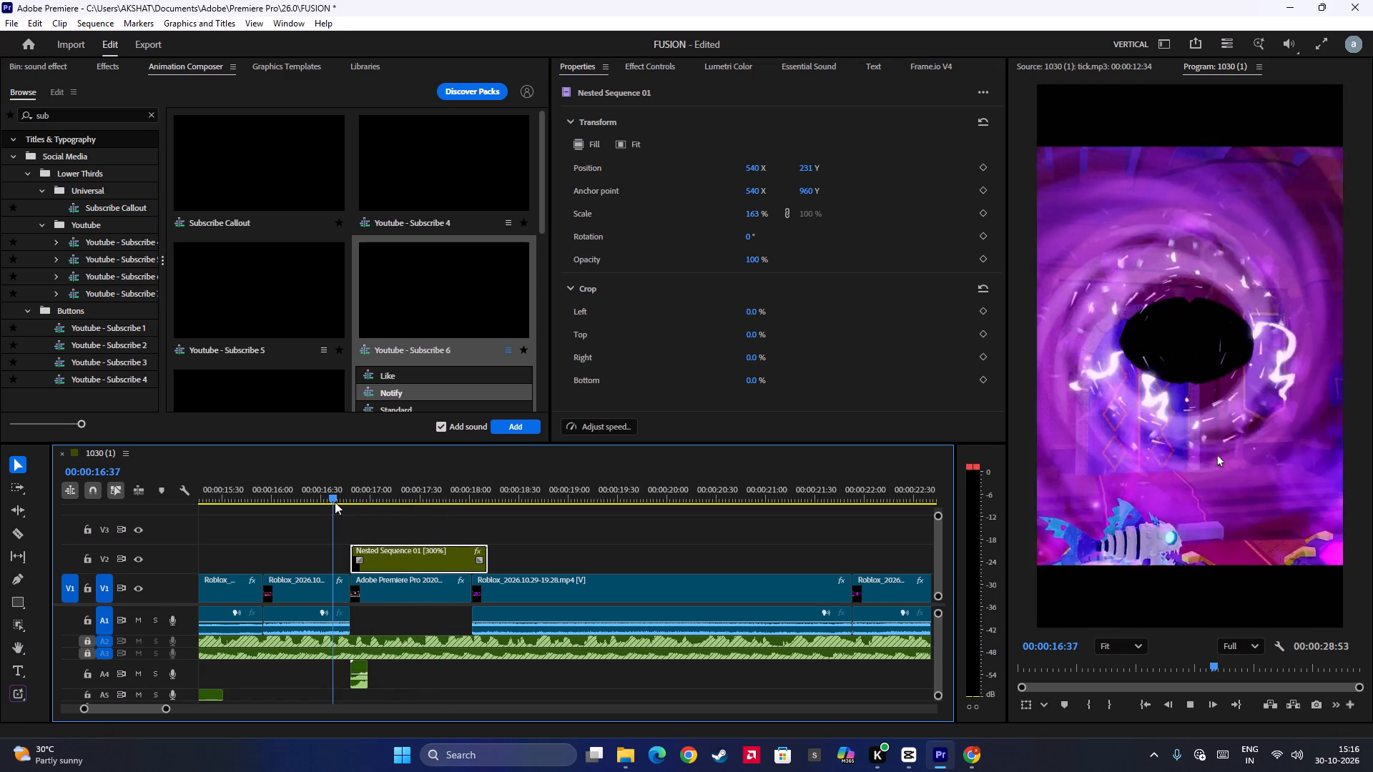
{"action": "key", "text": "space"}
{"action": "left_click", "coordinate": [335, 502]}
{"action": "key", "text": "space"}
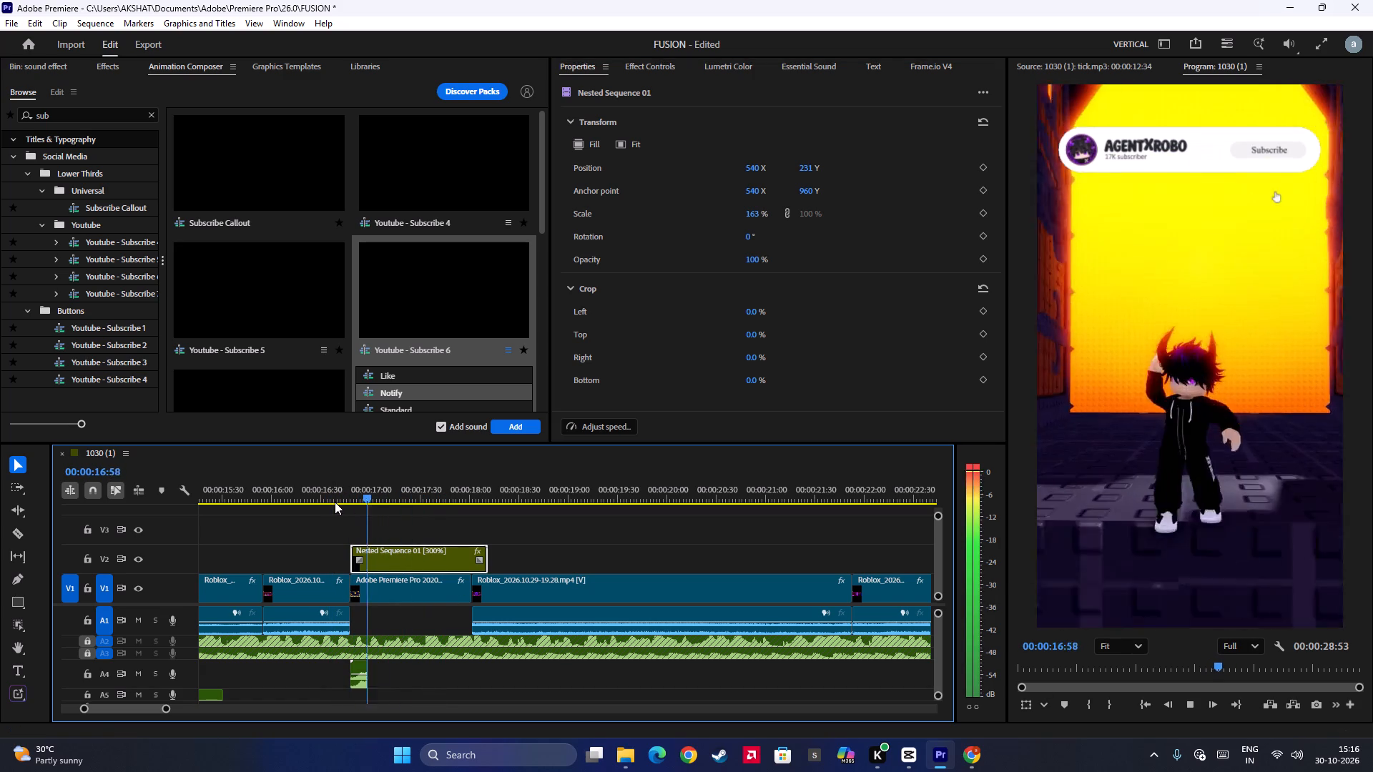
{"action": "key", "text": "space"}
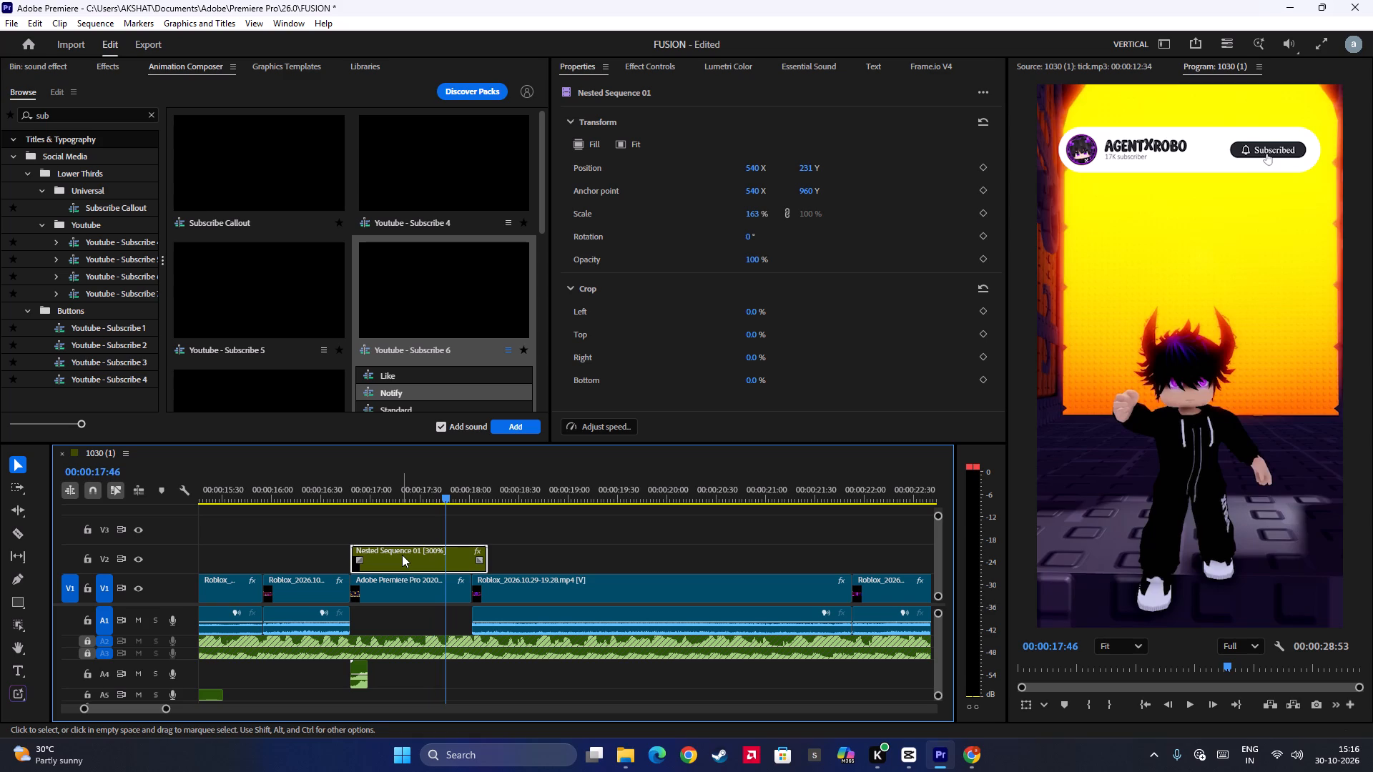
{"action": "key", "text": "Return"}
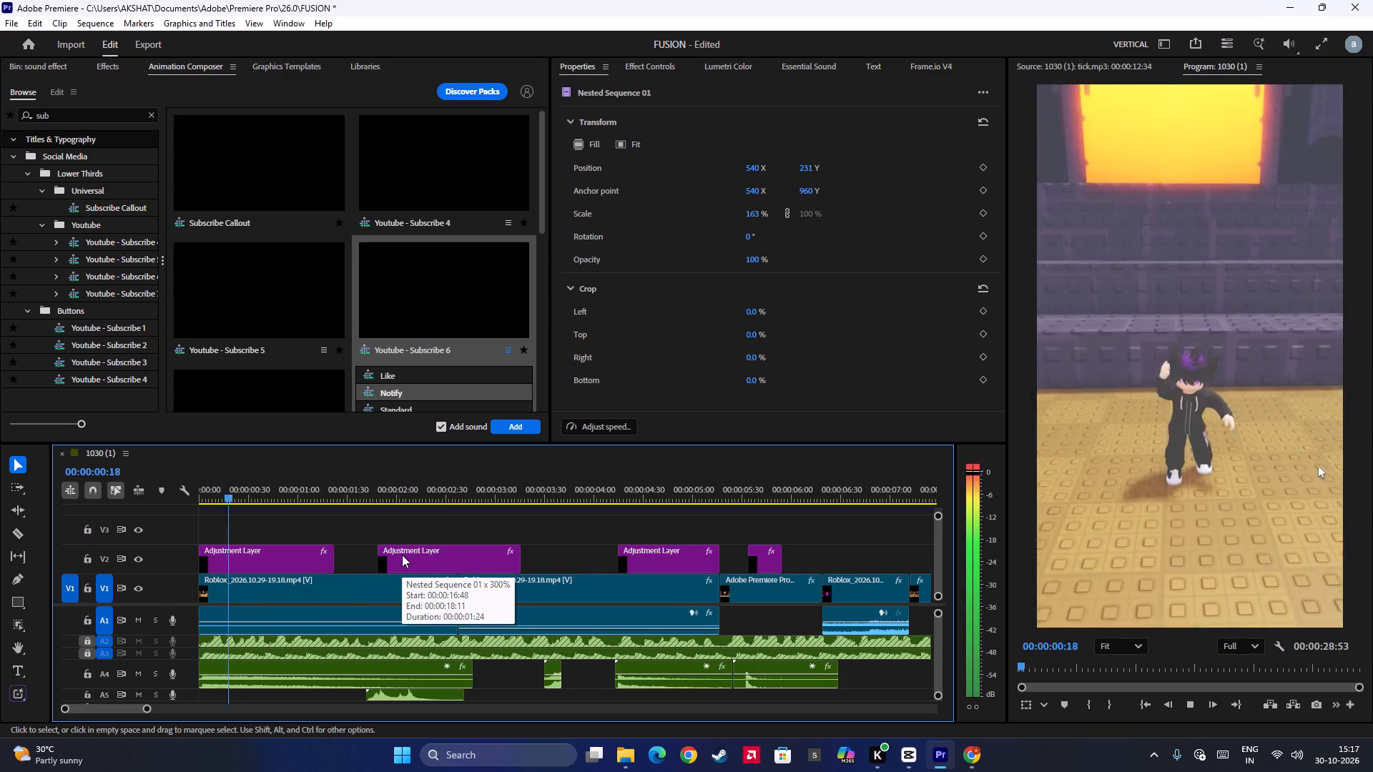
{"action": "key", "text": "space"}
{"action": "scroll", "coordinate": [481, 552], "scroll_direction": "down", "scroll_amount": 11, "text": "alt"}
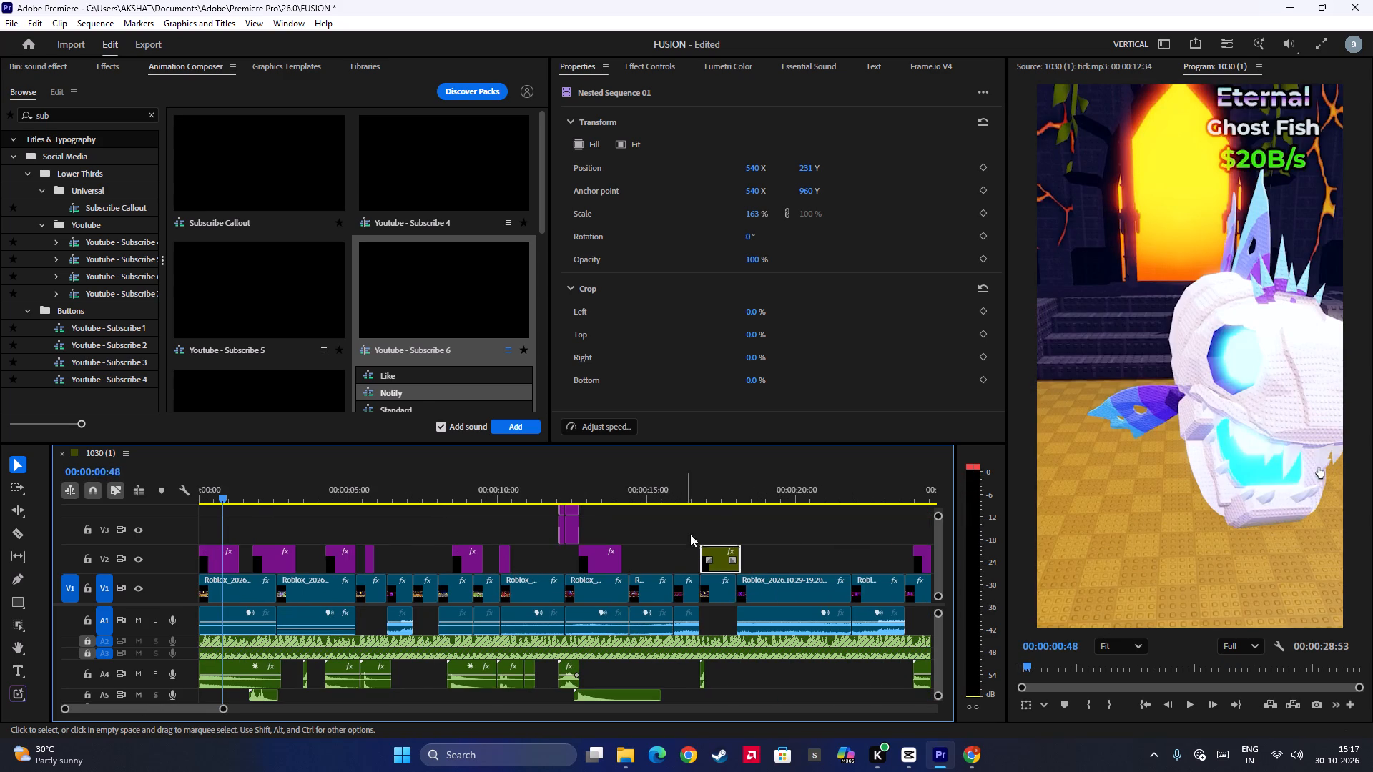
{"action": "left_click", "coordinate": [705, 493]}
{"action": "key", "text": "space"}
{"action": "scroll", "coordinate": [729, 568], "scroll_direction": "up", "scroll_amount": 7, "text": "alt"}
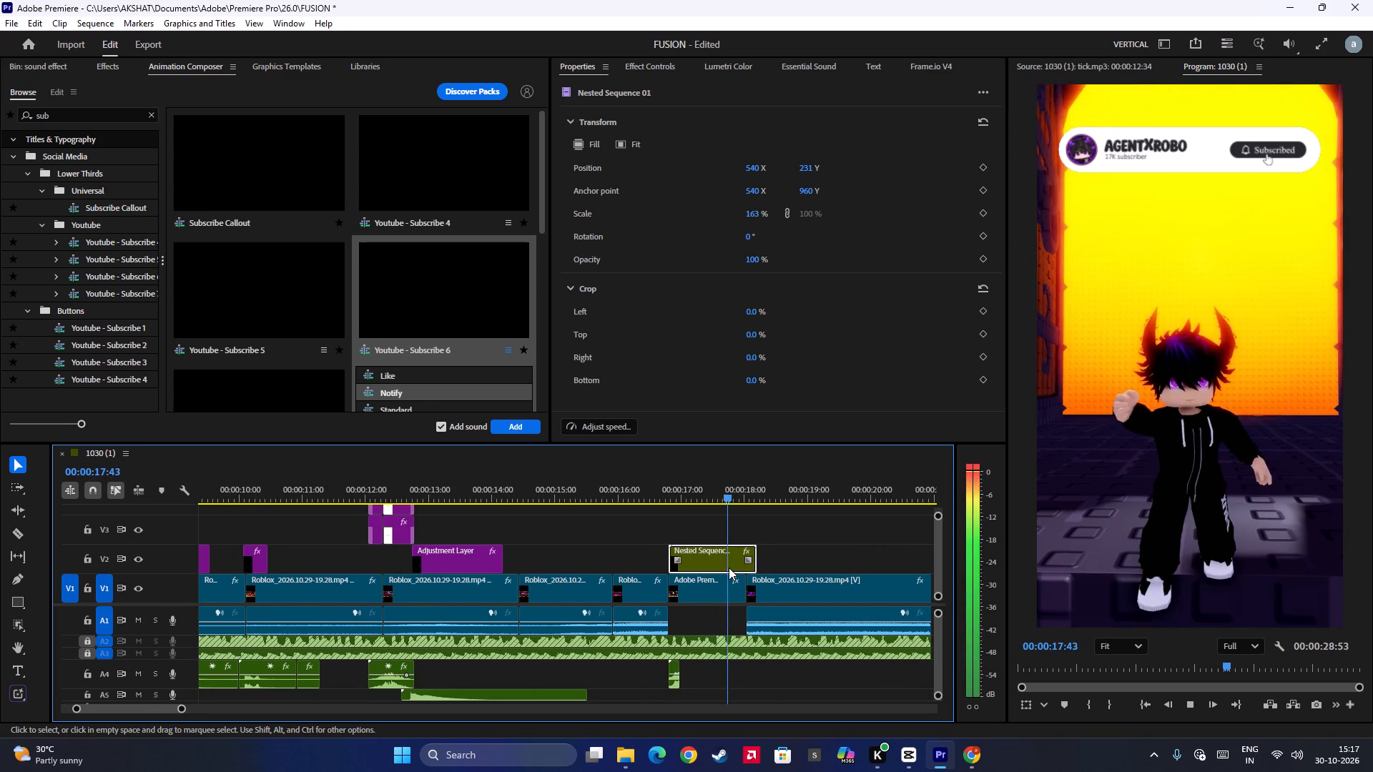
{"action": "key", "text": "space"}
{"action": "left_click", "coordinate": [619, 495]}
{"action": "key", "text": "space"}
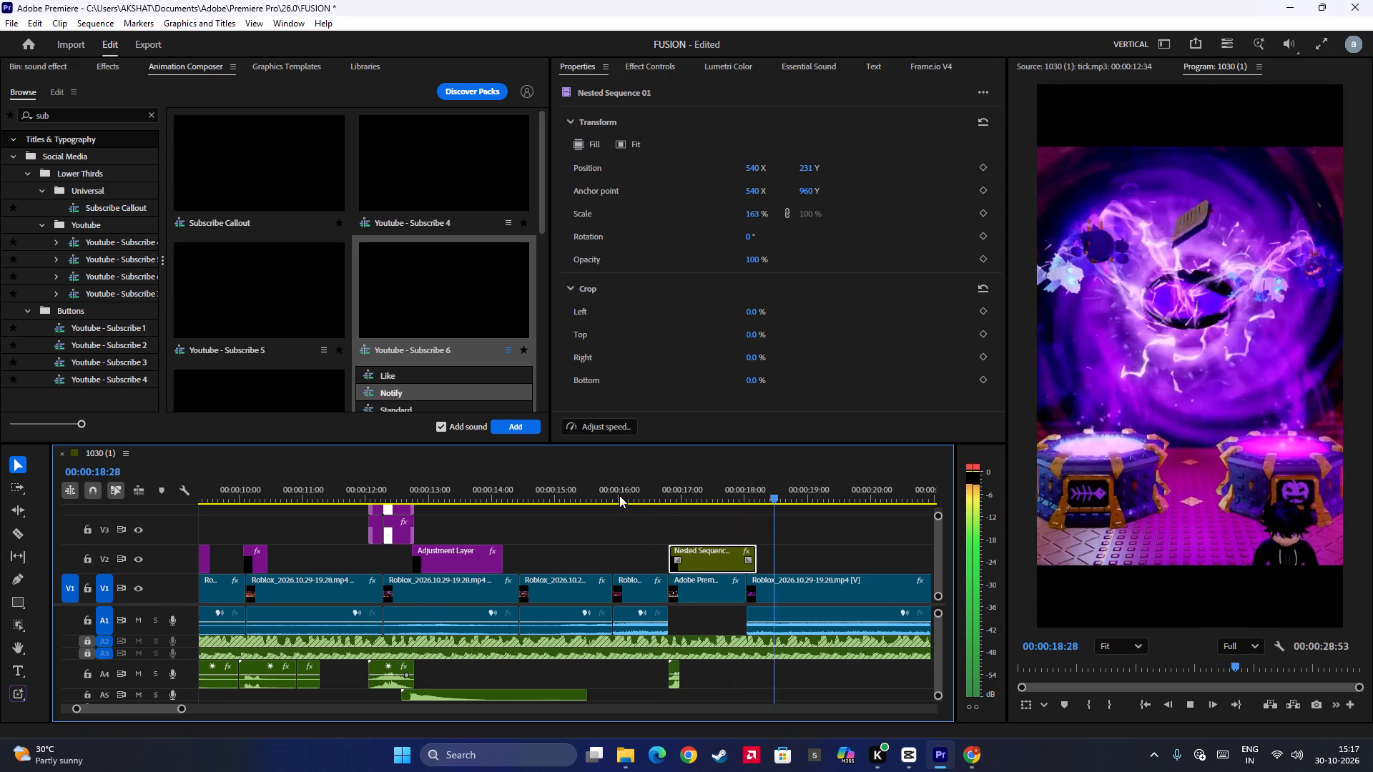
{"action": "key", "text": "space"}
{"action": "left_click", "coordinate": [657, 501]}
{"action": "key", "text": "space"}
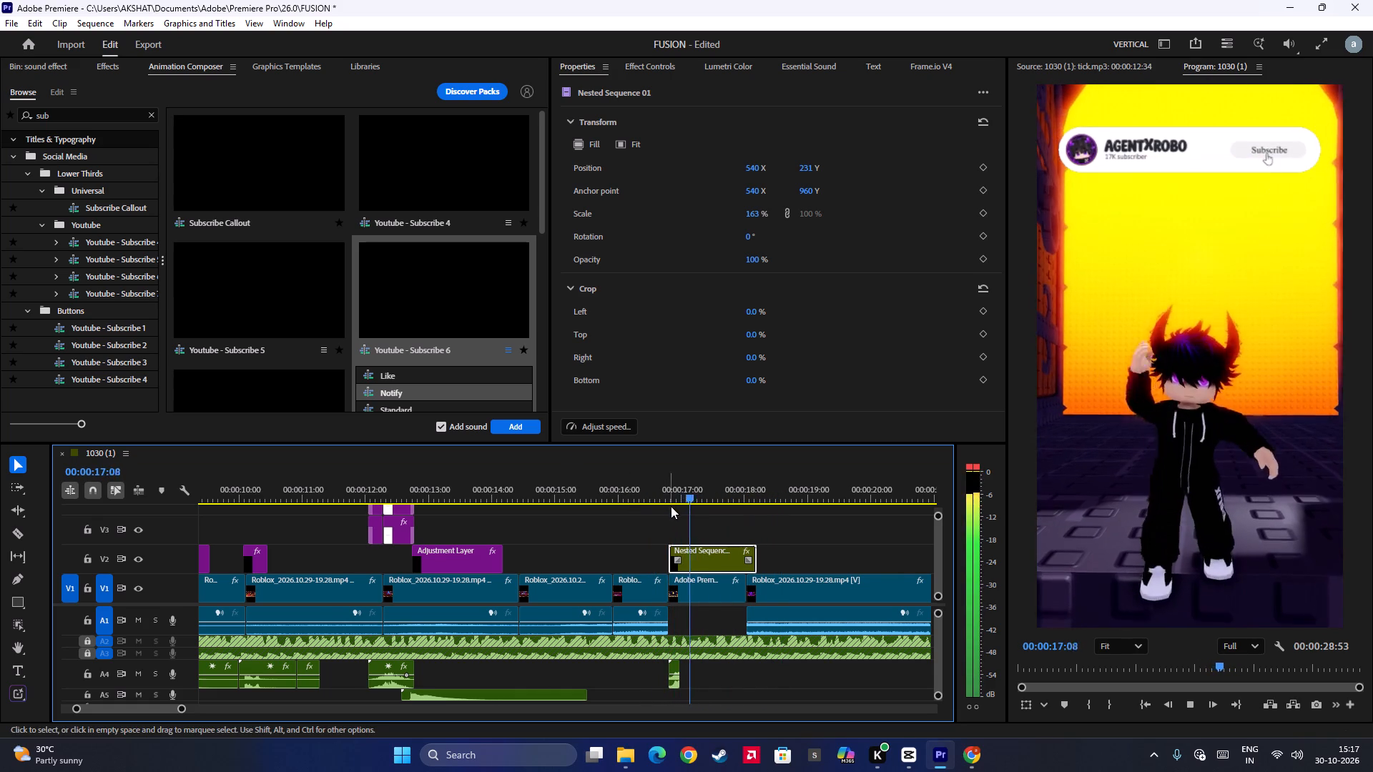
{"action": "key", "text": "space"}
Audition the click sounds in the Minecraft bin and place Minecraft Click 1.mp3 on track A4 beneath the nested subscribe callout.
{"action": "left_click_drag", "start_coordinate": [712, 527], "coordinate": [673, 542]}
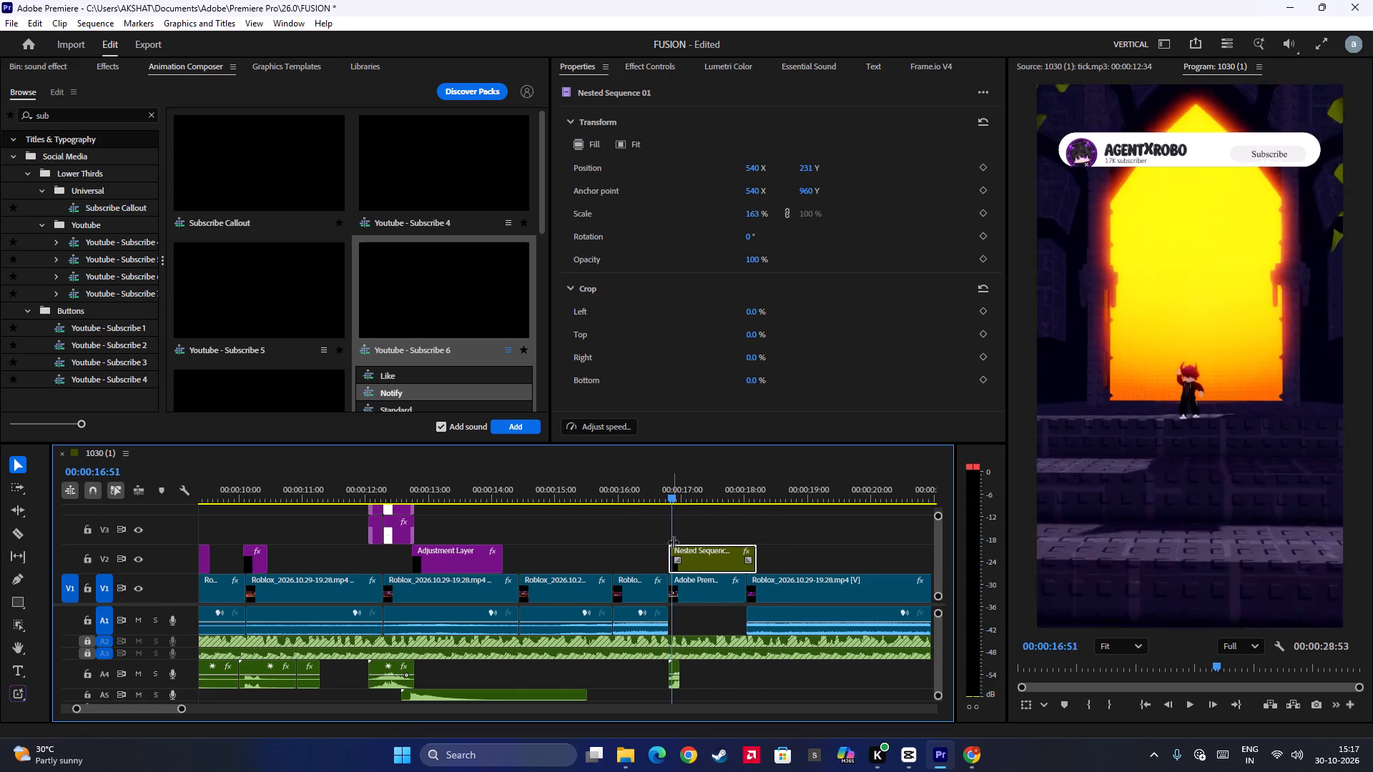
{"action": "left_click_drag", "start_coordinate": [673, 542], "coordinate": [700, 545]}
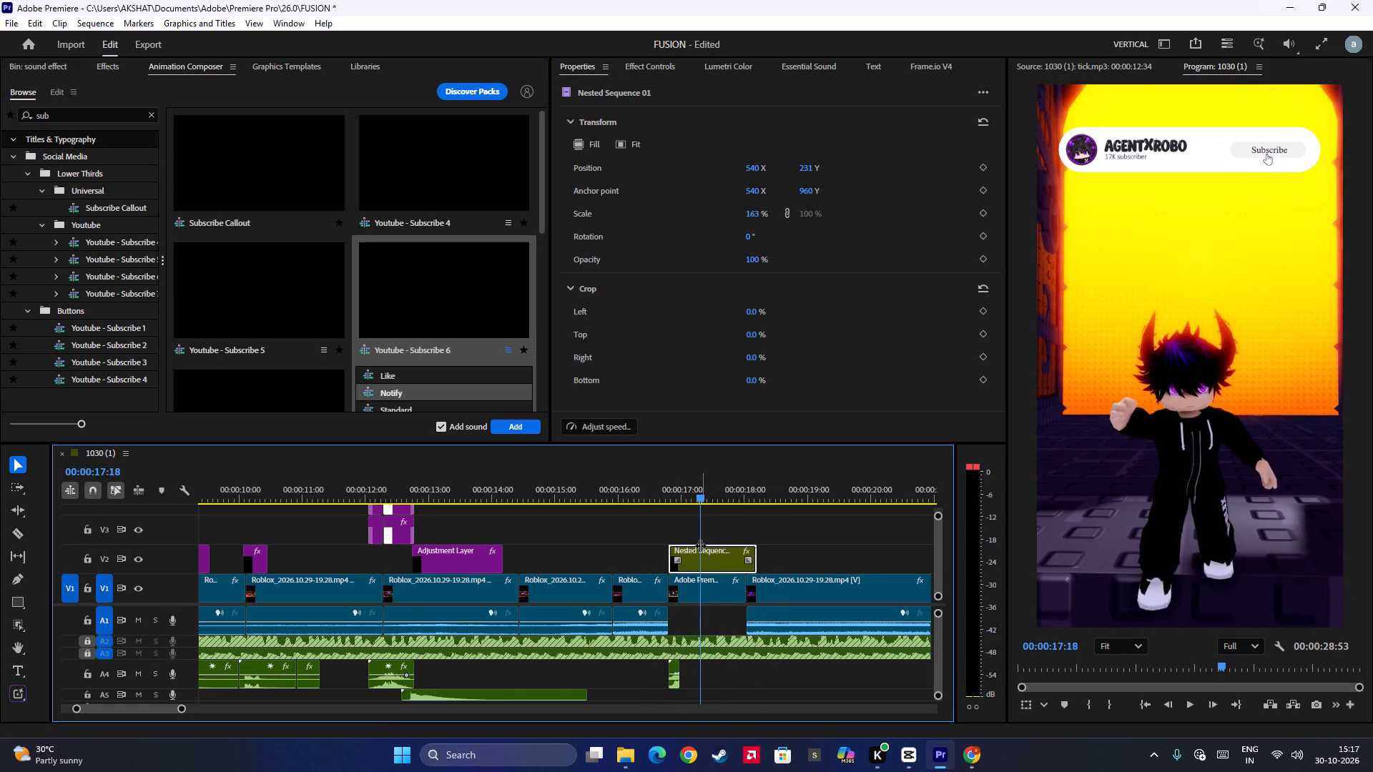
{"action": "left_click_drag", "start_coordinate": [700, 545], "coordinate": [698, 545]}
{"action": "left_click", "coordinate": [47, 64]}
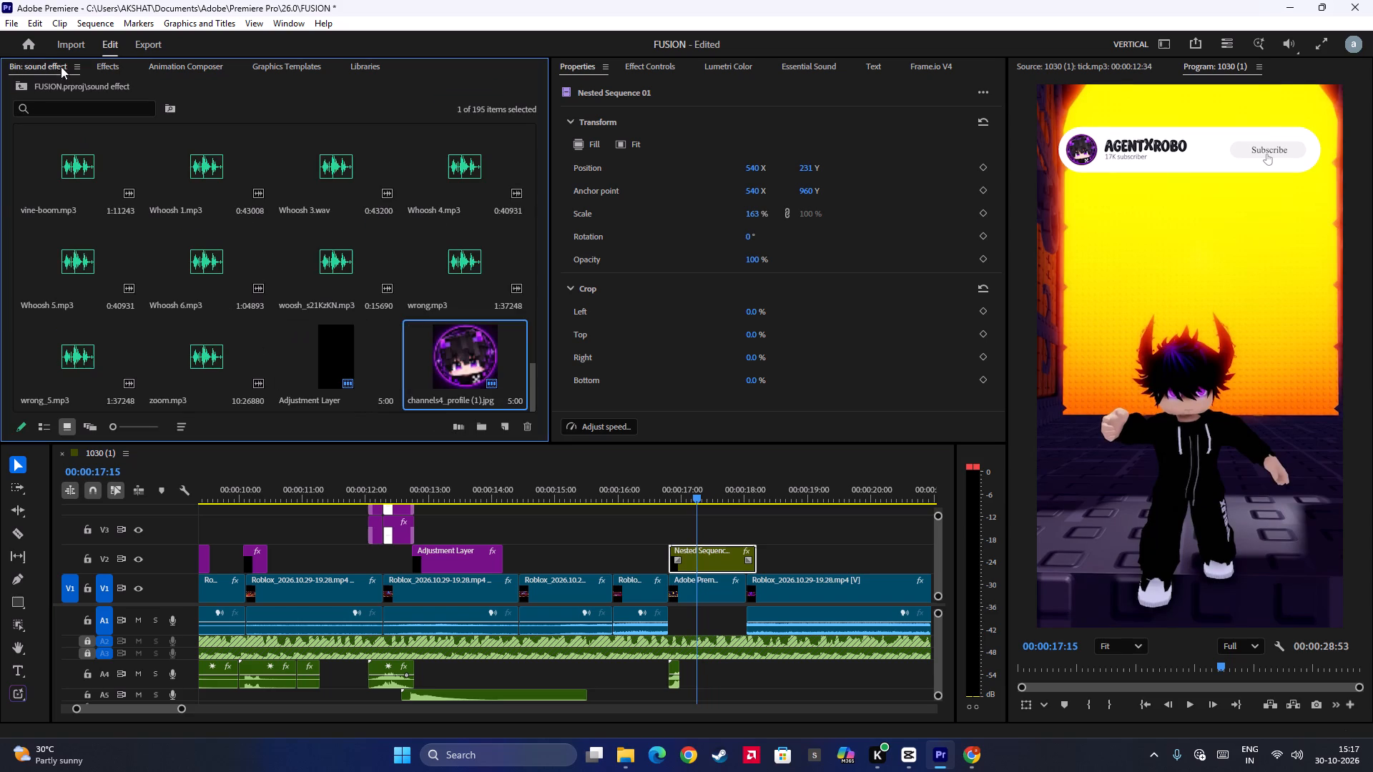
{"action": "scroll", "coordinate": [184, 199], "scroll_direction": "up", "scroll_amount": 20}
{"action": "scroll", "coordinate": [184, 199], "scroll_direction": "up", "scroll_amount": 4}
{"action": "double_click", "coordinate": [302, 186]}
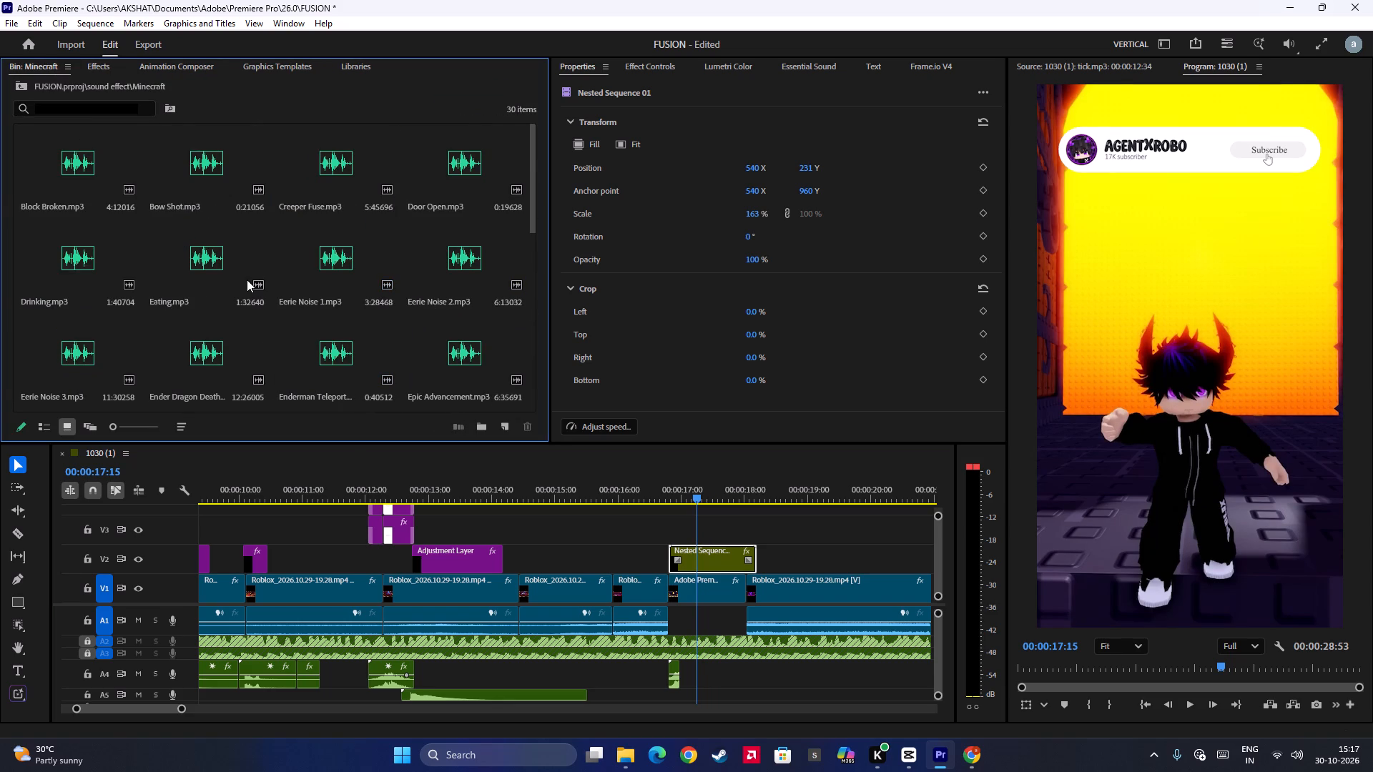
{"action": "scroll", "coordinate": [247, 279], "scroll_direction": "down", "scroll_amount": 1}
{"action": "scroll", "coordinate": [247, 279], "scroll_direction": "up", "scroll_amount": 10}
{"action": "scroll", "coordinate": [239, 277], "scroll_direction": "down", "scroll_amount": 2}
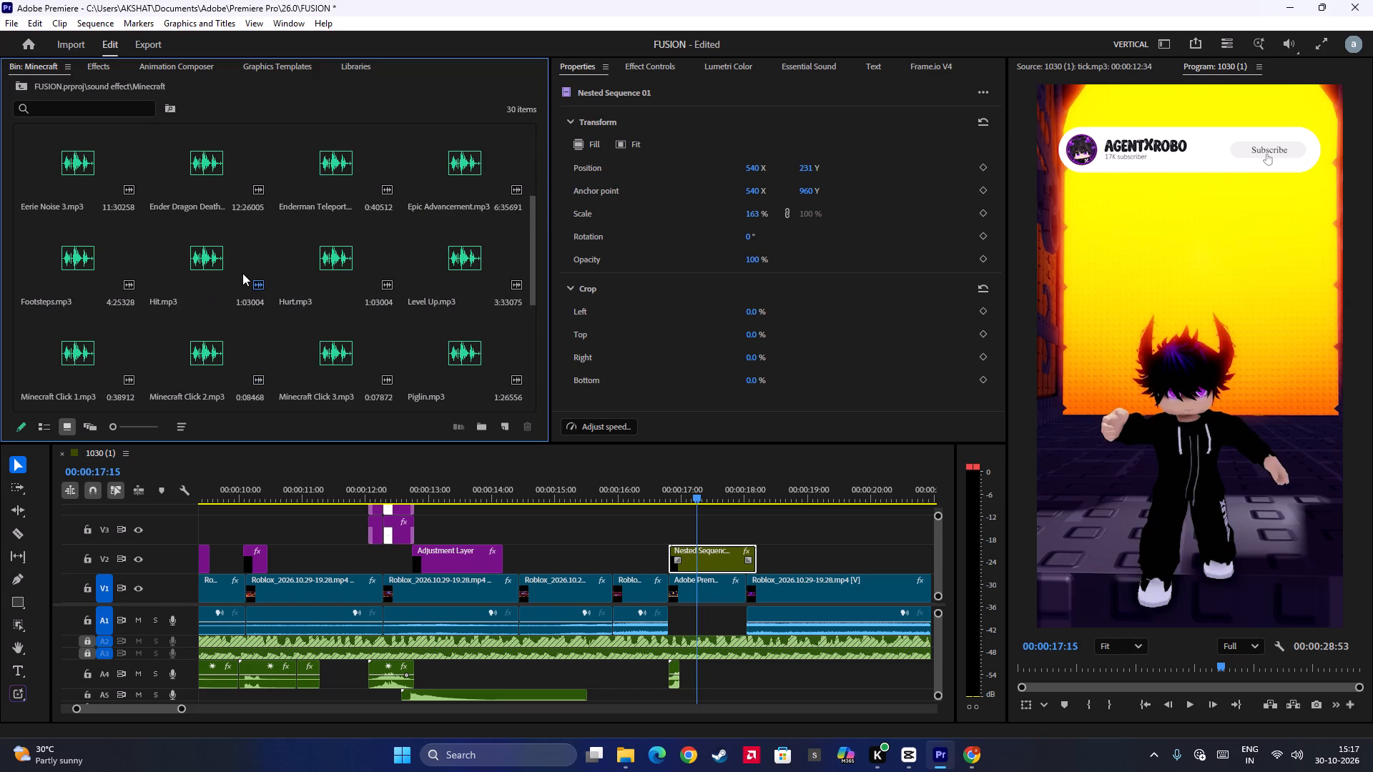
{"action": "scroll", "coordinate": [242, 273], "scroll_direction": "down", "scroll_amount": 1}
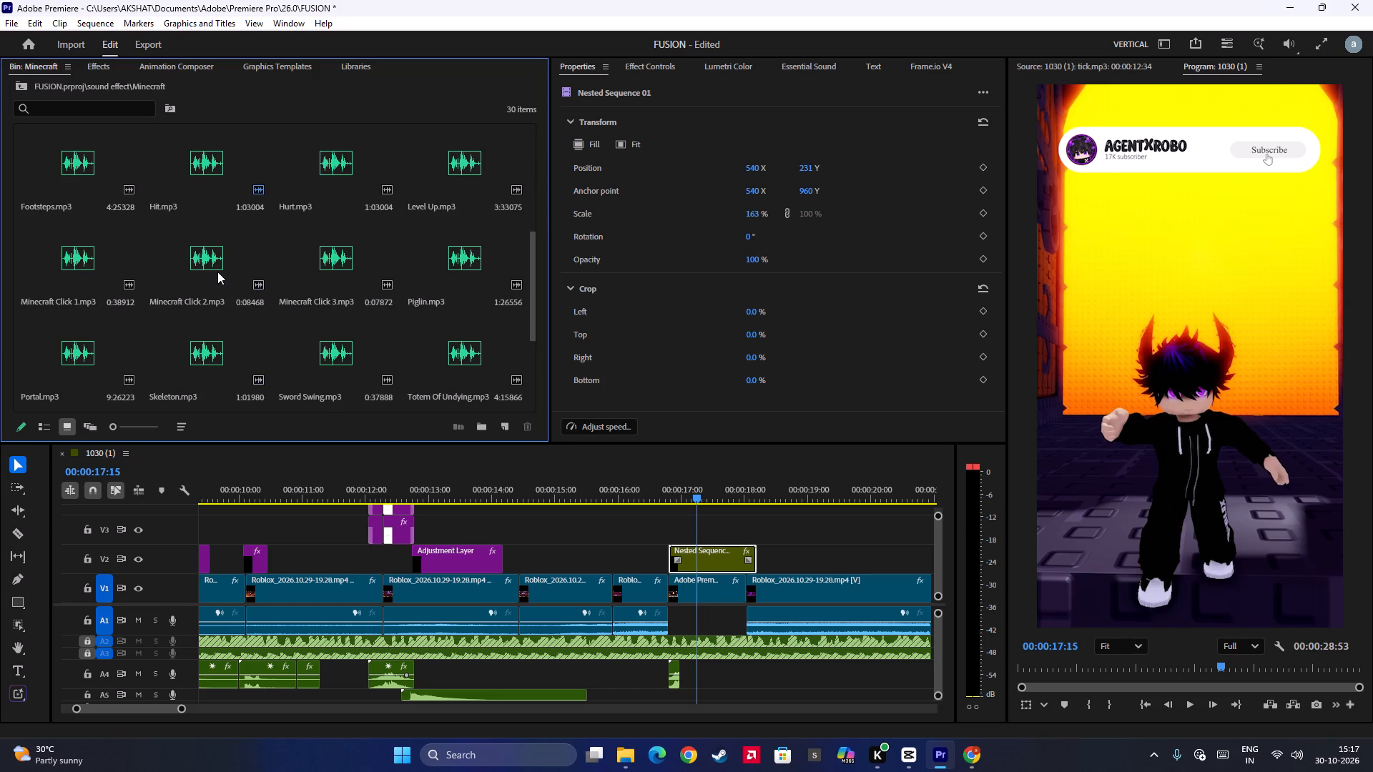
{"action": "left_click_drag", "start_coordinate": [209, 269], "coordinate": [181, 252]}
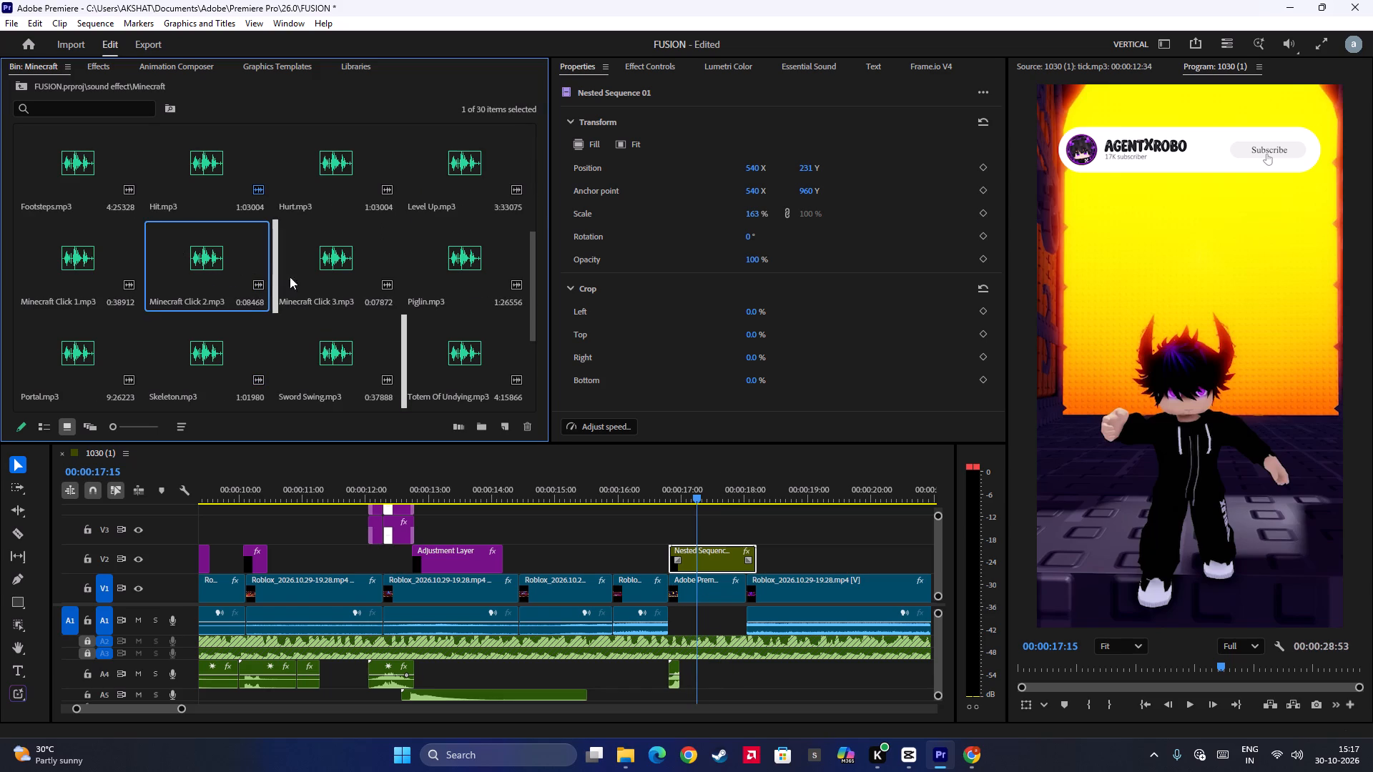
{"action": "left_click", "coordinate": [323, 264]}
{"action": "key", "text": "space"}
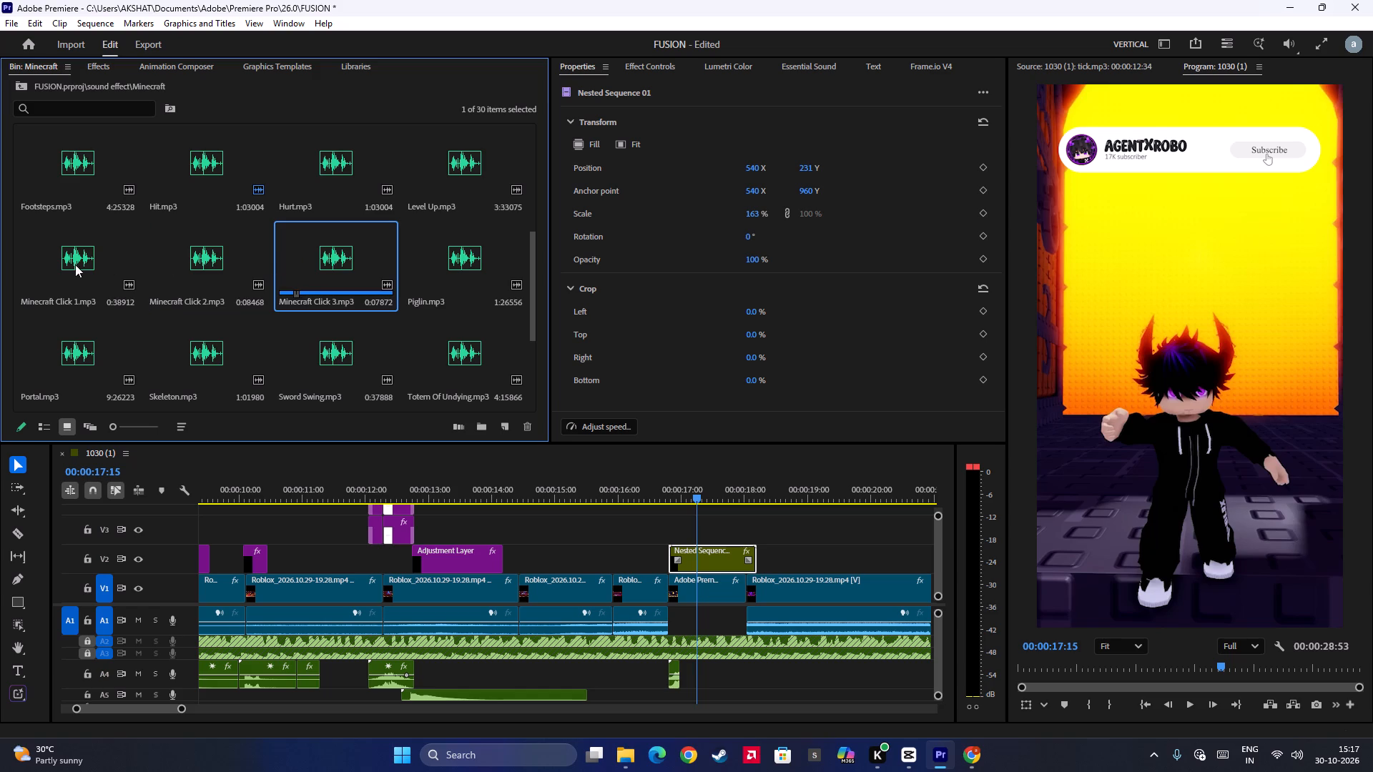
{"action": "left_click_drag", "start_coordinate": [72, 264], "coordinate": [692, 670]}
Raise the volume of the Minecraft Click 1.mp3 clip on A4 to 2.8 dB.
{"action": "scroll", "coordinate": [756, 637], "scroll_direction": "up", "scroll_amount": 7, "text": "alt"}
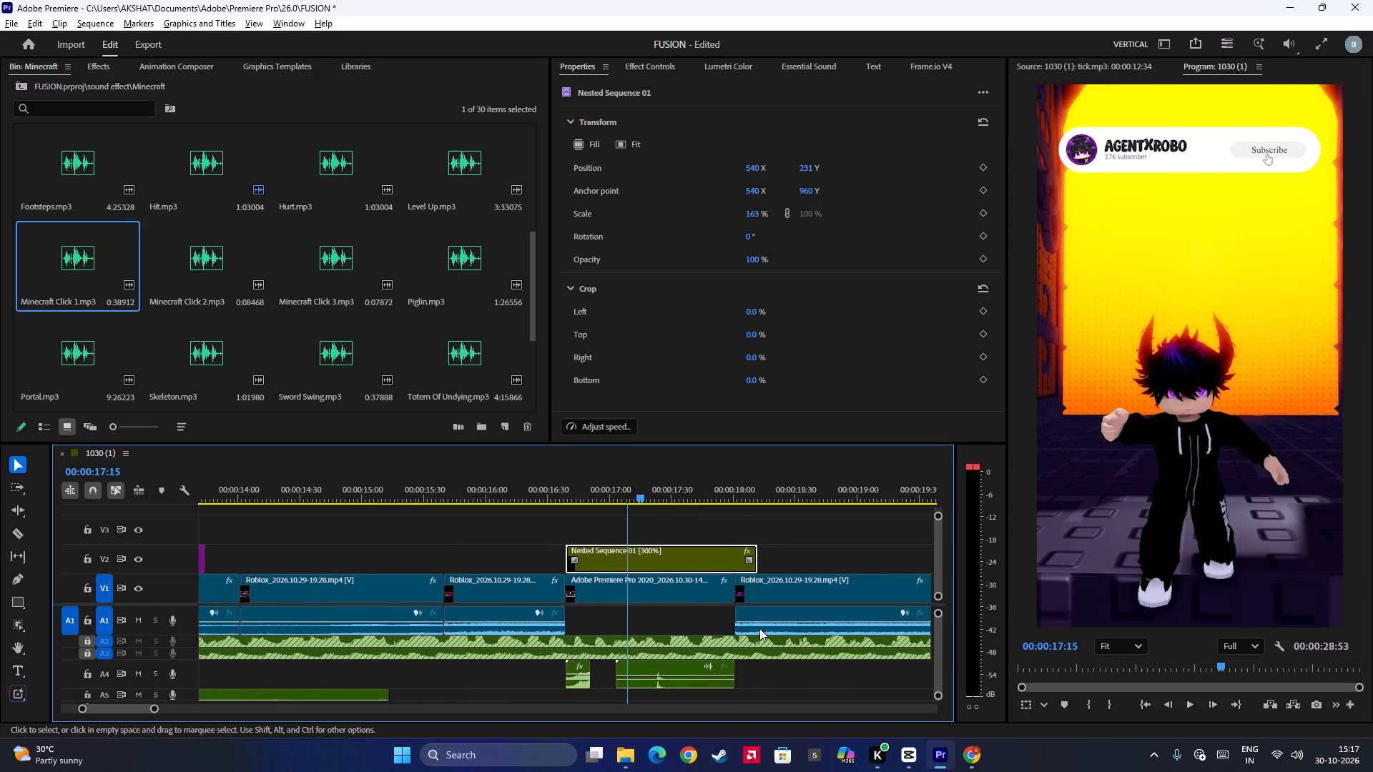
{"action": "scroll", "coordinate": [759, 627], "scroll_direction": "up", "scroll_amount": 6, "text": "alt"}
{"action": "left_click", "coordinate": [592, 671]}
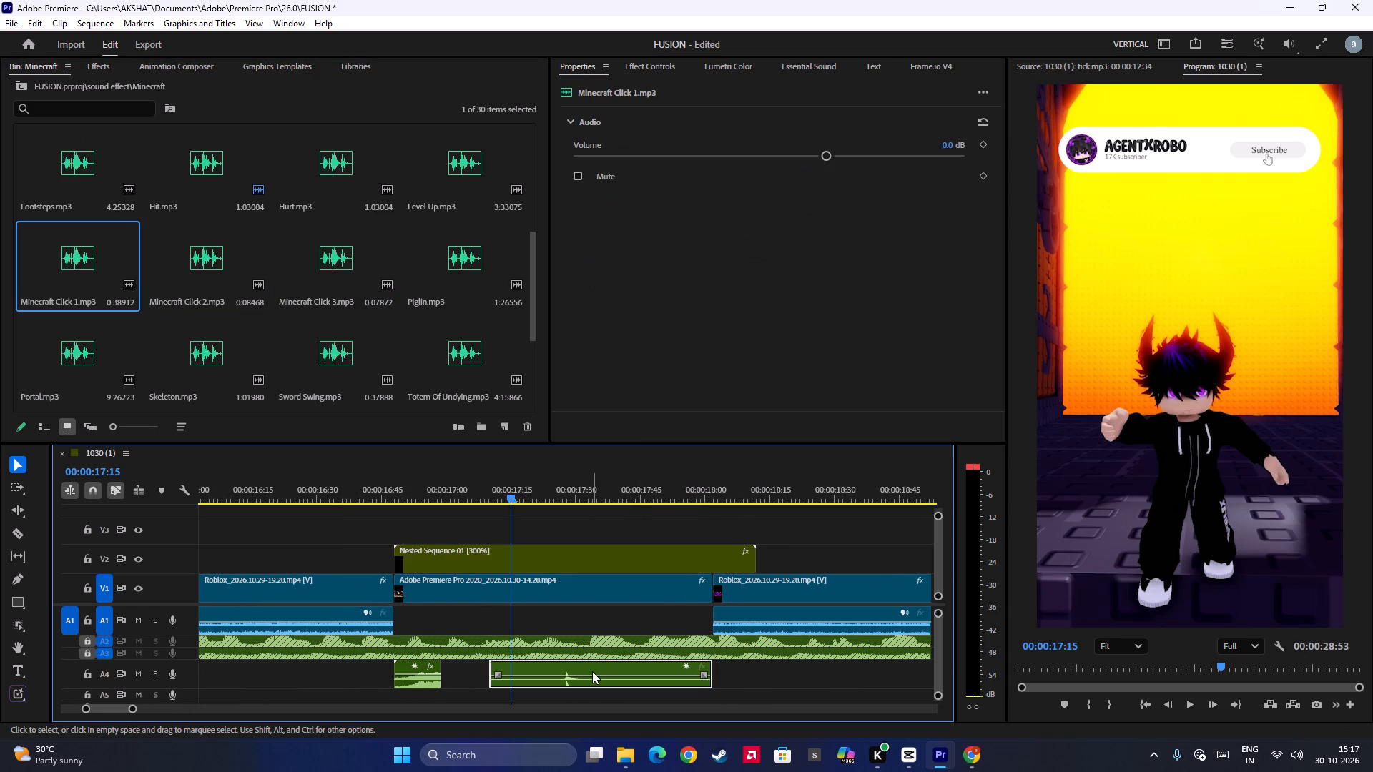
{"action": "left_click", "coordinate": [860, 152]}
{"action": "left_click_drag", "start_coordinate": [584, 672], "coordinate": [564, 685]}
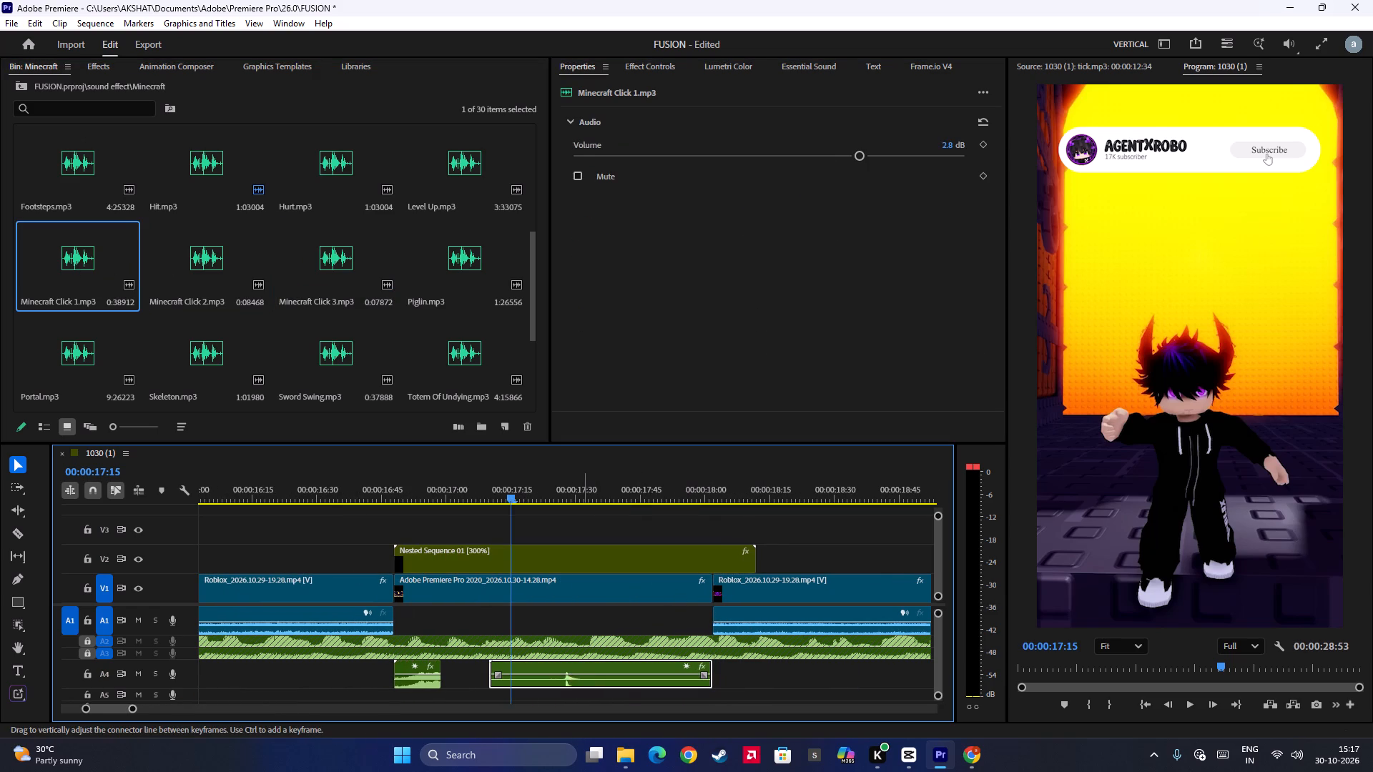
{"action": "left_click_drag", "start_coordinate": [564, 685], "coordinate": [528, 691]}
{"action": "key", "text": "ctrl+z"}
Move Minecraft Click 1.mp3 down to track A5, starting at about 00:00:16:56, and play it back with the callout.
{"action": "left_click_drag", "start_coordinate": [599, 669], "coordinate": [534, 700]}
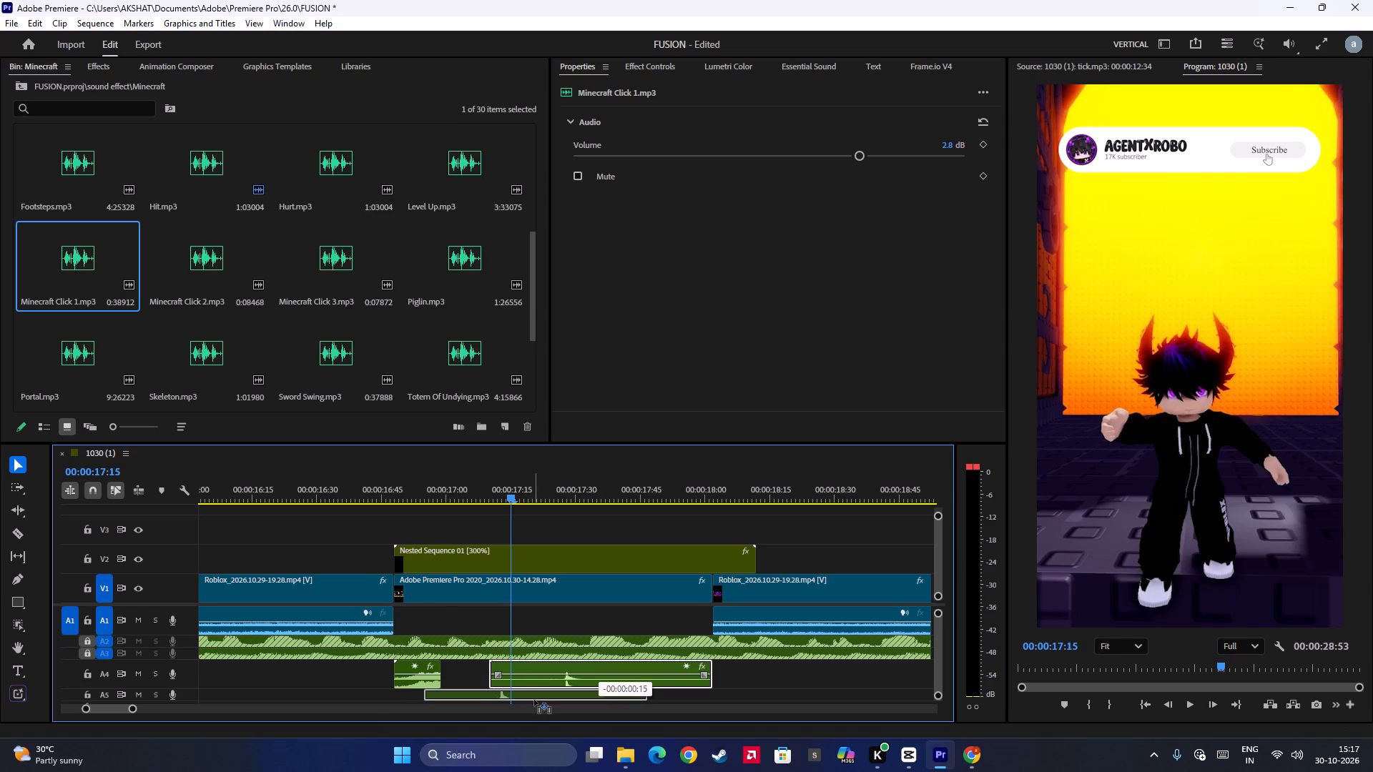
{"action": "left_click_drag", "start_coordinate": [534, 700], "coordinate": [536, 701]}
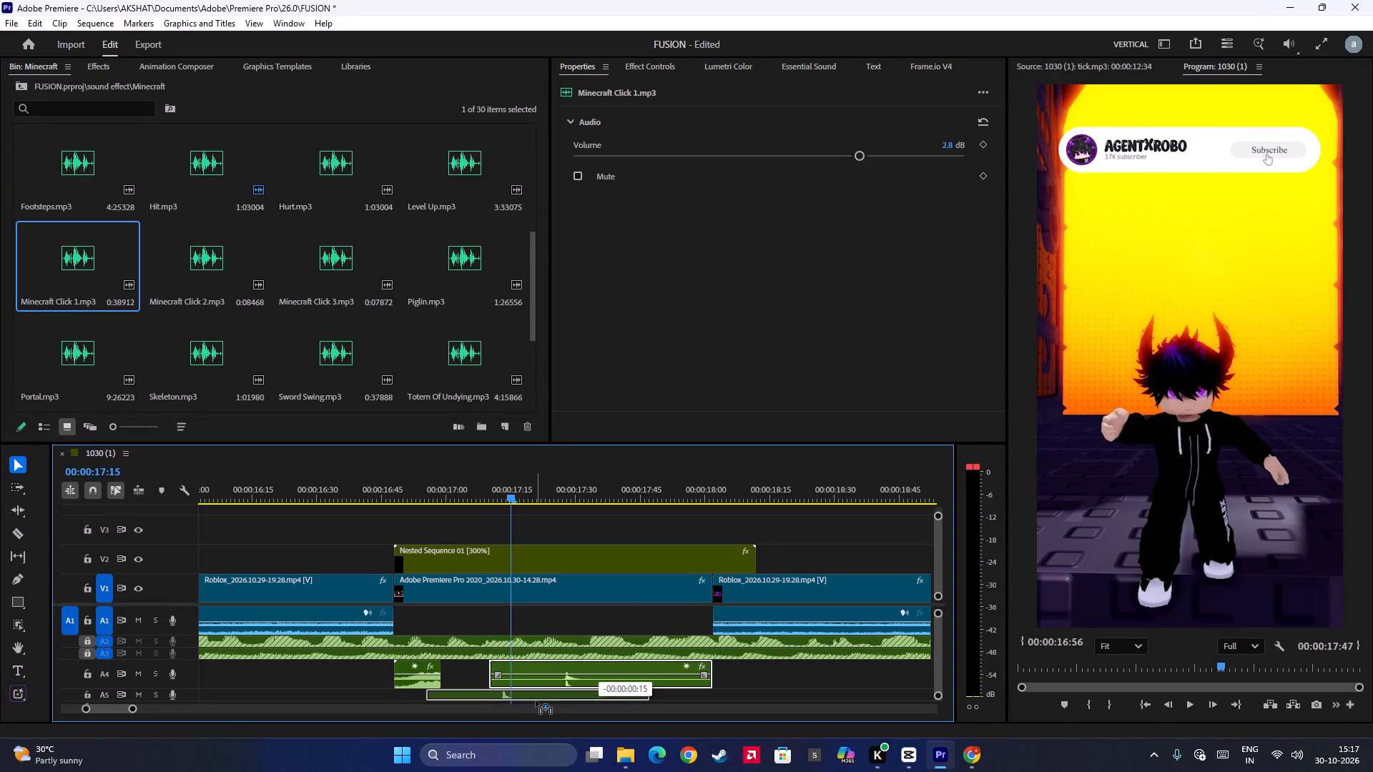
{"action": "left_click_drag", "start_coordinate": [536, 701], "coordinate": [538, 701]}
{"action": "left_click", "coordinate": [396, 490]}
{"action": "key", "text": "space"}
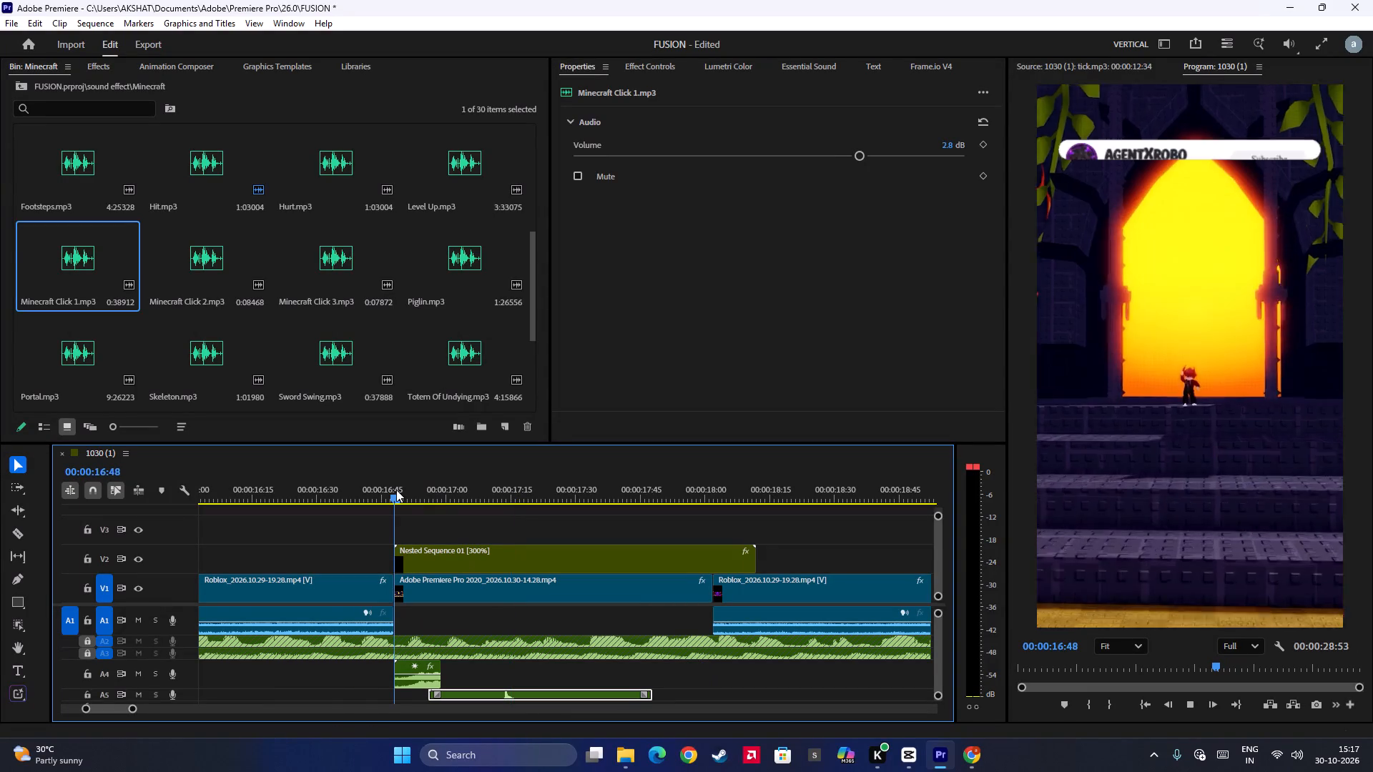
{"action": "key", "text": "space"}
{"action": "left_click", "coordinate": [395, 482]}
{"action": "key", "text": "space"}
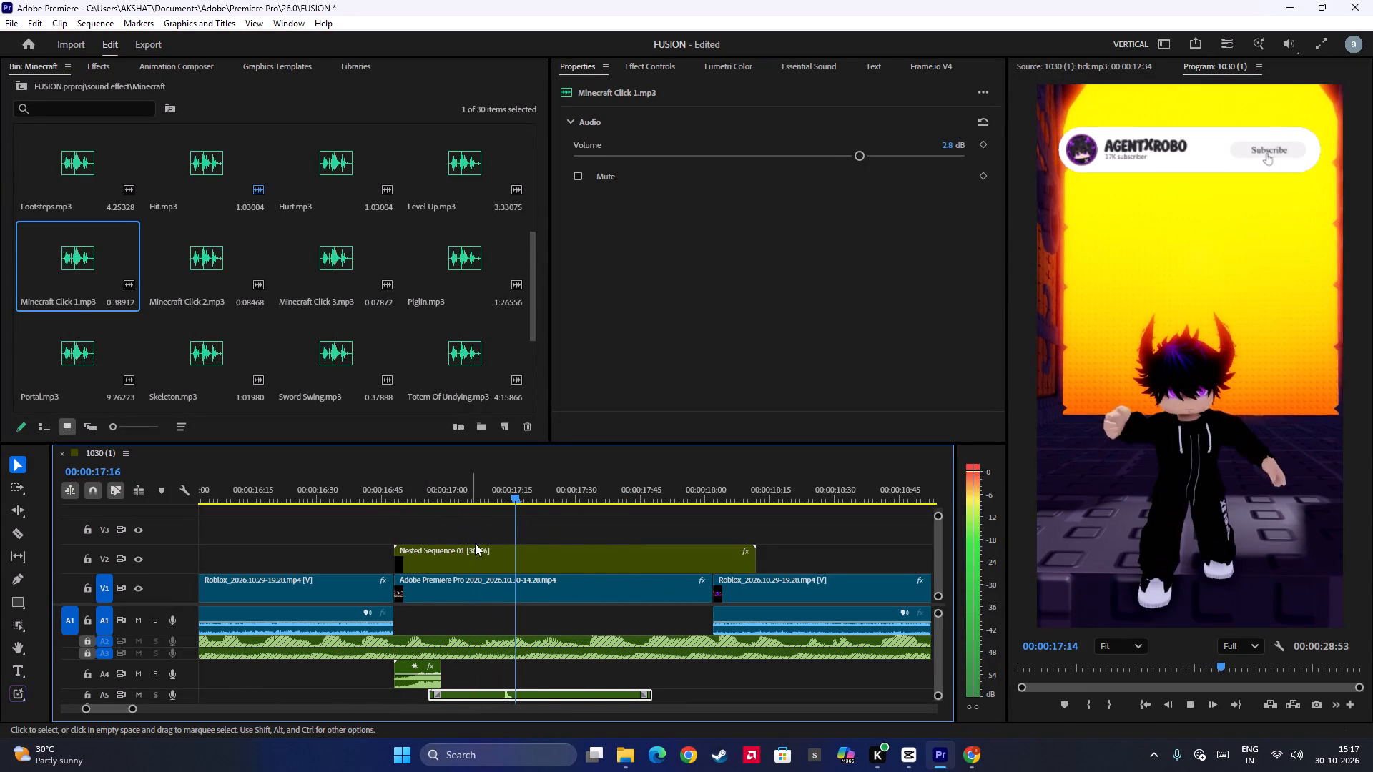
{"action": "key", "text": "space"}
Shift Minecraft Click 1.mp3 later on A5 so its peak falls at about 00:00:17:21, matching the Subscribe press, and play it back.
{"action": "left_click_drag", "start_coordinate": [553, 693], "coordinate": [554, 693]}
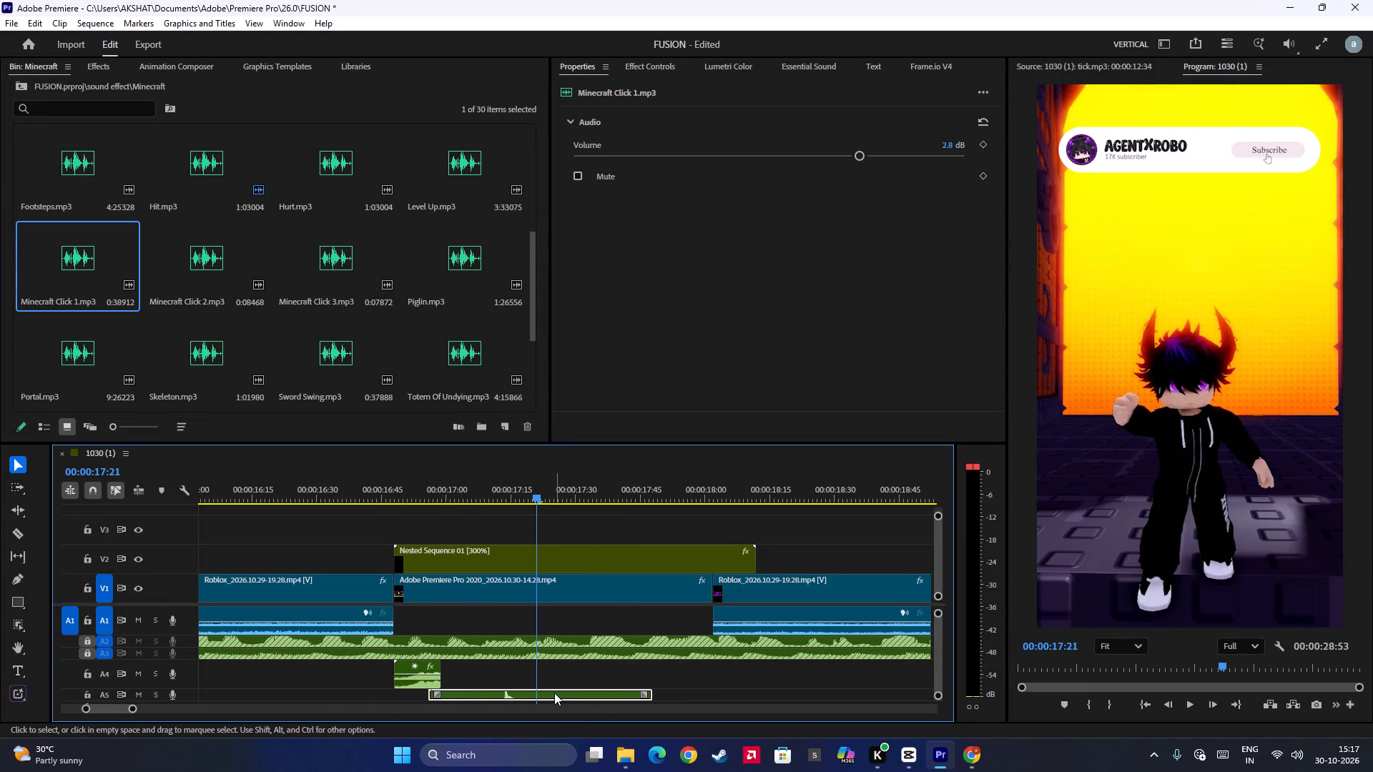
{"action": "left_click_drag", "start_coordinate": [554, 693], "coordinate": [582, 696]}
{"action": "left_click", "coordinate": [395, 497]}
{"action": "key", "text": "space"}
{"action": "key", "text": "space"}
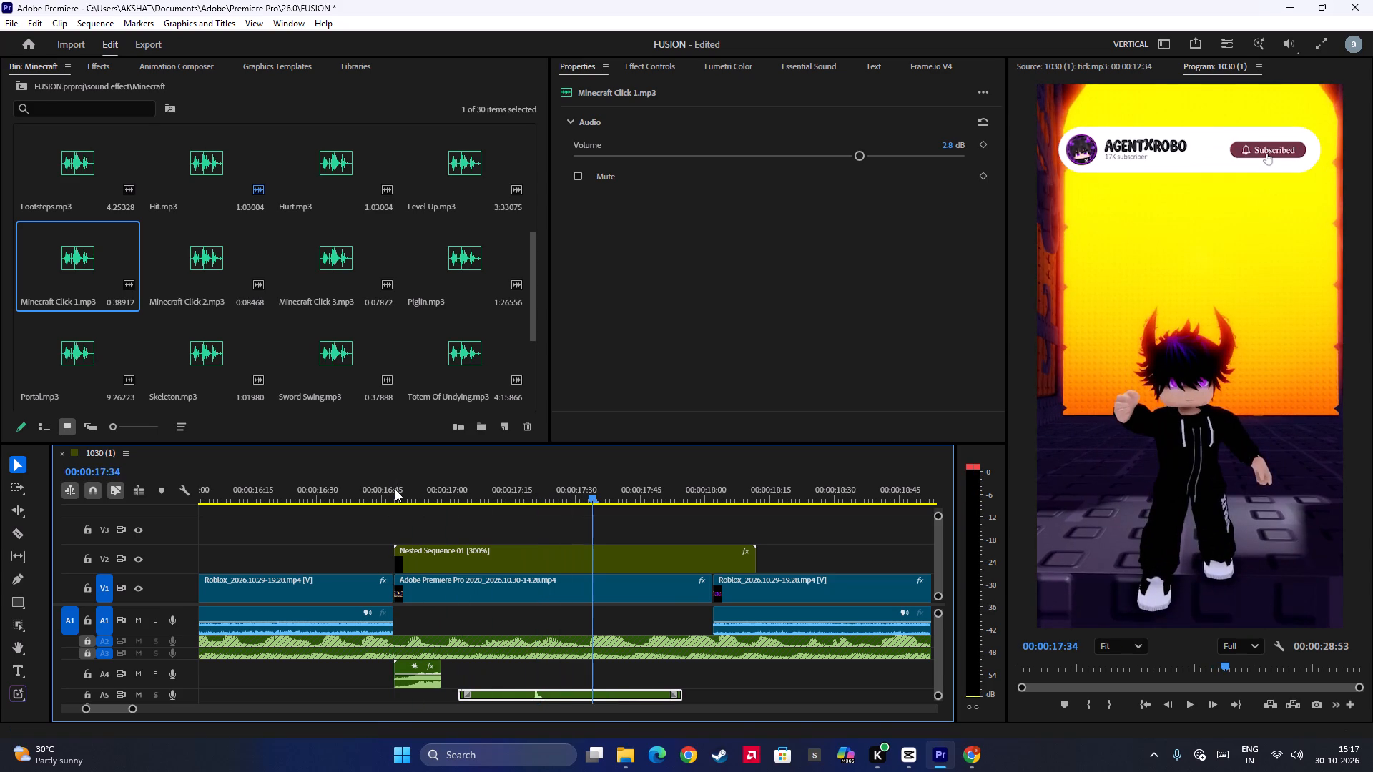
Play the sequence from the subscribe callout through to the black-and-white adjustment layer to review the picture and sound.
{"action": "key", "text": "space"}
{"action": "scroll", "coordinate": [468, 523], "scroll_direction": "down", "scroll_amount": 4}
{"action": "key", "text": "space"}
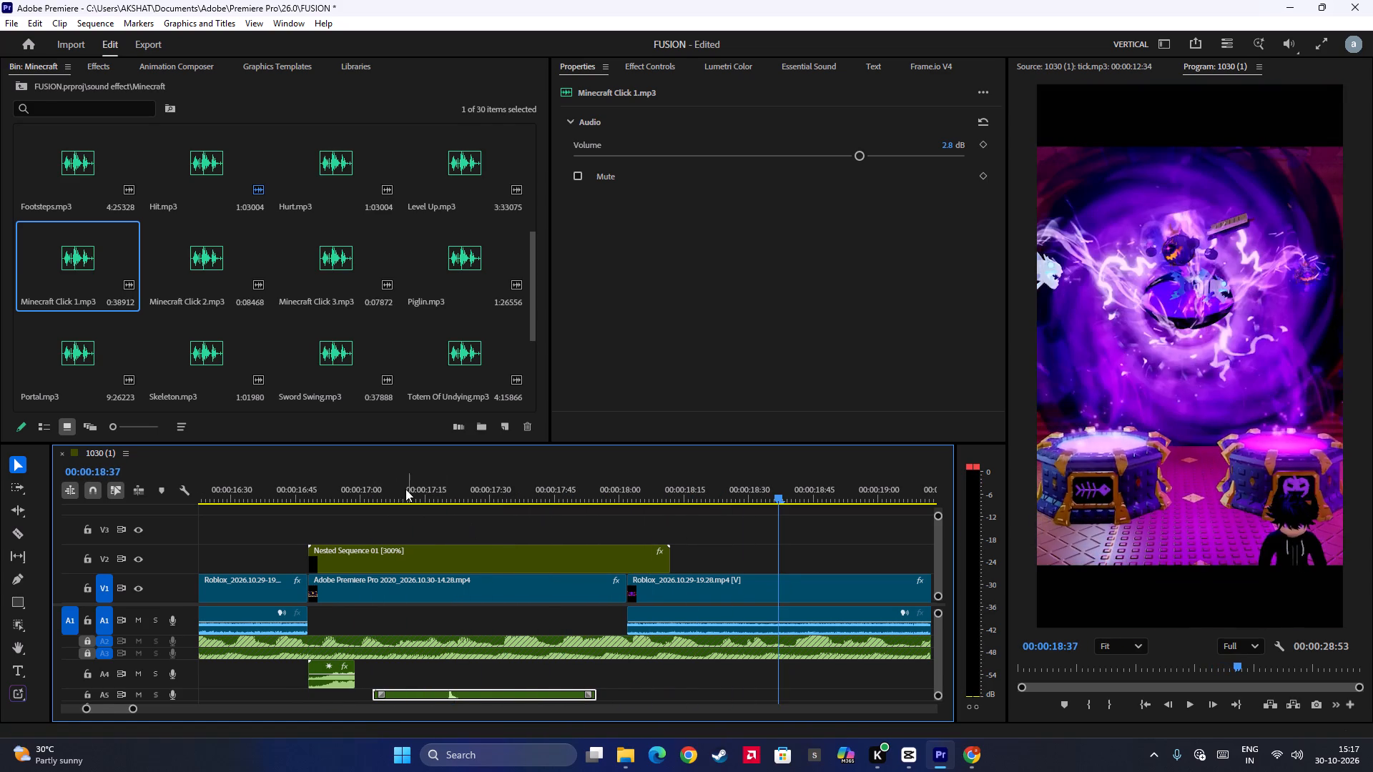
{"action": "left_click", "coordinate": [363, 481]}
{"action": "key", "text": "space"}
{"action": "scroll", "coordinate": [516, 570], "scroll_direction": "down", "scroll_amount": 7}
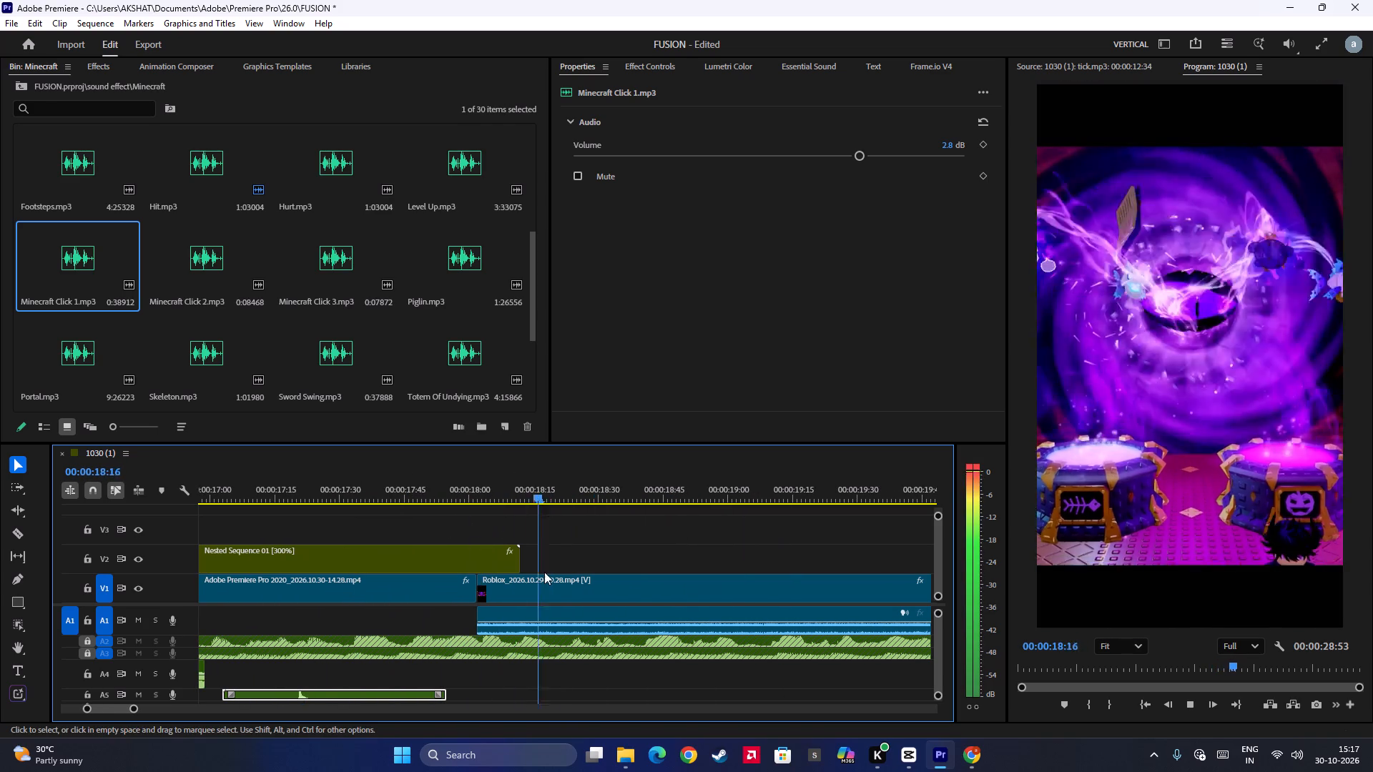
{"action": "scroll", "coordinate": [616, 569], "scroll_direction": "down", "scroll_amount": 5}
{"action": "scroll", "coordinate": [646, 567], "scroll_direction": "down", "scroll_amount": 11, "text": "alt"}
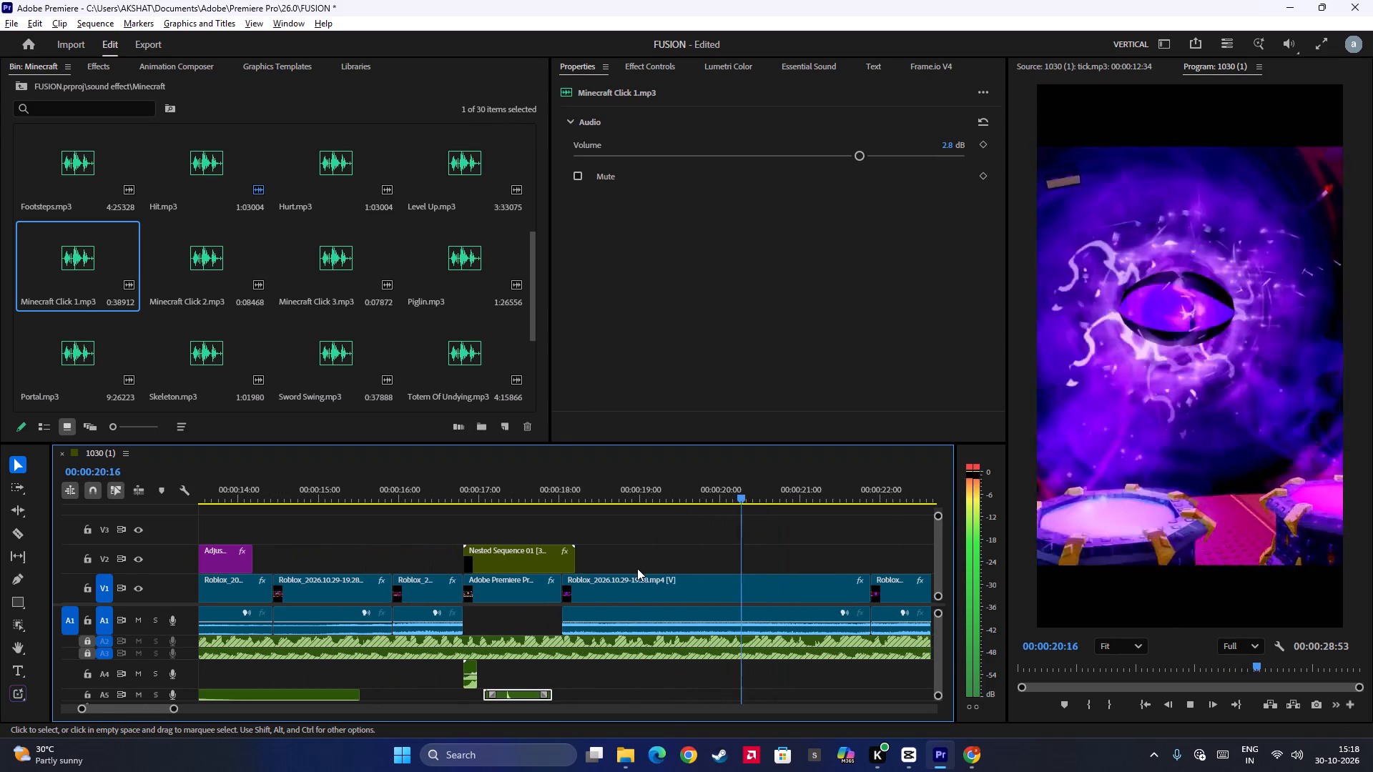
{"action": "scroll", "coordinate": [671, 611], "scroll_direction": "down", "scroll_amount": 12}
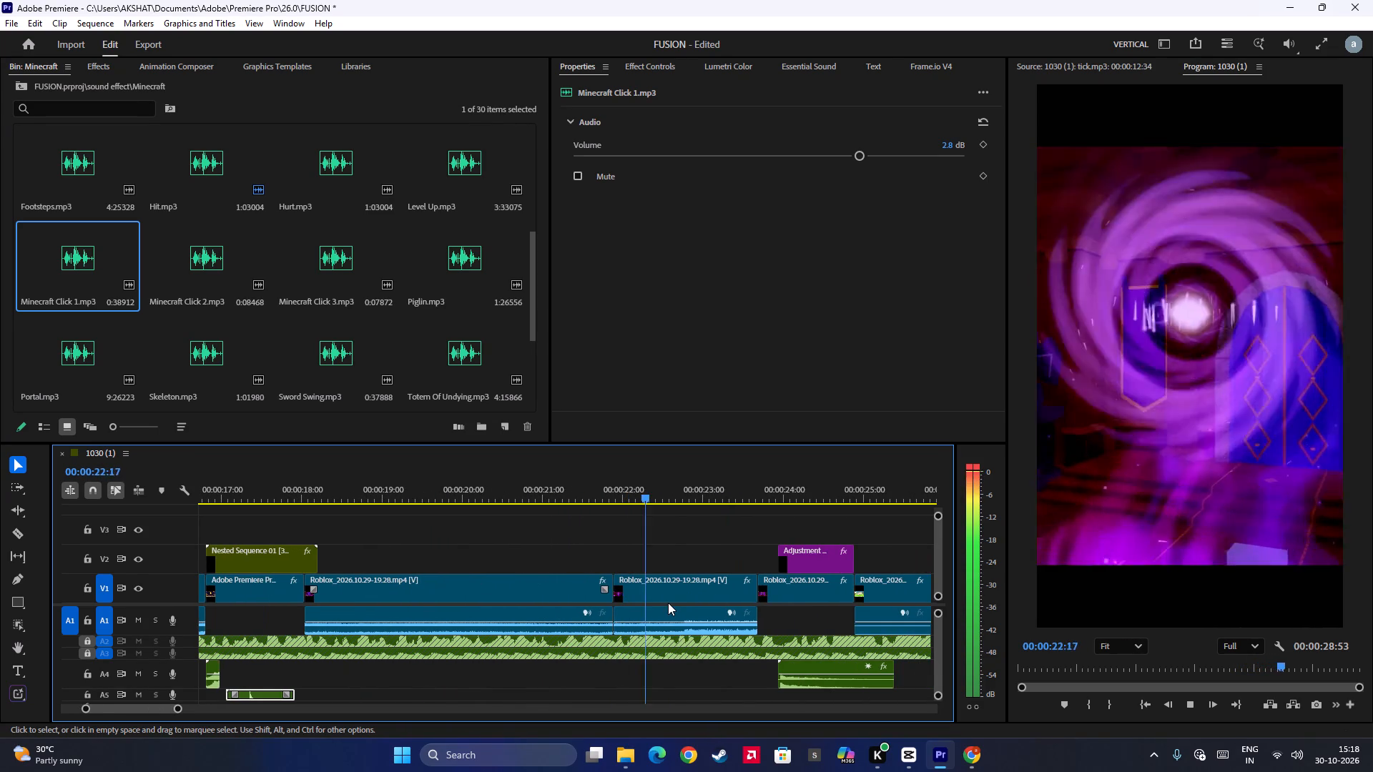
{"action": "scroll", "coordinate": [670, 600], "scroll_direction": "down", "scroll_amount": 10}
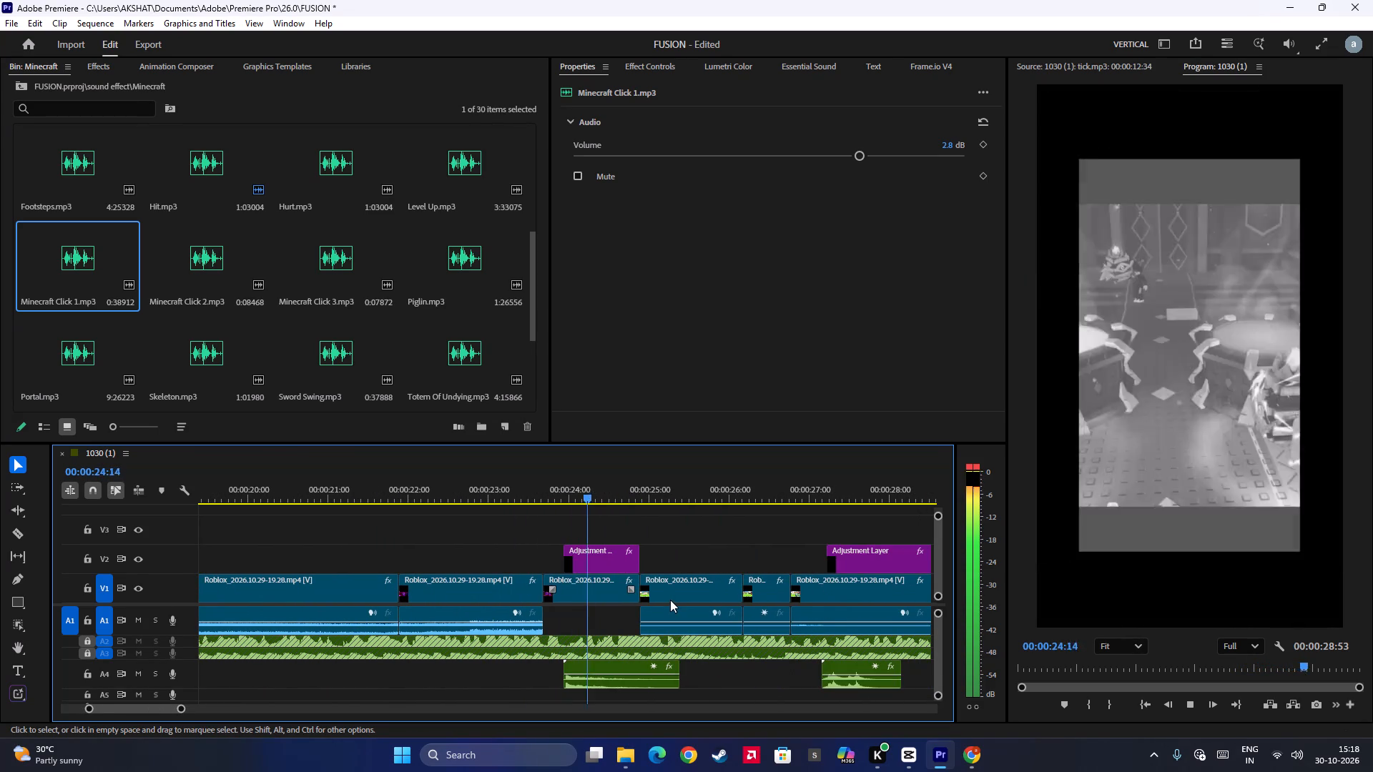
{"action": "key", "text": "space"}
Replay the black-and-white section with awkward moment.mp3 and the cut into the Phantom Express clip to check their sound.
{"action": "left_click", "coordinate": [540, 496]}
{"action": "key", "text": "space"}
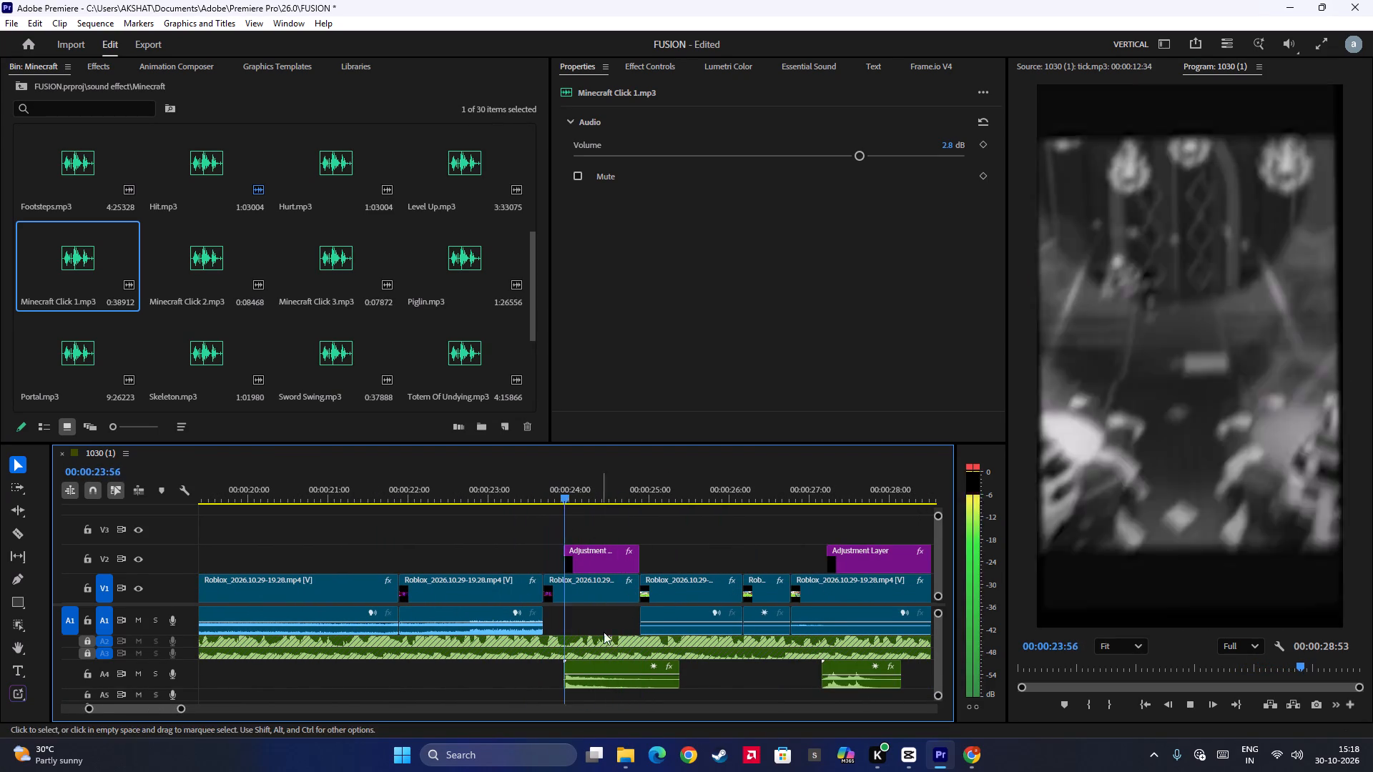
{"action": "key", "text": "space"}
{"action": "left_click", "coordinate": [611, 673]}
{"action": "key", "text": "space"}
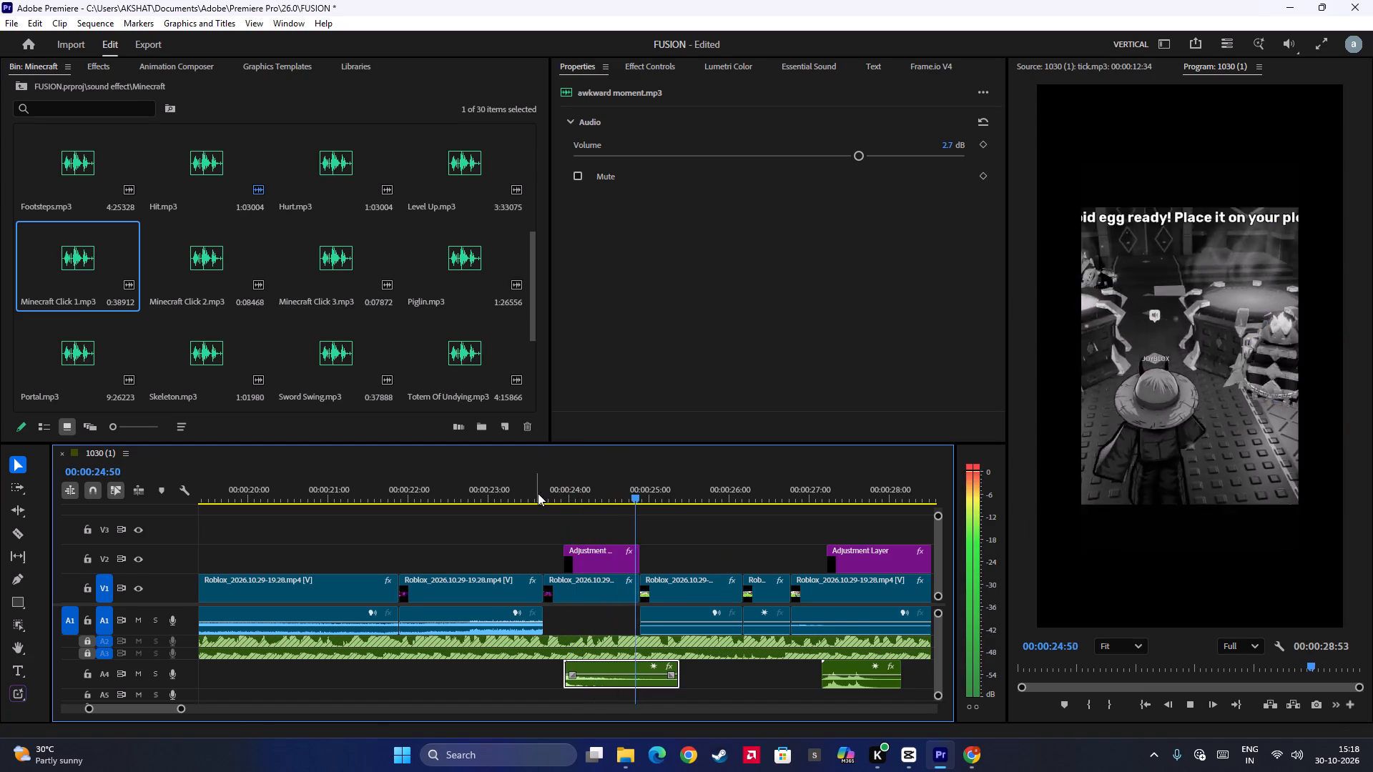
{"action": "scroll", "coordinate": [569, 523], "scroll_direction": "down", "scroll_amount": 5}
{"action": "key", "text": "space"}
{"action": "left_click", "coordinate": [540, 493]}
{"action": "key", "text": "space"}
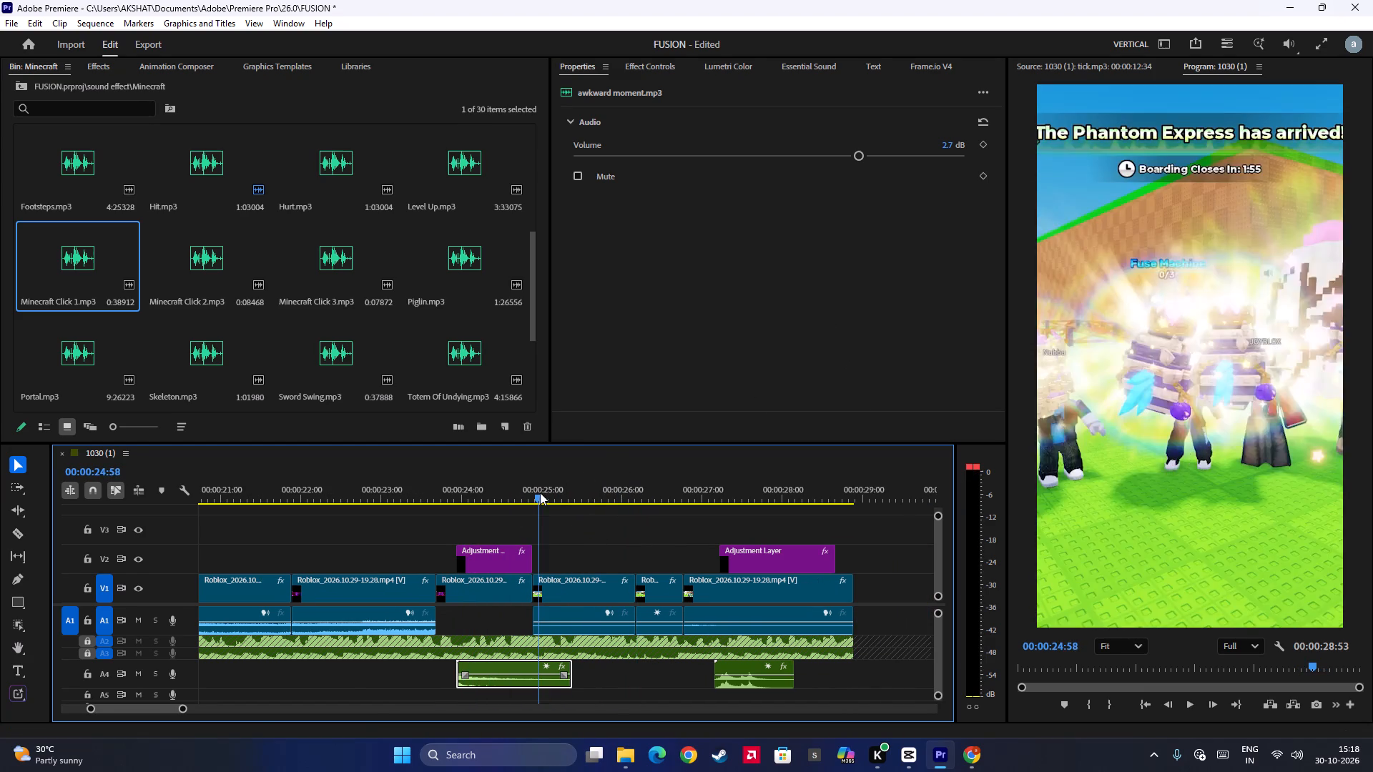
{"action": "key", "text": "space"}
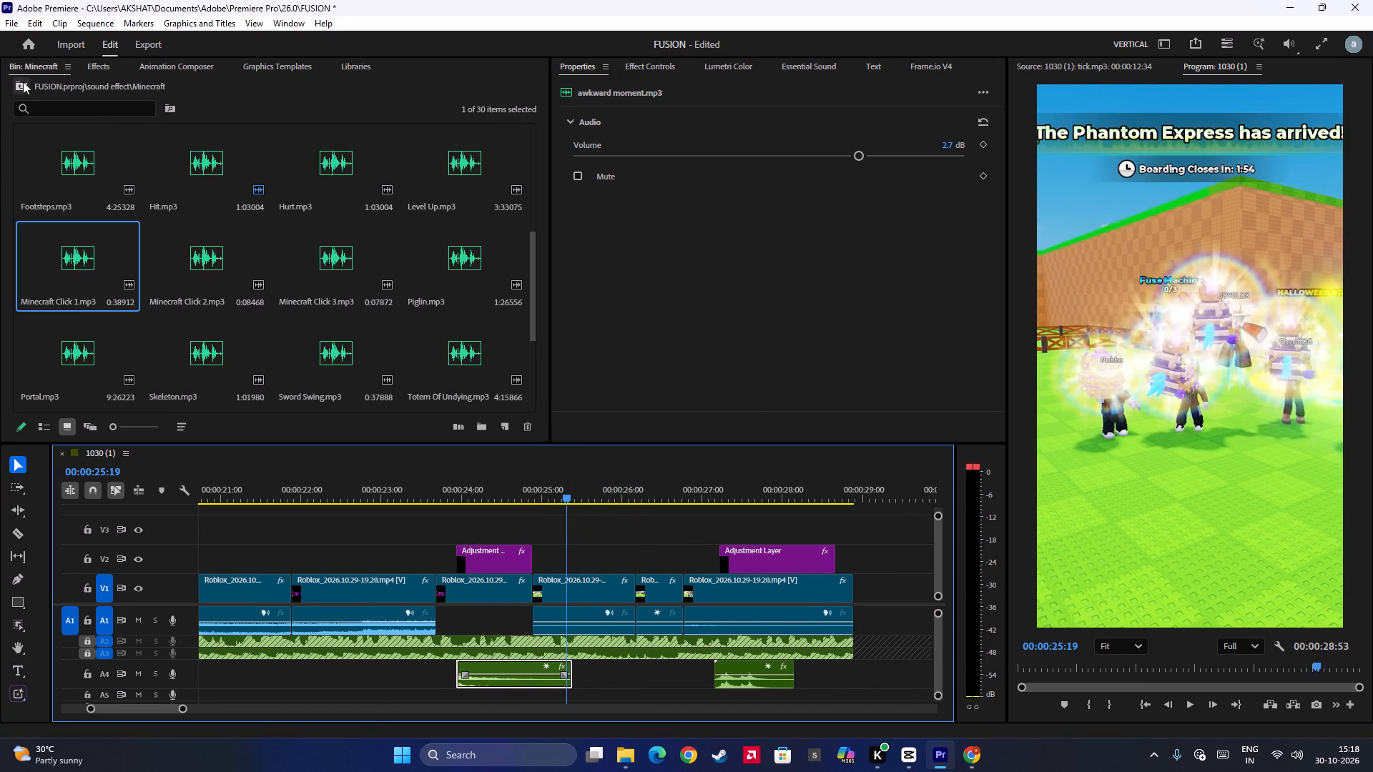
Search Downloads for "roblox" and place roblox-old-winning-sound-effect on track A4 at about 00:00:24:58.
{"action": "left_click", "coordinate": [23, 81]}
{"action": "left_click", "coordinate": [624, 761]}
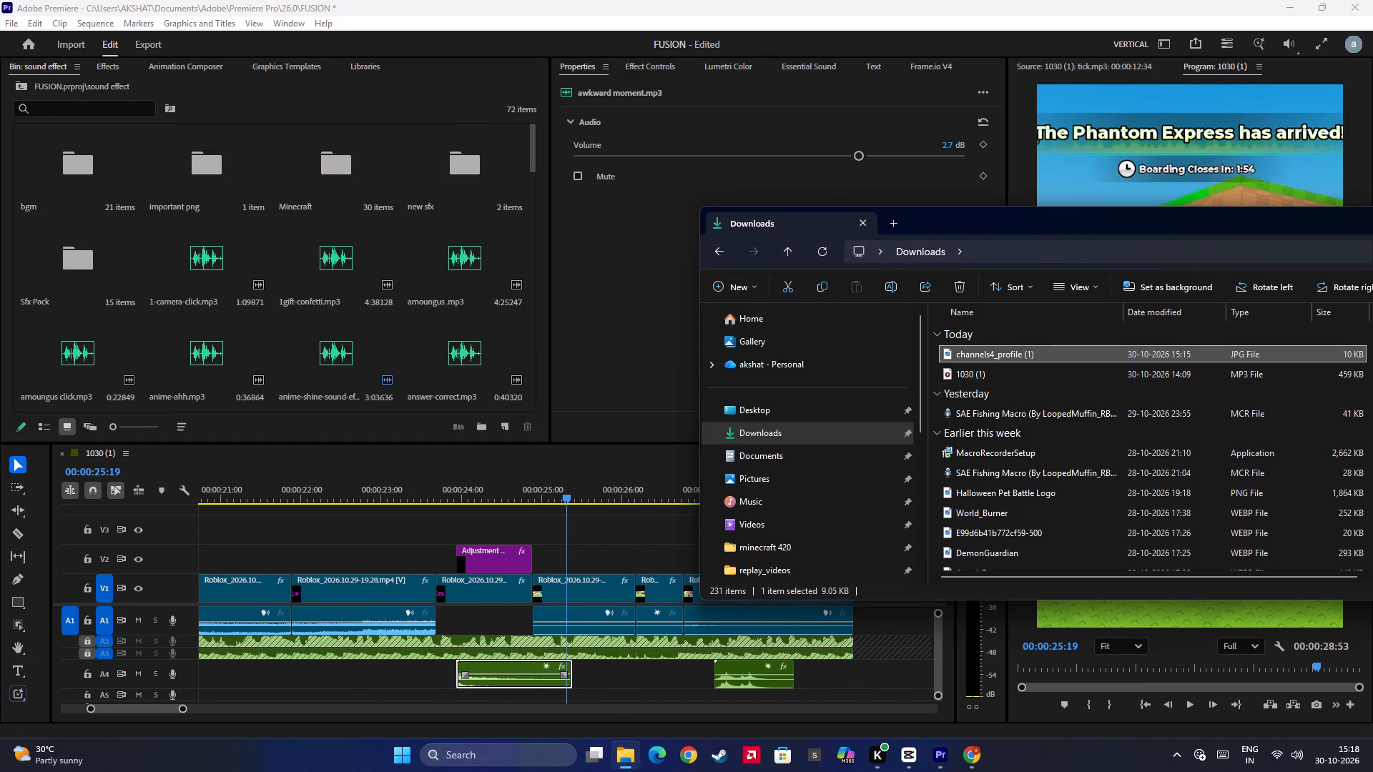
{"action": "scroll", "coordinate": [844, 503], "scroll_direction": "up", "scroll_amount": 5}
{"action": "left_click_drag", "start_coordinate": [1114, 217], "coordinate": [803, 219]}
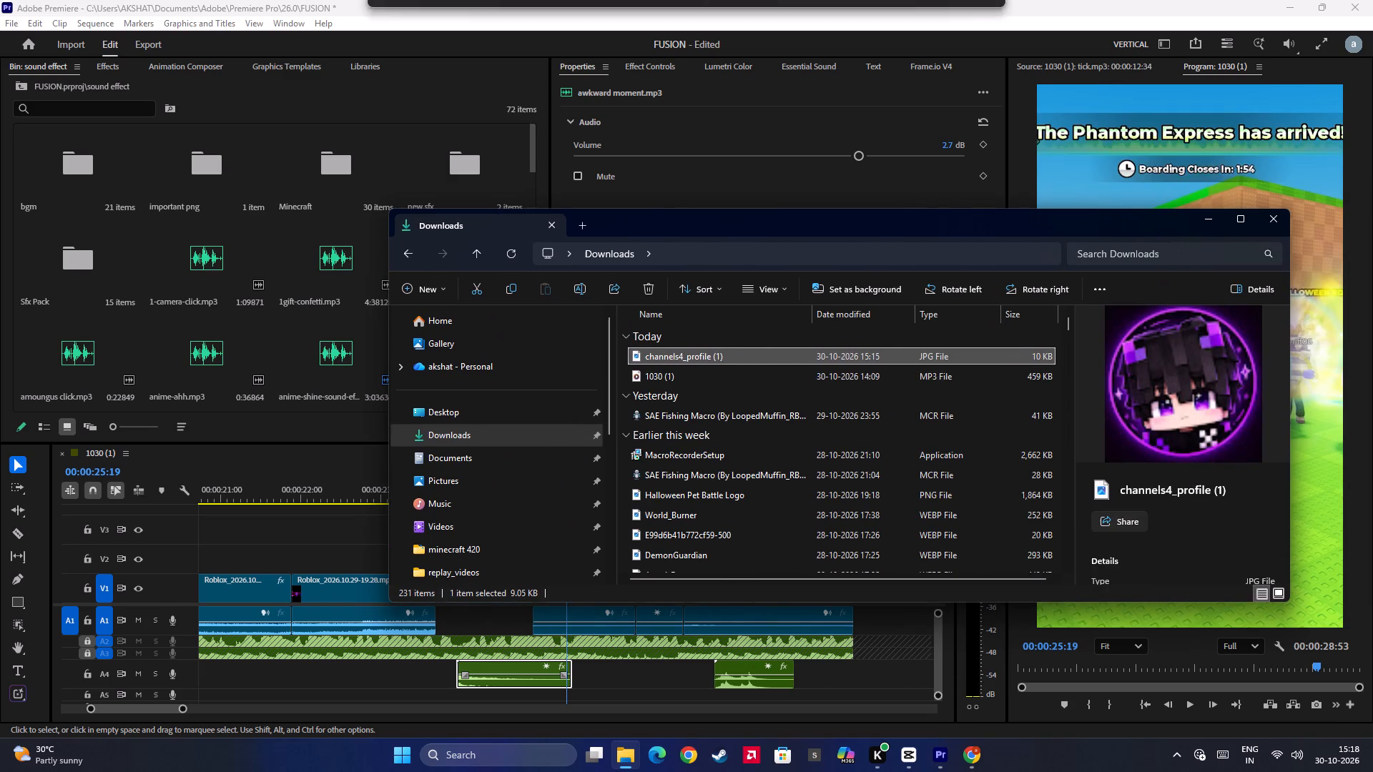
{"action": "left_click", "coordinate": [1114, 258]}
{"action": "type", "text": "roblox"}
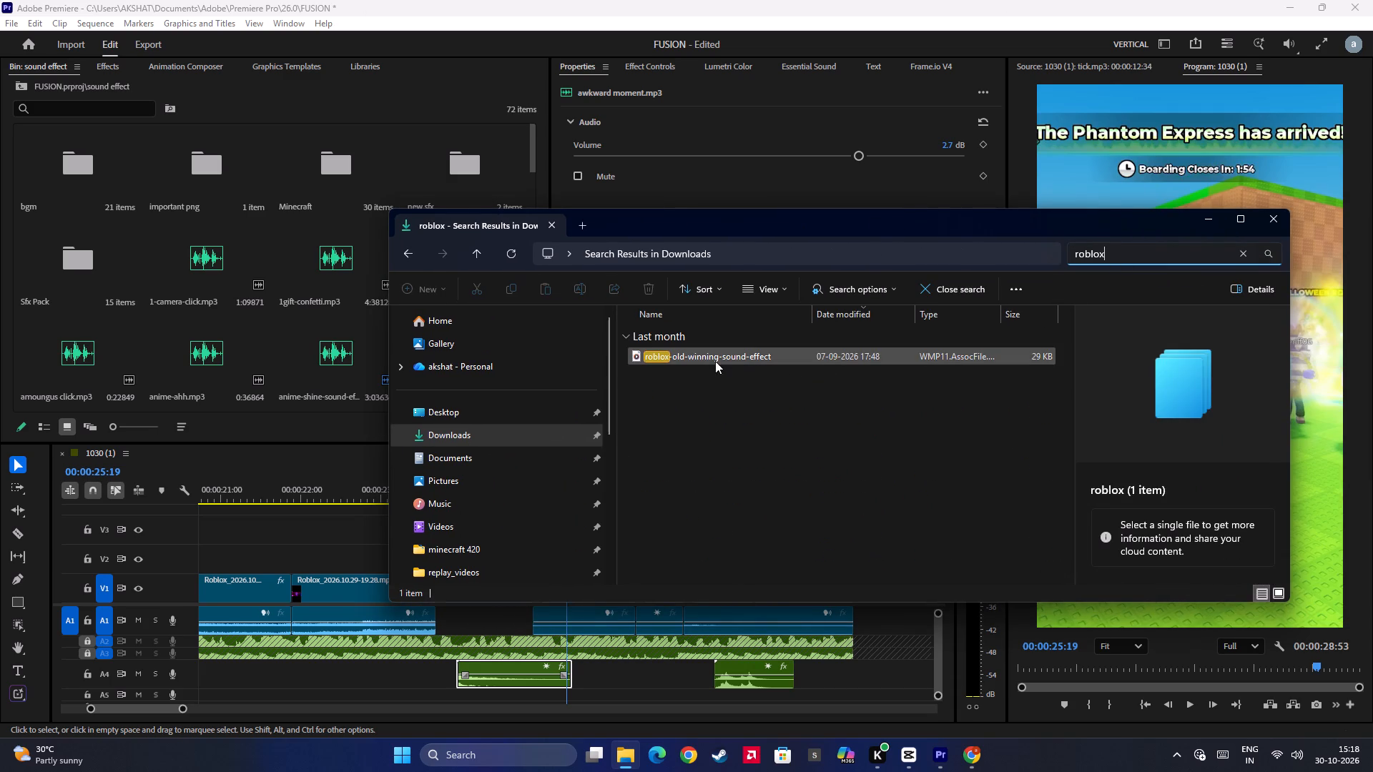
{"action": "left_click_drag", "start_coordinate": [710, 357], "coordinate": [541, 653]}
{"action": "left_click", "coordinate": [530, 0]}
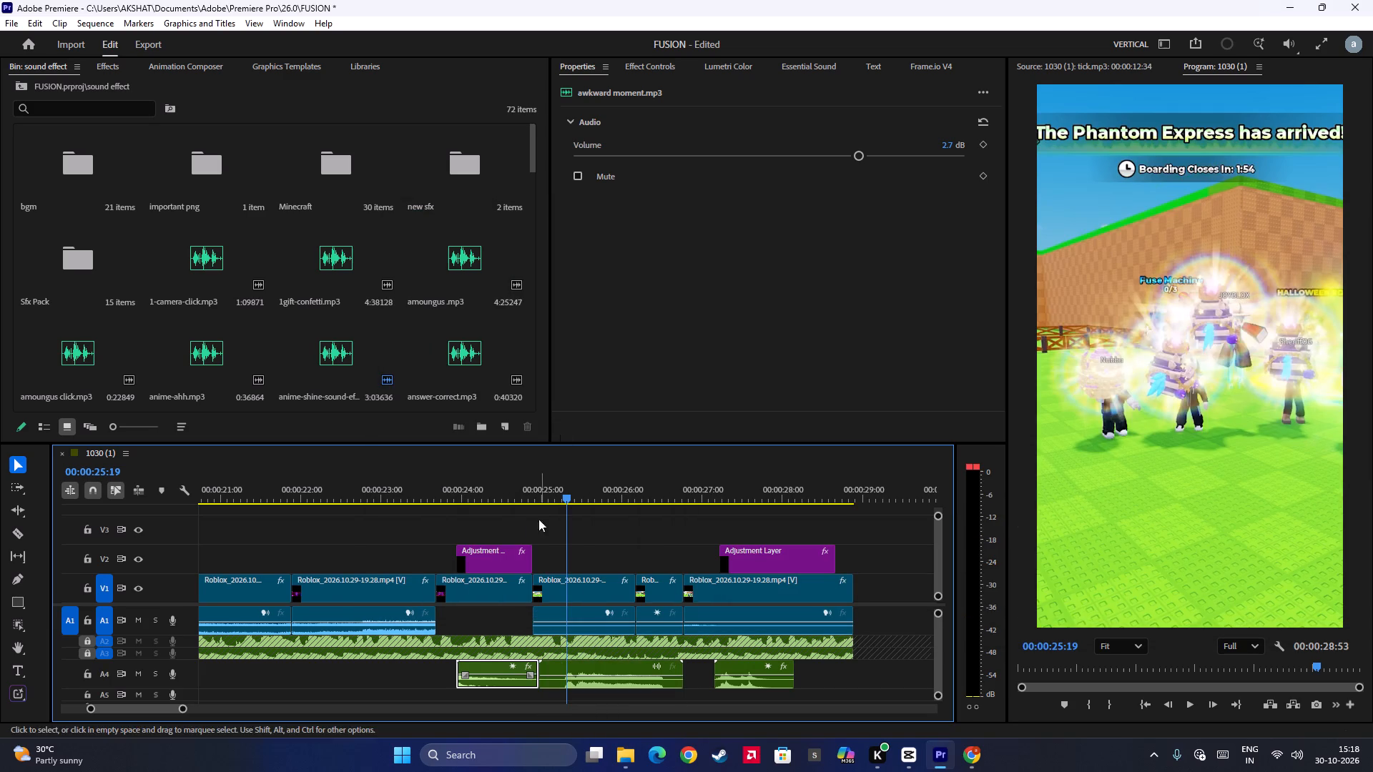
Play back the winning sound effect on A4 against the clips from about 00:00:25:00 to check its timing.
{"action": "left_click", "coordinate": [531, 502]}
{"action": "scroll", "coordinate": [612, 608], "scroll_direction": "up", "scroll_amount": 7, "text": "alt"}
{"action": "key", "text": "space"}
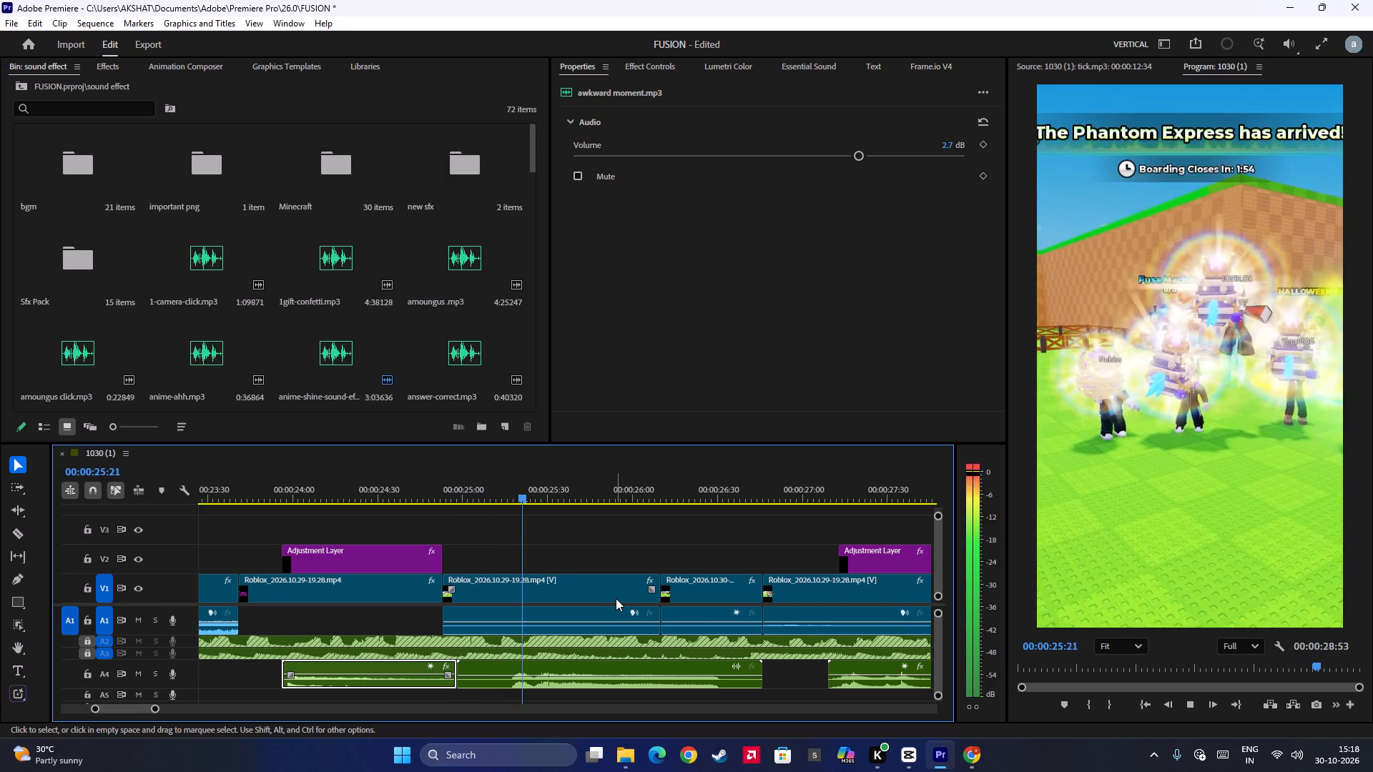
{"action": "key", "text": "space"}
{"action": "key", "text": "space"}
{"action": "key", "text": "space"}
{"action": "left_click", "coordinate": [462, 492]}
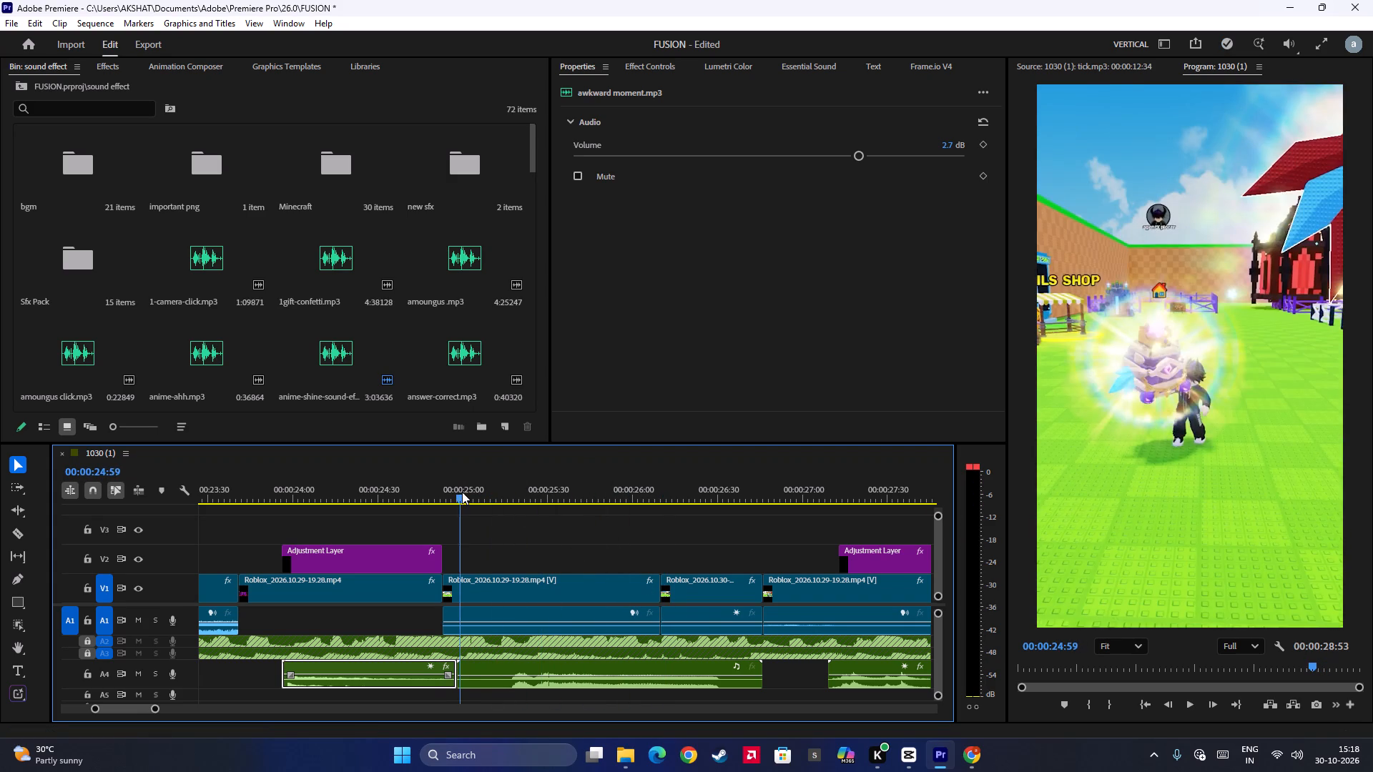
{"action": "key", "text": "space"}
{"action": "scroll", "coordinate": [604, 614], "scroll_direction": "down", "scroll_amount": 6}
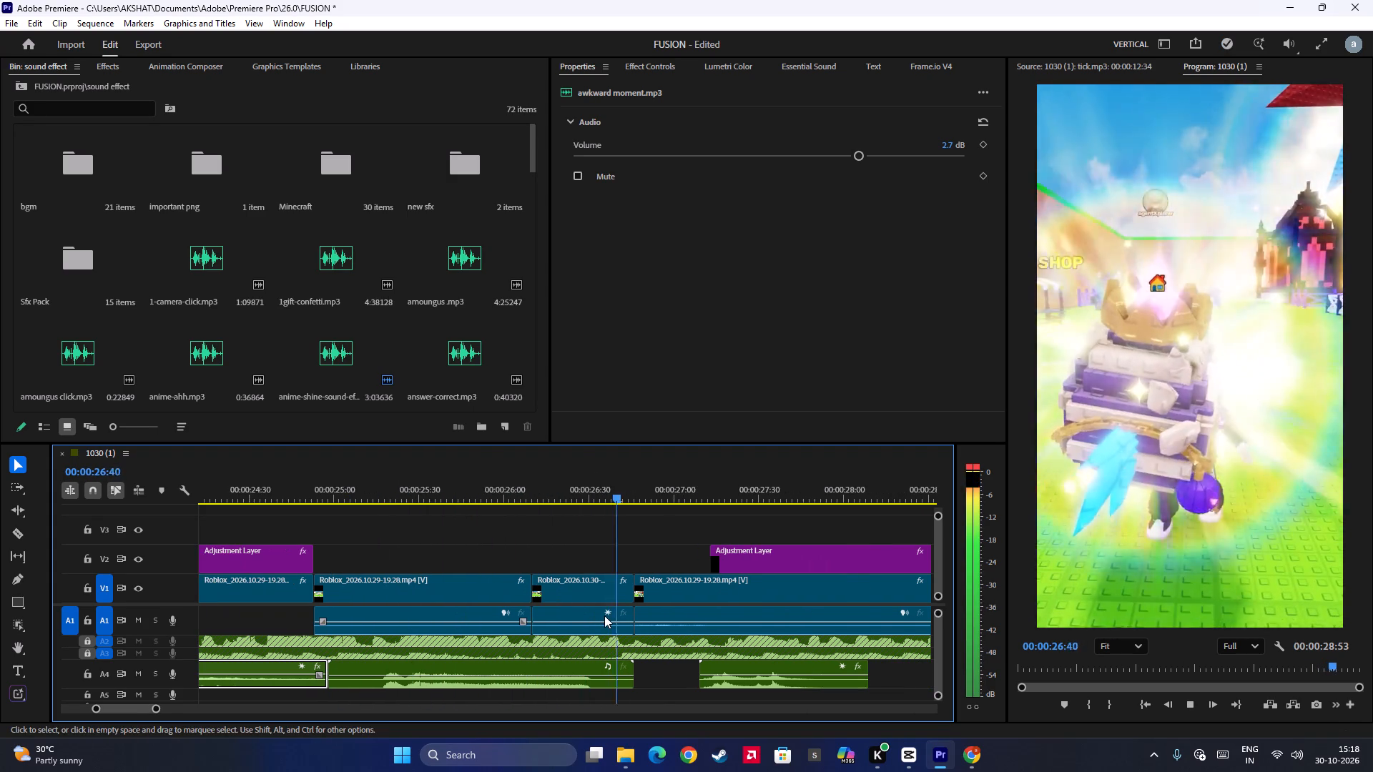
{"action": "key", "text": "space"}
{"action": "left_click", "coordinate": [528, 488]}
{"action": "key", "text": "space"}
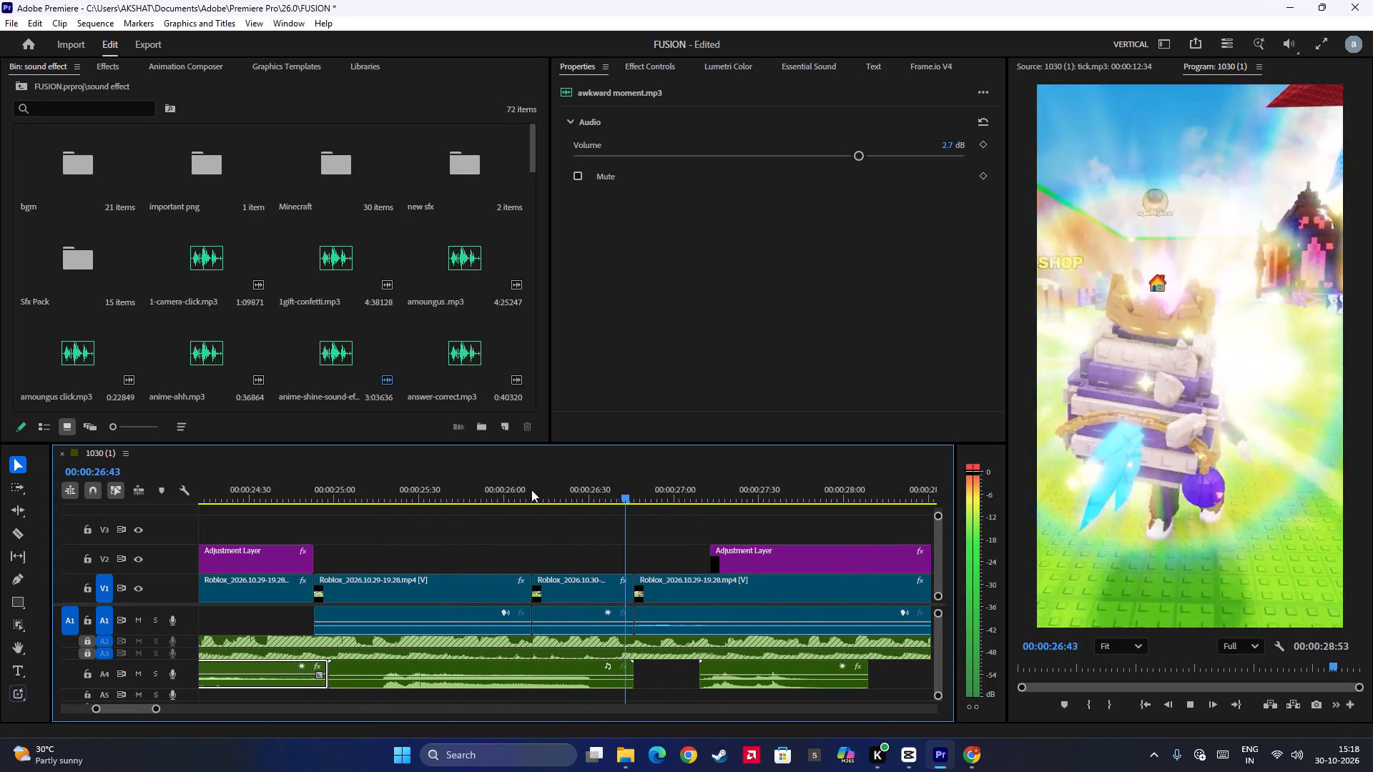
{"action": "key", "text": "space"}
{"action": "key", "text": "space"}
{"action": "key", "text": "space"}
Apply the Transform effect to the last Roblox clip on V1, which shows the Eggs screen, and show its effect settings.
{"action": "left_click_drag", "start_coordinate": [710, 531], "coordinate": [708, 539]}
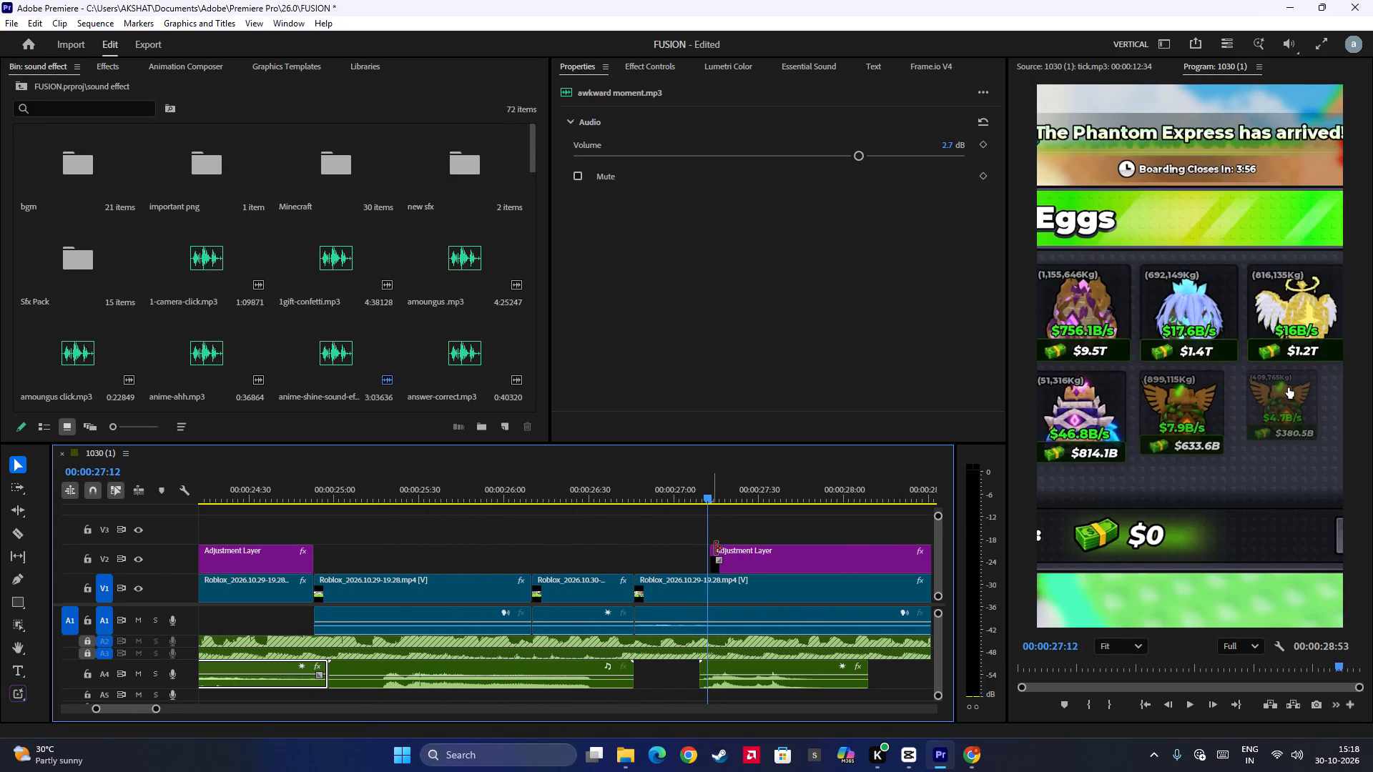
{"action": "left_click", "coordinate": [724, 558]}
{"action": "scroll", "coordinate": [739, 541], "scroll_direction": "down", "scroll_amount": 5}
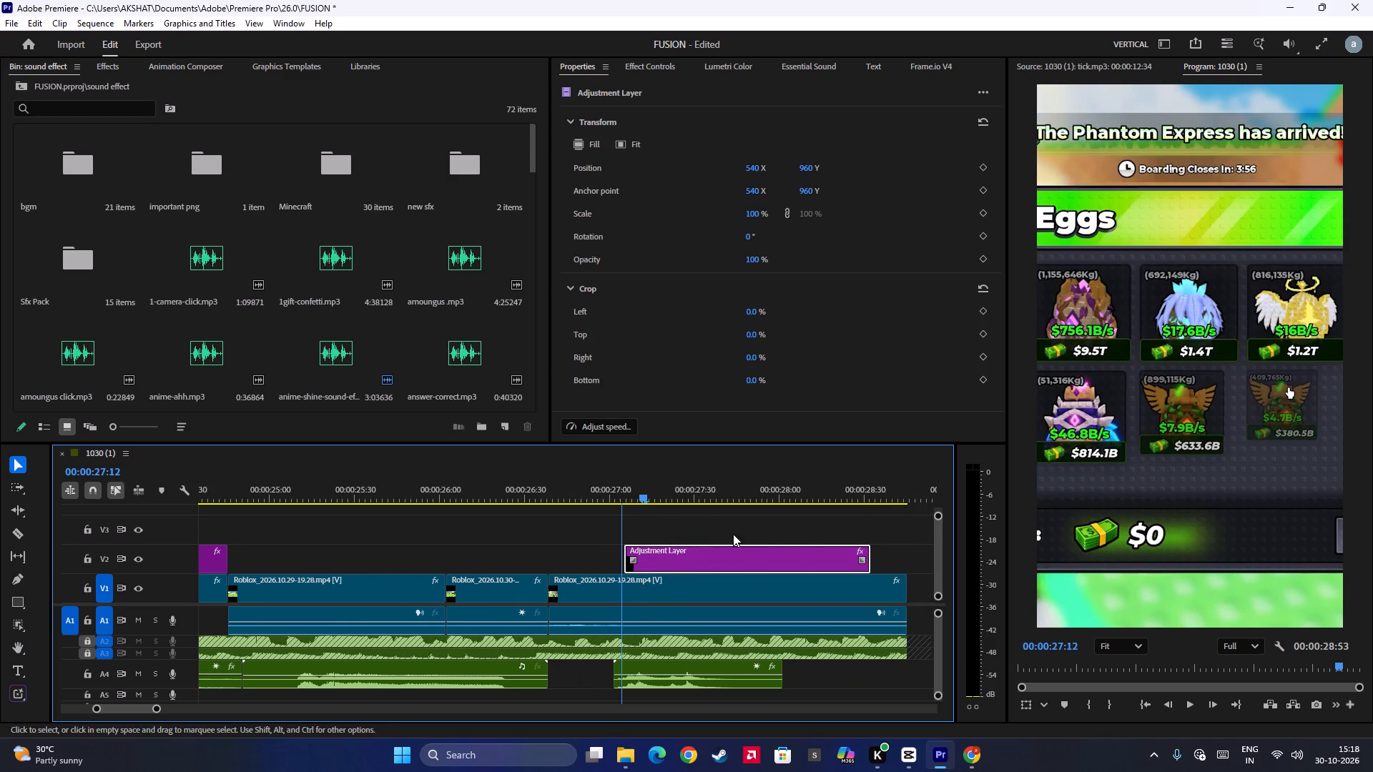
{"action": "left_click_drag", "start_coordinate": [598, 519], "coordinate": [528, 538]}
{"action": "key", "text": "space"}
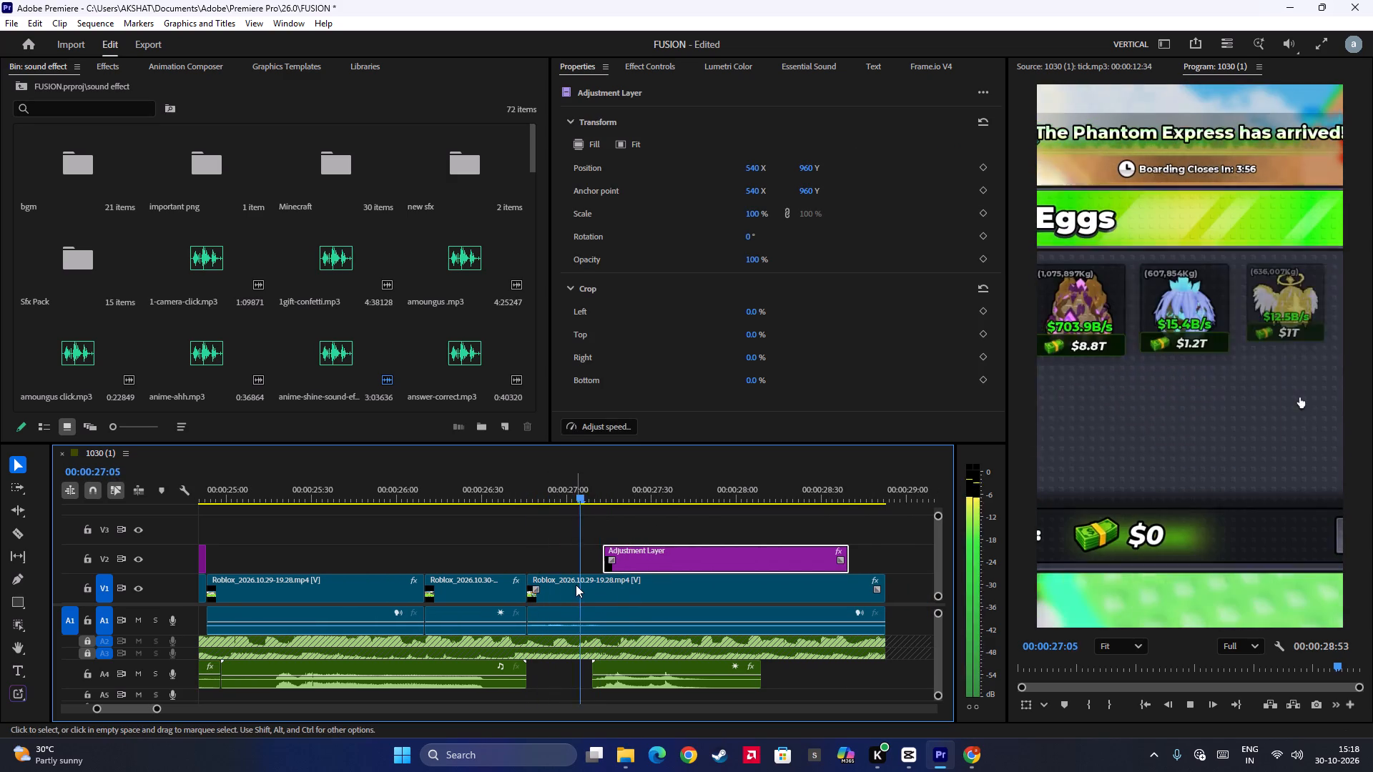
{"action": "key", "text": "space"}
{"action": "left_click", "coordinate": [579, 590]}
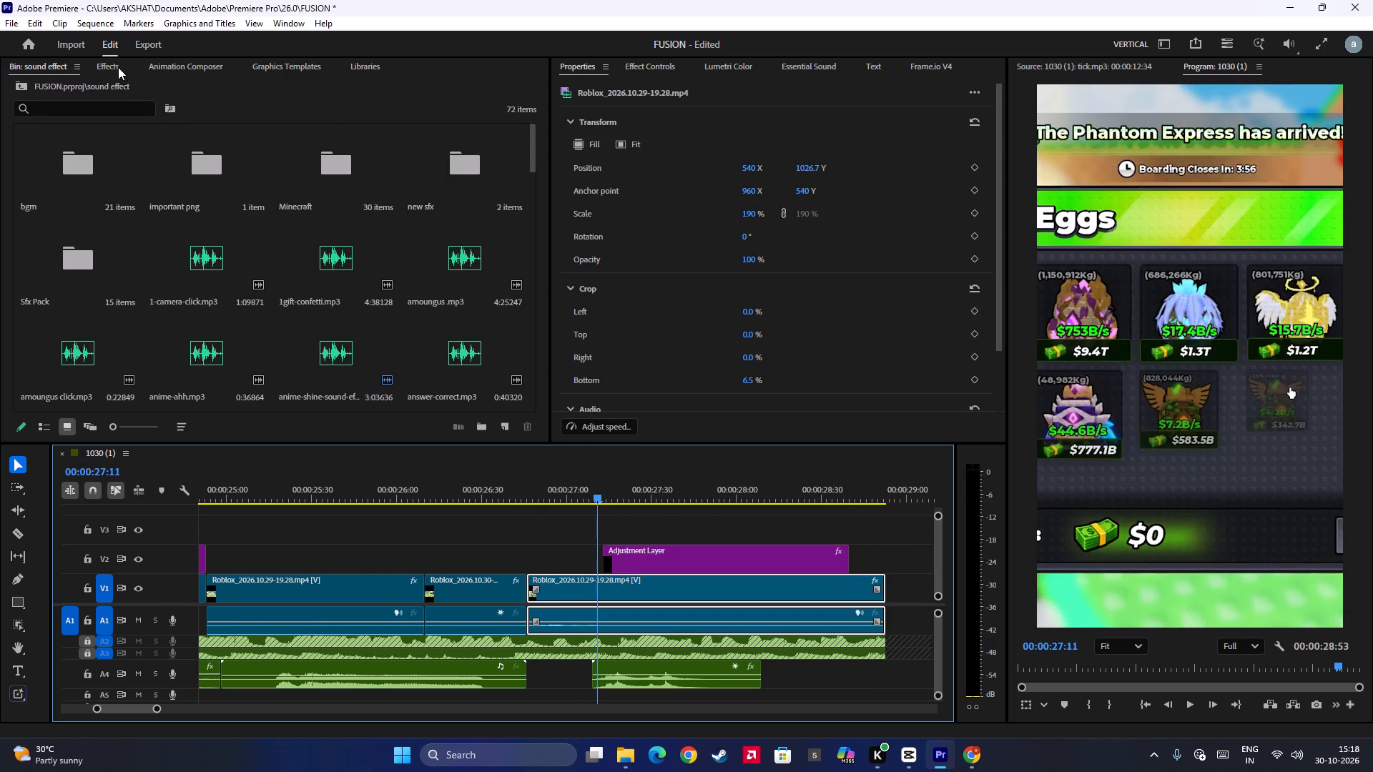
{"action": "left_click", "coordinate": [114, 66]}
{"action": "left_click_drag", "start_coordinate": [88, 91], "coordinate": [0, 85]}
{"action": "type", "text": "trans"}
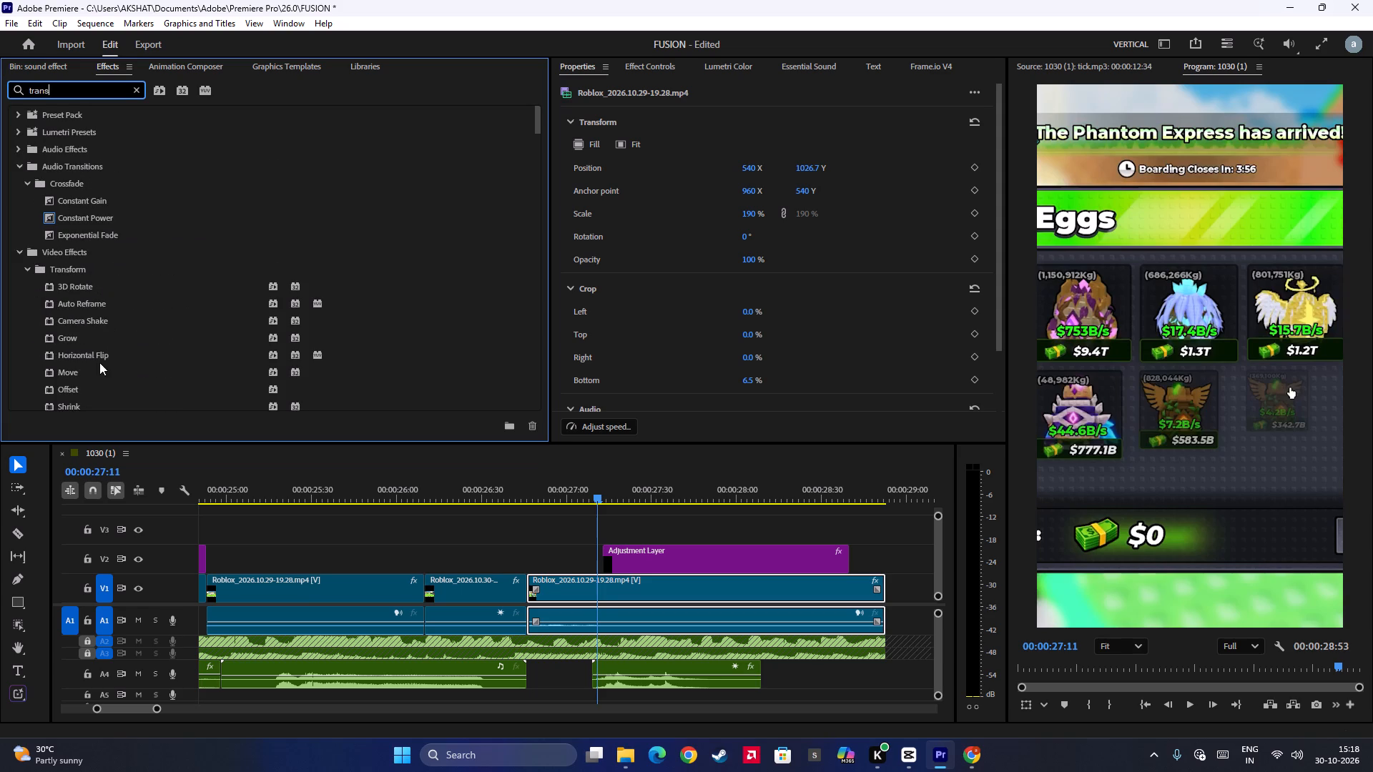
{"action": "scroll", "coordinate": [101, 328], "scroll_direction": "down", "scroll_amount": 10}
{"action": "left_click_drag", "start_coordinate": [89, 312], "coordinate": [596, 538]}
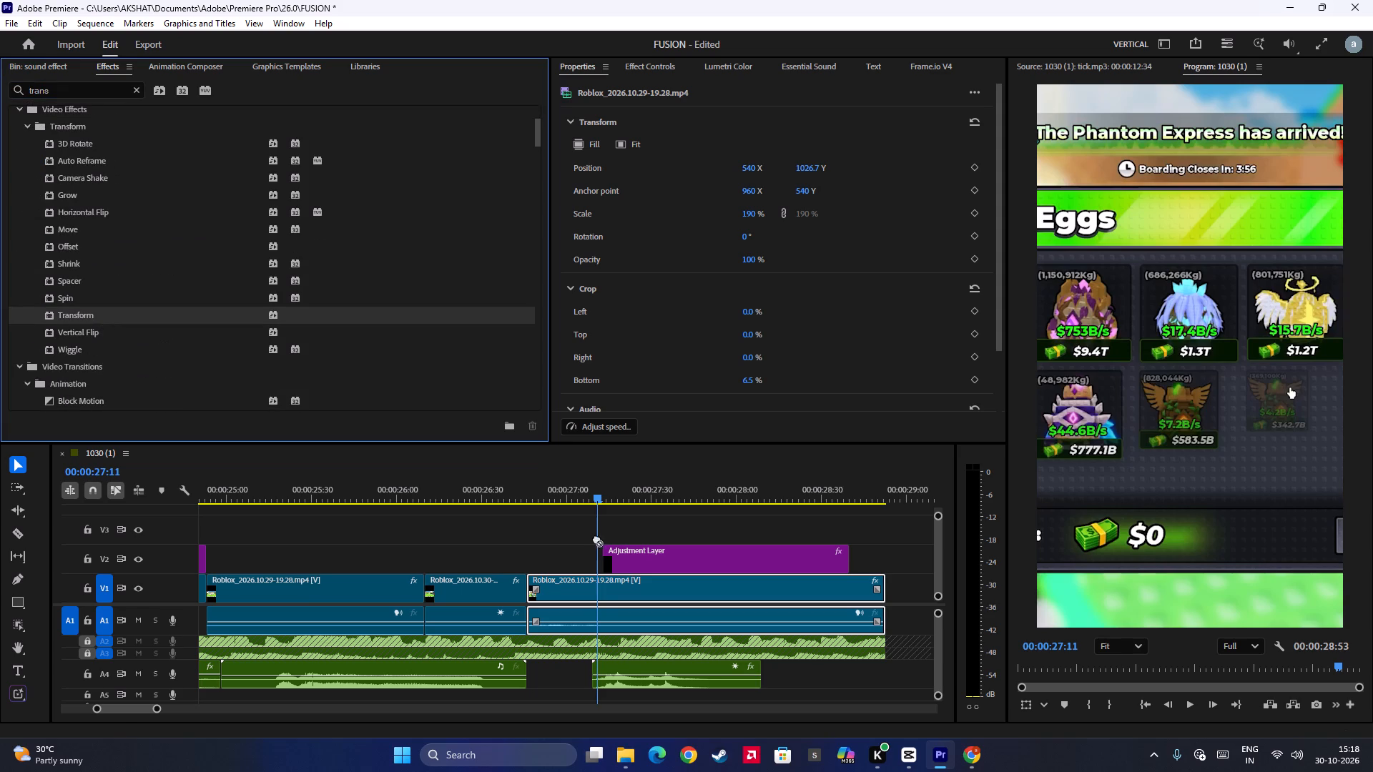
{"action": "left_click_drag", "start_coordinate": [596, 538], "coordinate": [614, 590]}
{"action": "left_click", "coordinate": [637, 70]}
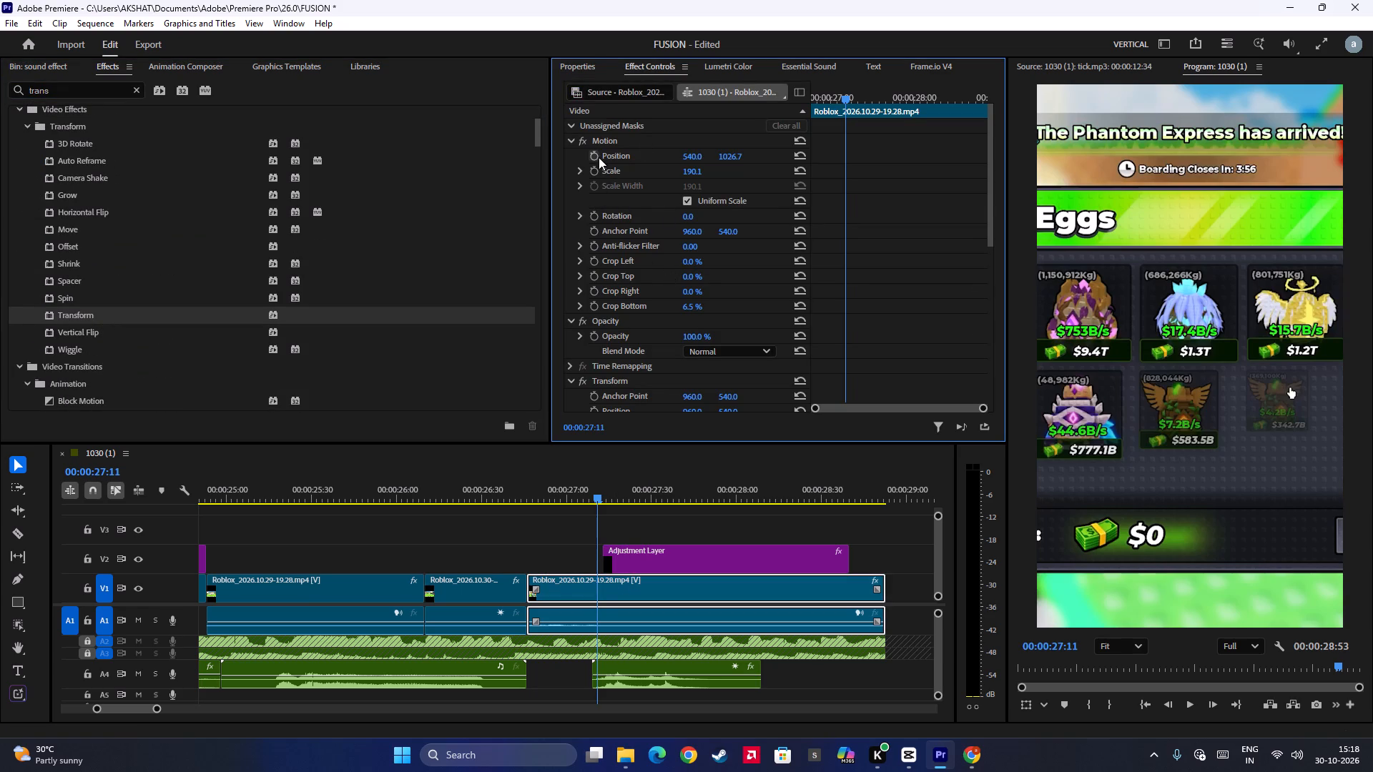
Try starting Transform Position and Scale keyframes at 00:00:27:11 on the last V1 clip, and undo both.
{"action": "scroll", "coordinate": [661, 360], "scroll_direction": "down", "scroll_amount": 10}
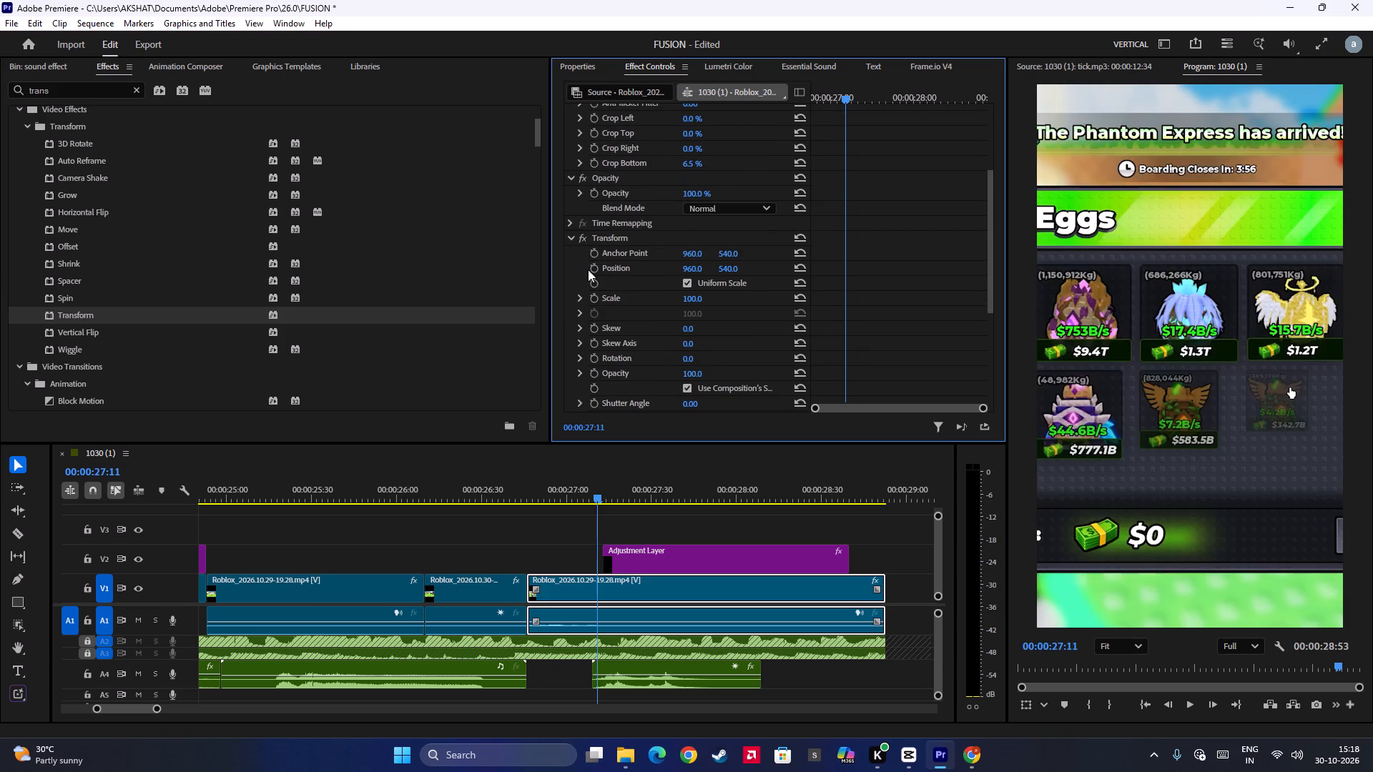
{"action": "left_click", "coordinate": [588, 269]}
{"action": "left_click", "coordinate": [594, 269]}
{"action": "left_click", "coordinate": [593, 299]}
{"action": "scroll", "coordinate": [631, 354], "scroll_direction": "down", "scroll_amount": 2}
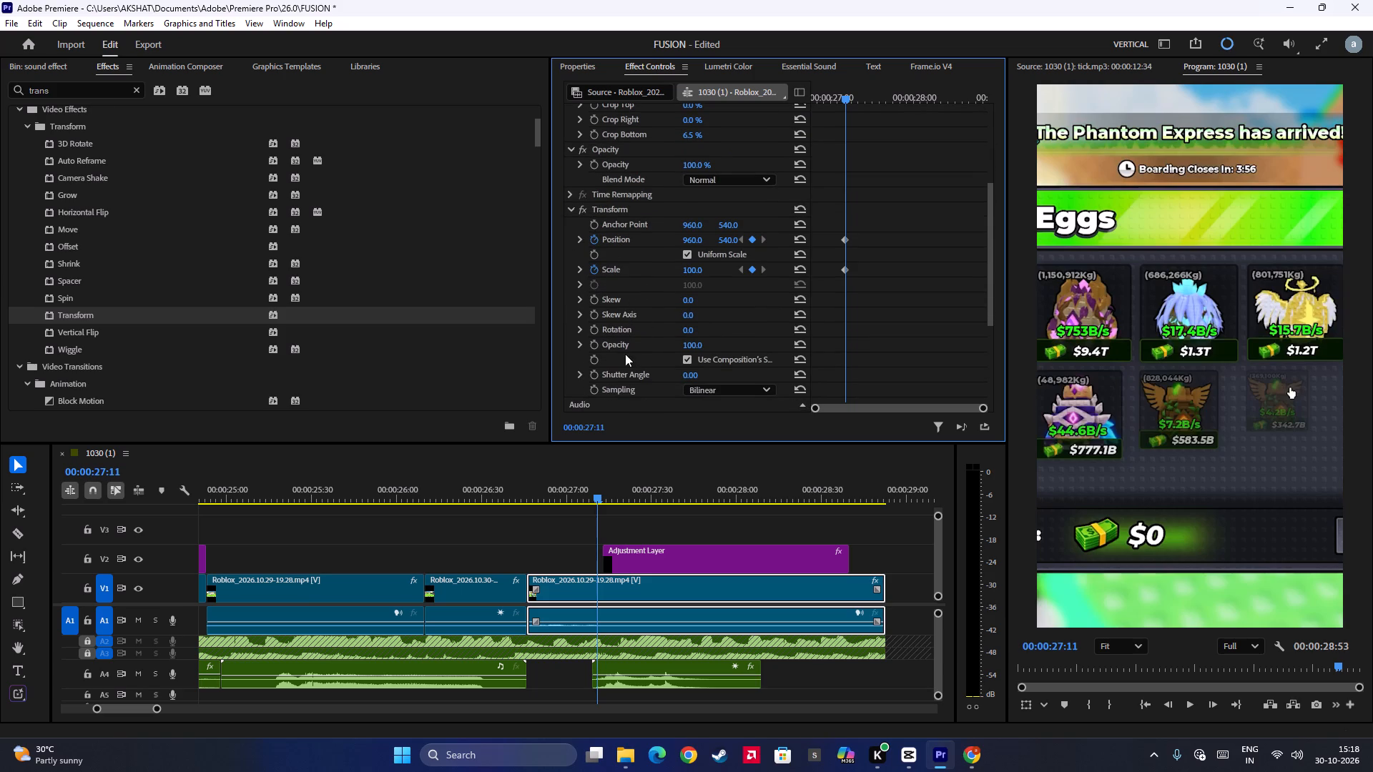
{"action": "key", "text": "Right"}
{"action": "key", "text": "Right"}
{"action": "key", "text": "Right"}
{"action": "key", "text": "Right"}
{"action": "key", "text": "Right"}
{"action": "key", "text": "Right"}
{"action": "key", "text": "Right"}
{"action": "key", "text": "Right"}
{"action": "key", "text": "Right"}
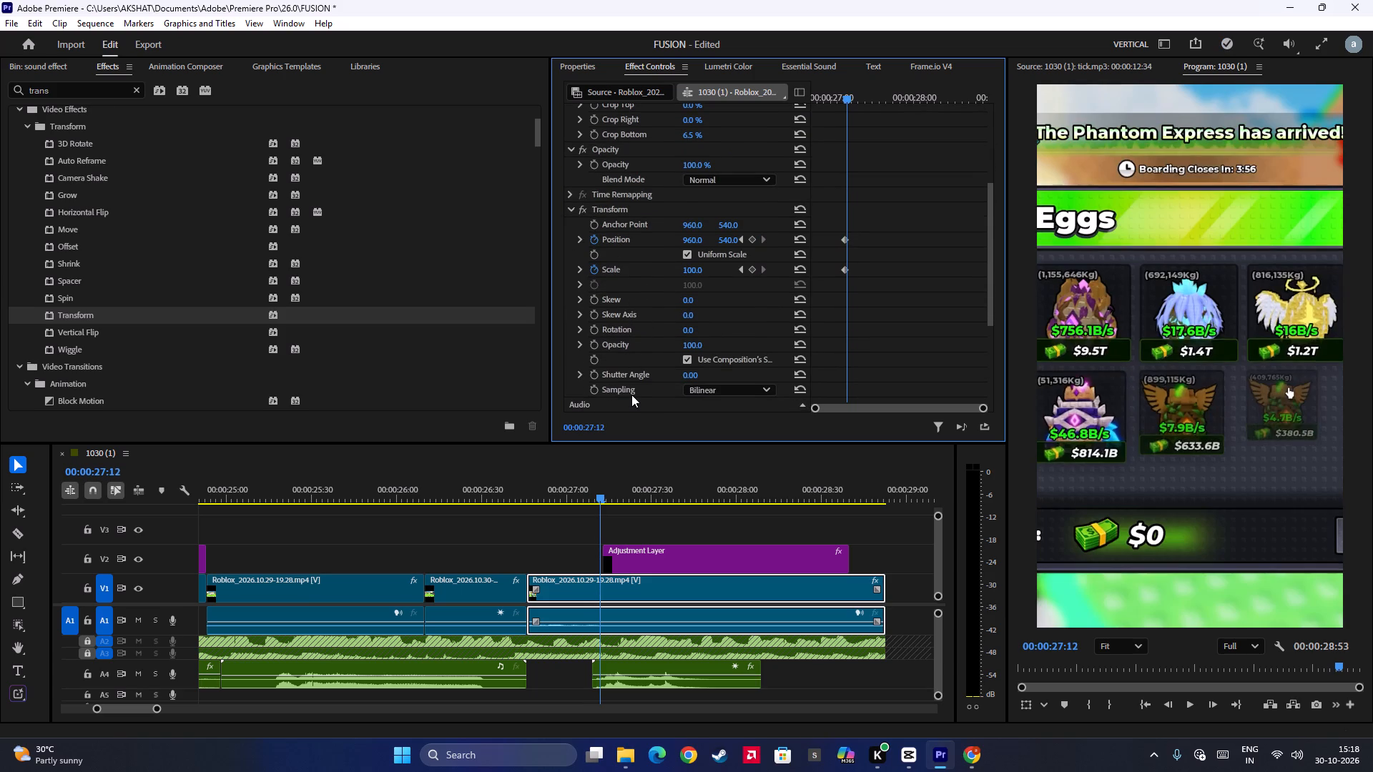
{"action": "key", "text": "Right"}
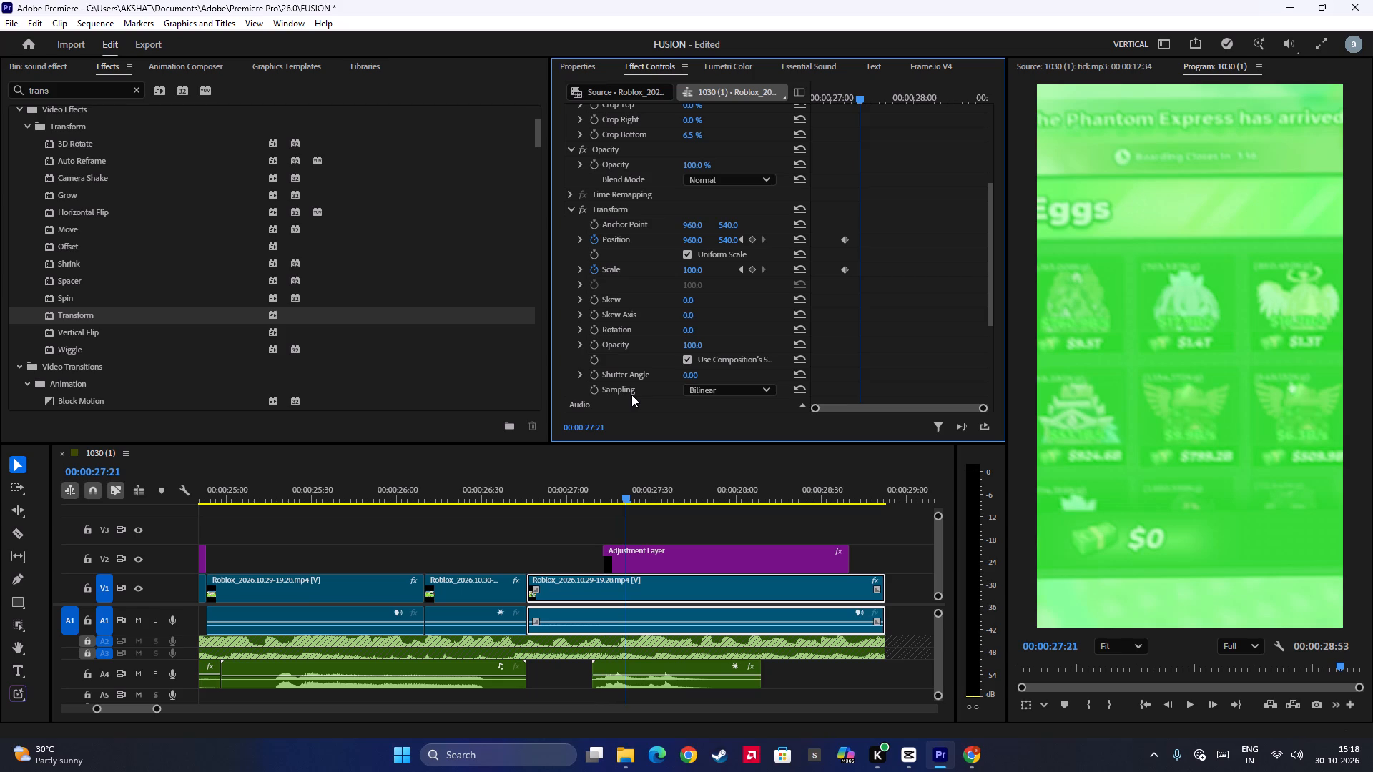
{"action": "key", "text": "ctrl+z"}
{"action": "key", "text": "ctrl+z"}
Start Transform Position and Scale keyframes at 00:00:27:02 on the last V1 clip.
{"action": "left_click_drag", "start_coordinate": [629, 527], "coordinate": [565, 538]}
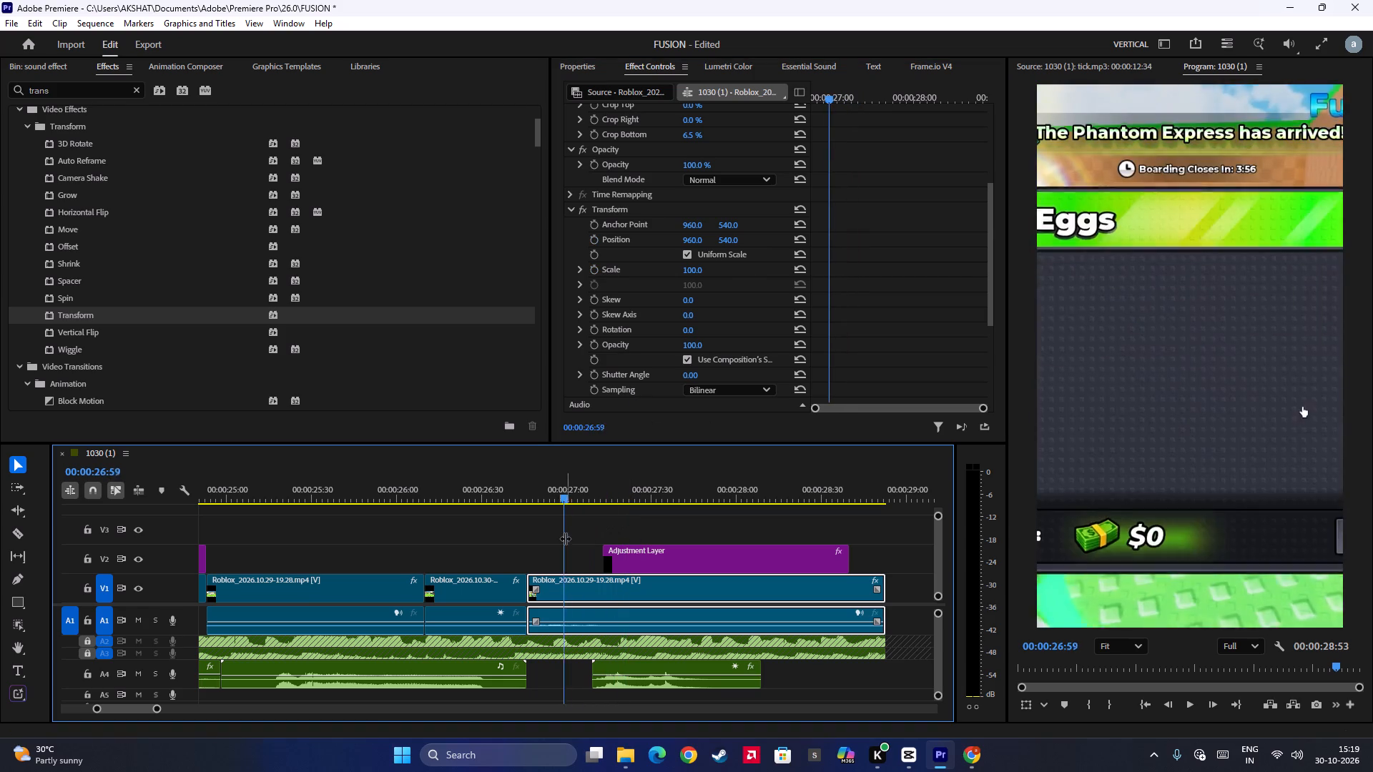
{"action": "left_click_drag", "start_coordinate": [565, 538], "coordinate": [572, 555]}
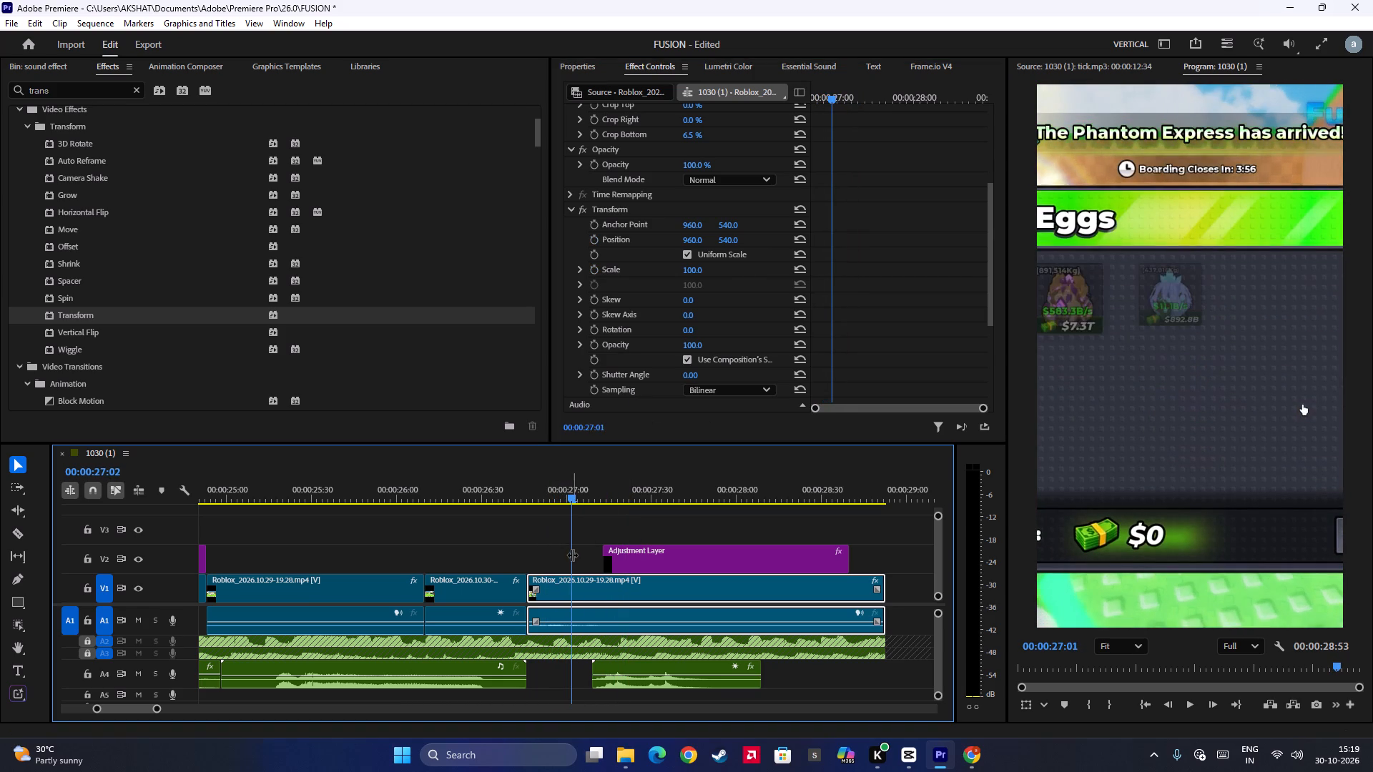
{"action": "left_click_drag", "start_coordinate": [572, 555], "coordinate": [574, 555]}
{"action": "left_click", "coordinate": [599, 241]}
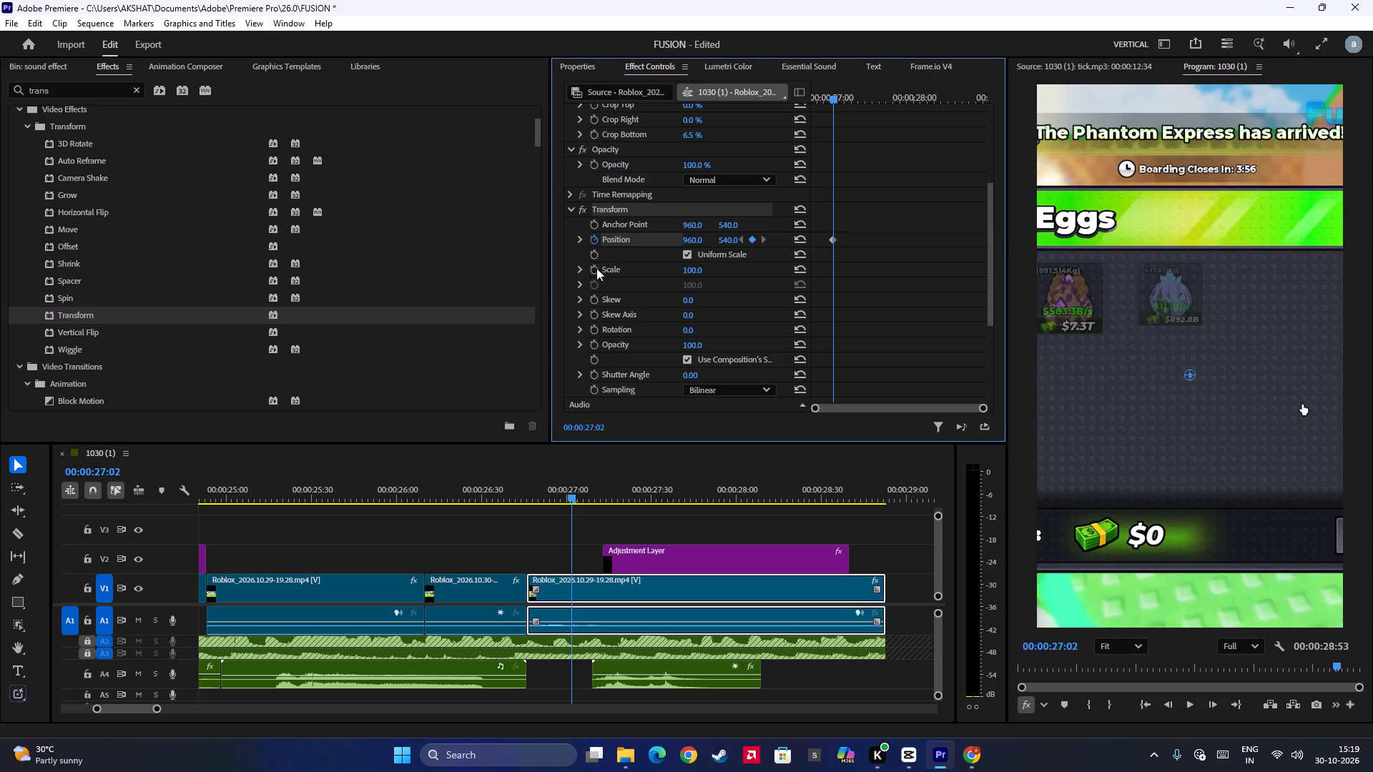
{"action": "left_click", "coordinate": [596, 268]}
Add a Transform Position keyframe at 00:00:27:21 with the horizontal value at 1204.
{"action": "key", "text": "Right"}
{"action": "key", "text": "Right"}
{"action": "key", "text": "Right"}
{"action": "key", "text": "Right"}
{"action": "key", "text": "Right"}
{"action": "key", "text": "Right"}
{"action": "key", "text": "Right"}
{"action": "key", "text": "Right"}
{"action": "key", "text": "Right"}
{"action": "key", "text": "Right"}
{"action": "key", "text": "Right"}
{"action": "key", "text": "Right"}
{"action": "key", "text": "Right"}
{"action": "key", "text": "Right"}
{"action": "key", "text": "Right"}
{"action": "key", "text": "Right"}
{"action": "key", "text": "Right"}
{"action": "key", "text": "Right"}
{"action": "key", "text": "Right"}
{"action": "key", "text": "Right"}
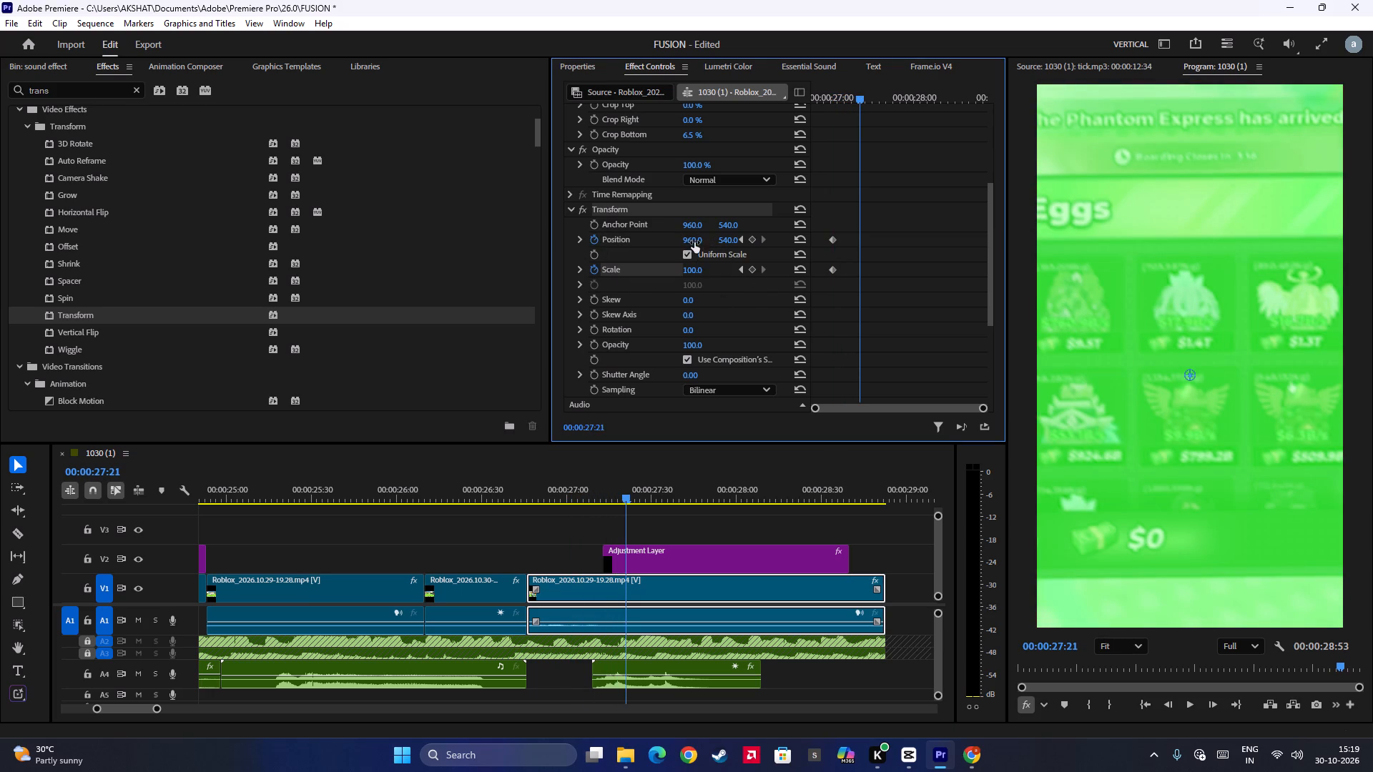
{"action": "left_click_drag", "start_coordinate": [694, 242], "coordinate": [869, 274]}
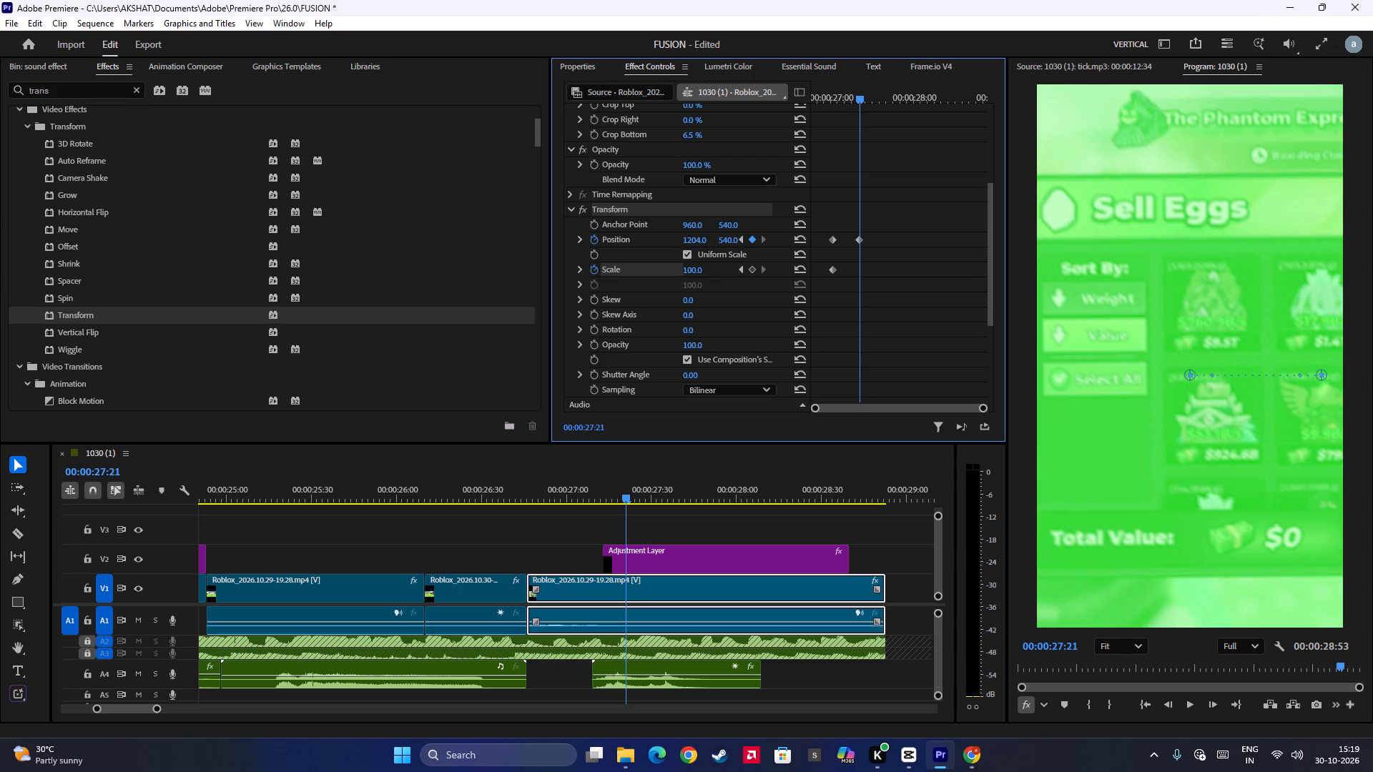
Set the last V1 clip's Transform keyframes at 00:00:27:21 to Position 1306, 353 and Scale 180.
{"action": "left_click_drag", "start_coordinate": [869, 274], "coordinate": [861, 274]}
{"action": "left_click_drag", "start_coordinate": [731, 242], "coordinate": [731, 305]}
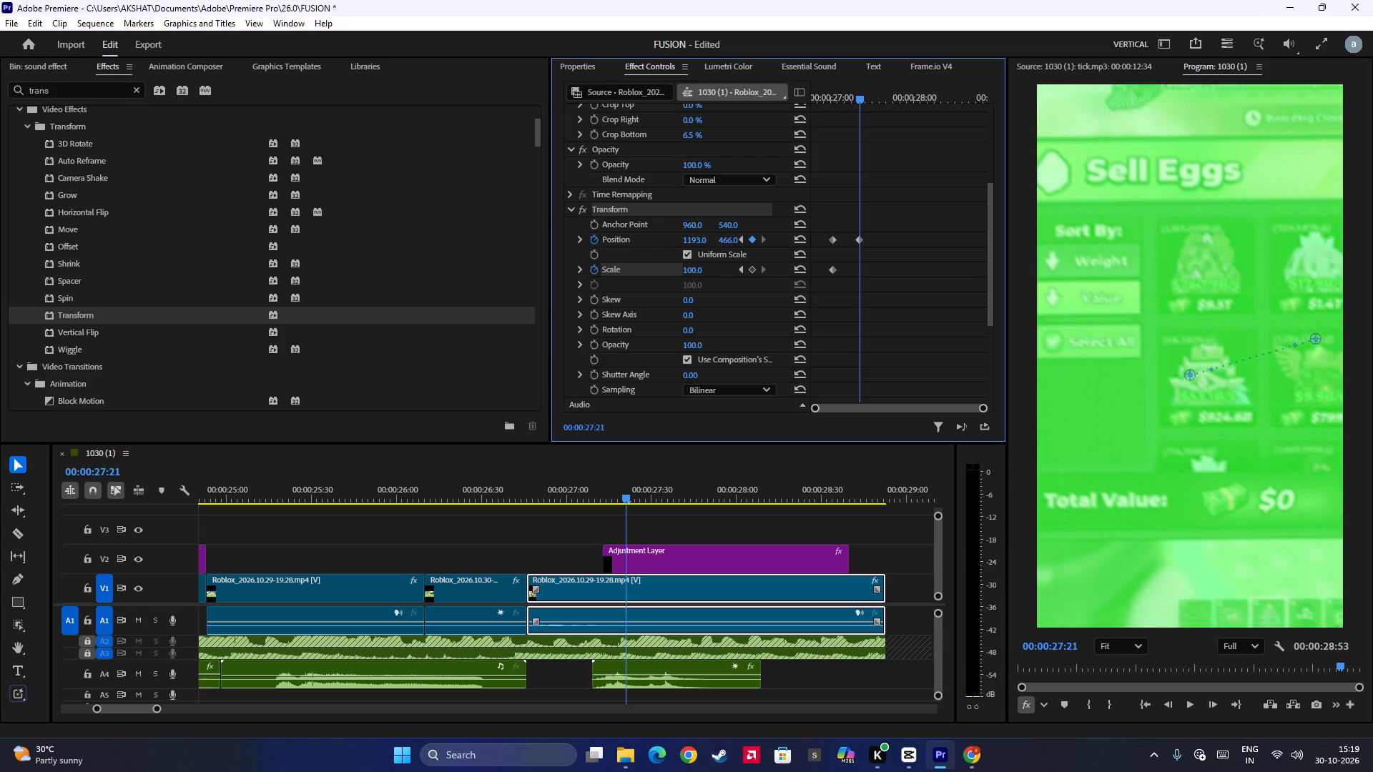
{"action": "left_click_drag", "start_coordinate": [731, 305], "coordinate": [735, 337]}
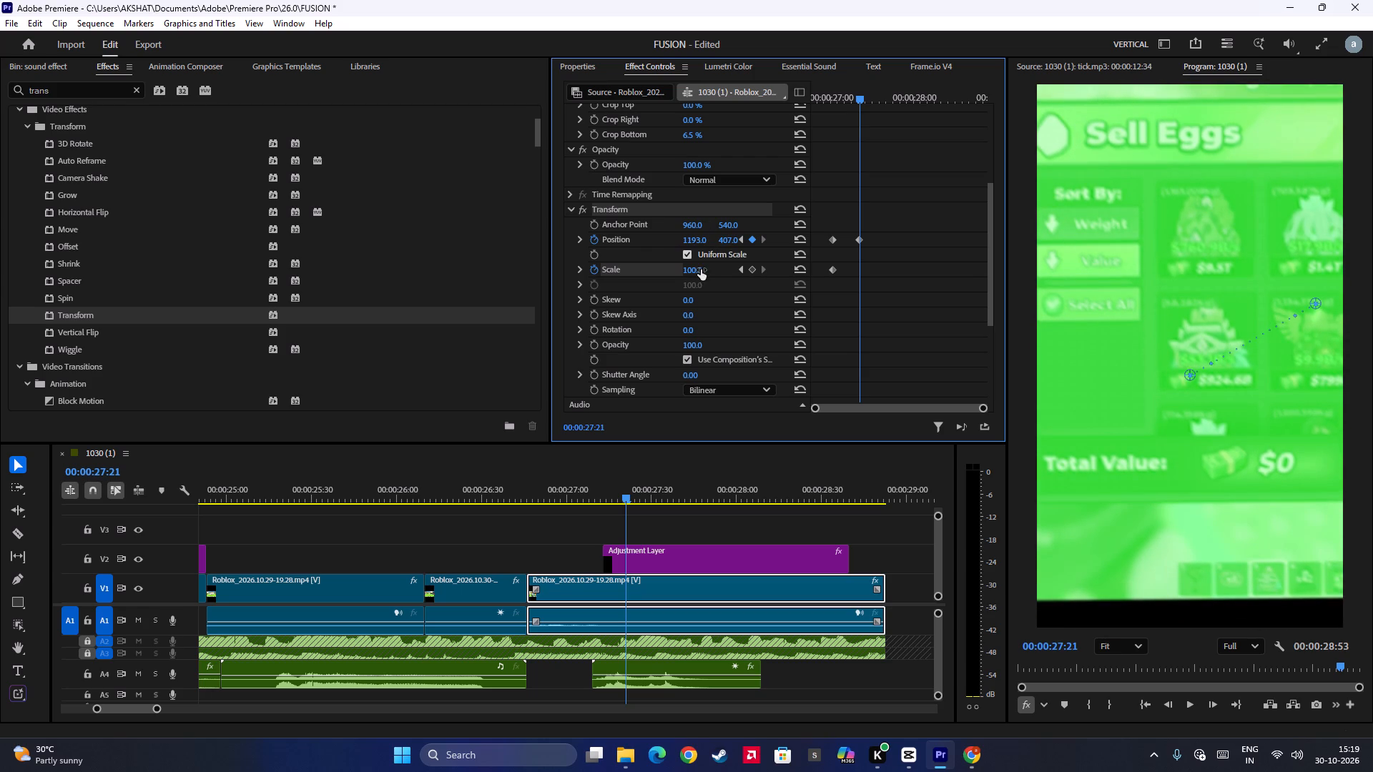
{"action": "left_click_drag", "start_coordinate": [694, 274], "coordinate": [694, 216]}
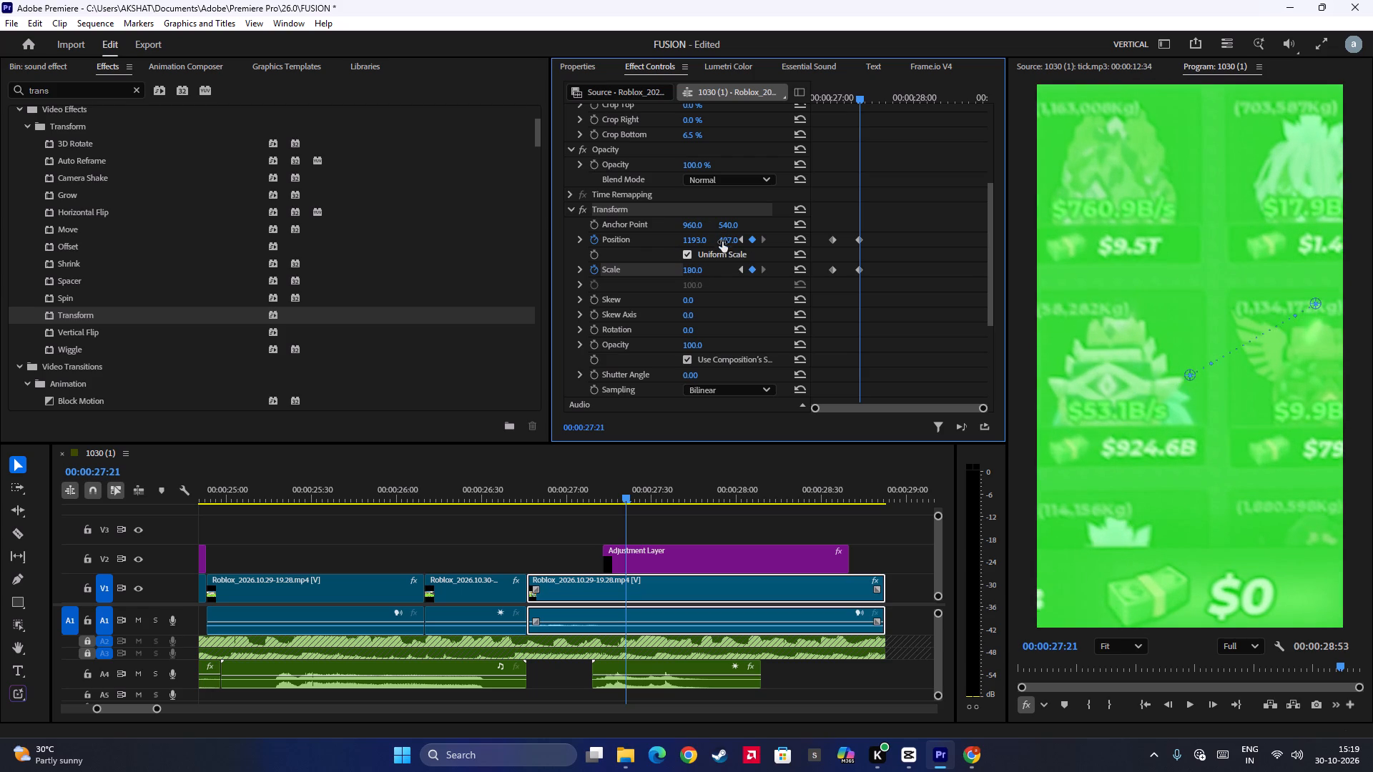
{"action": "left_click_drag", "start_coordinate": [722, 242], "coordinate": [700, 266]}
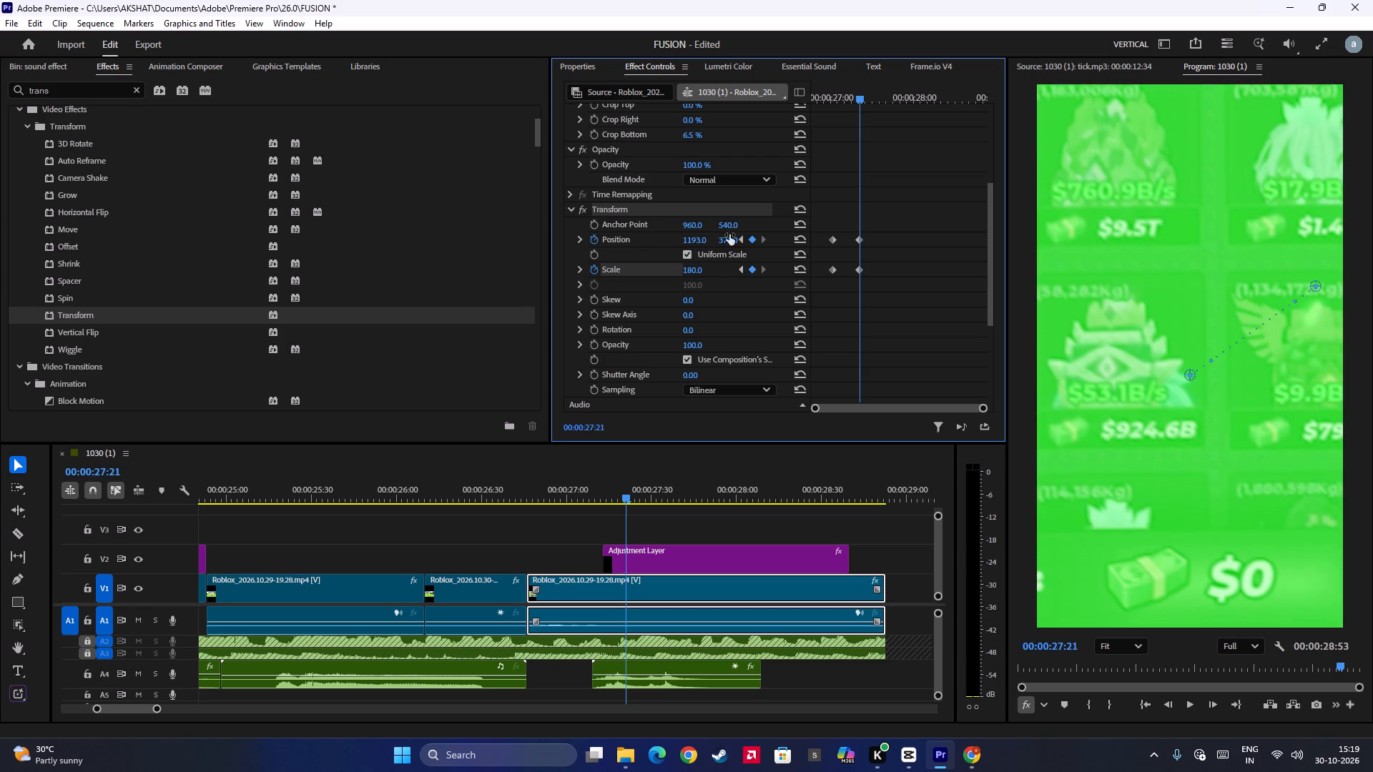
{"action": "left_click_drag", "start_coordinate": [694, 237], "coordinate": [780, 249]}
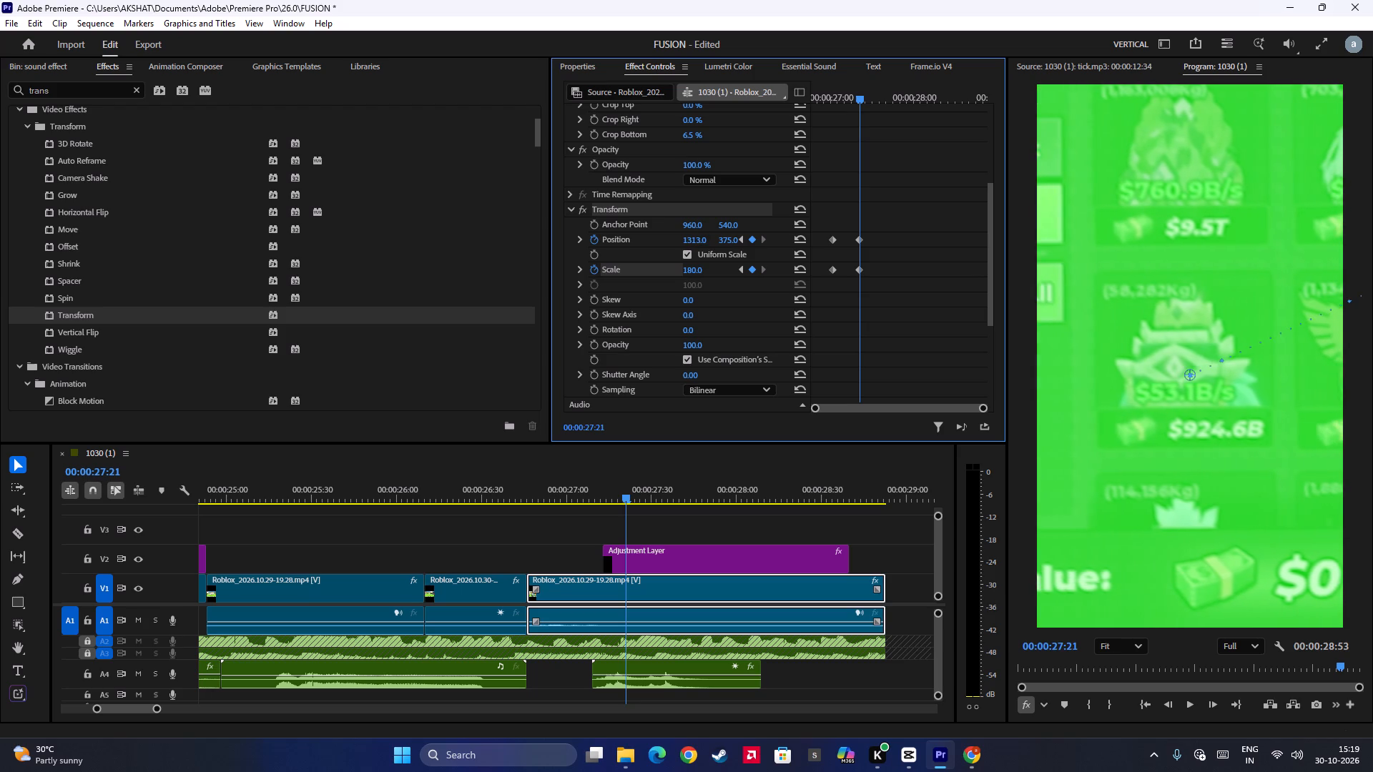
{"action": "left_click_drag", "start_coordinate": [780, 249], "coordinate": [777, 249]}
{"action": "left_click_drag", "start_coordinate": [734, 241], "coordinate": [734, 257]}
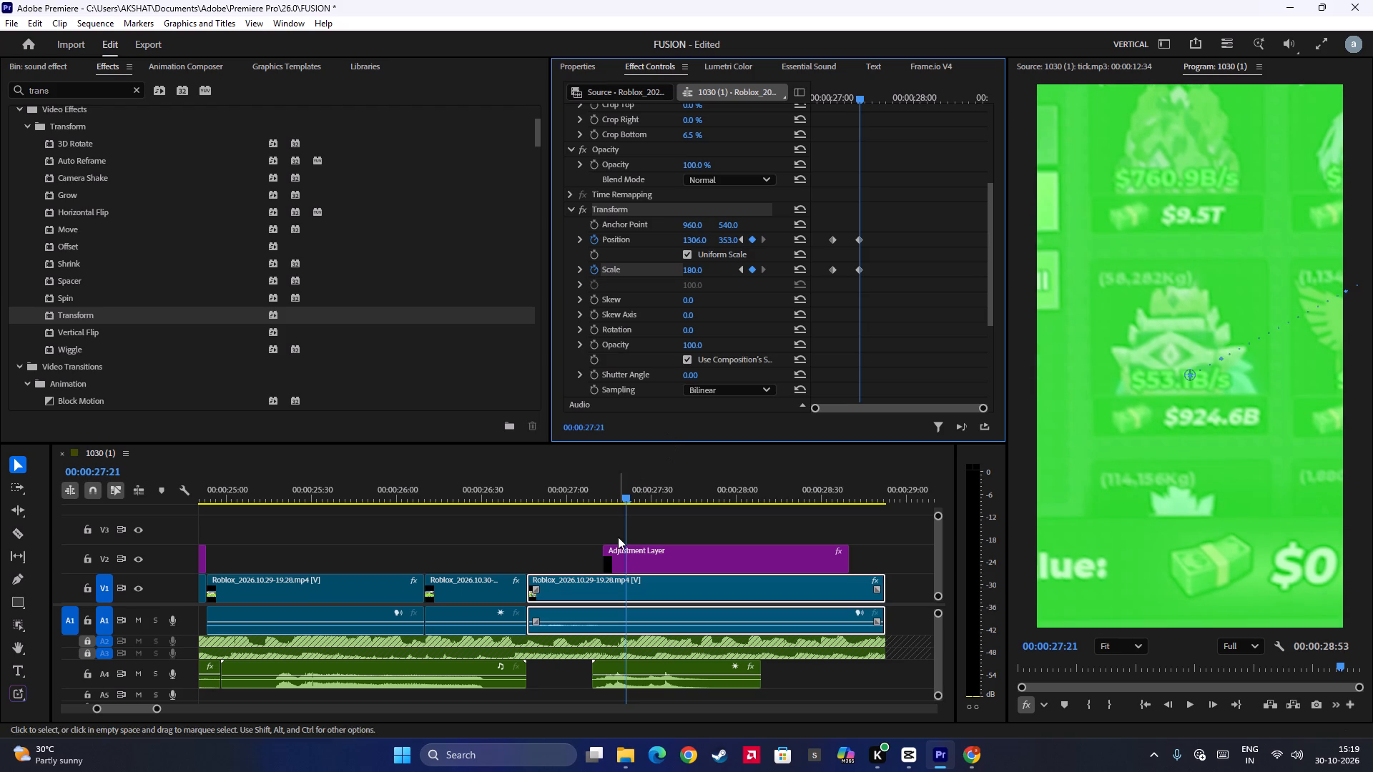
Apply Ease In and Ease Out to all the Transform Position and Scale keyframes.
{"action": "left_click_drag", "start_coordinate": [887, 234], "coordinate": [827, 304]}
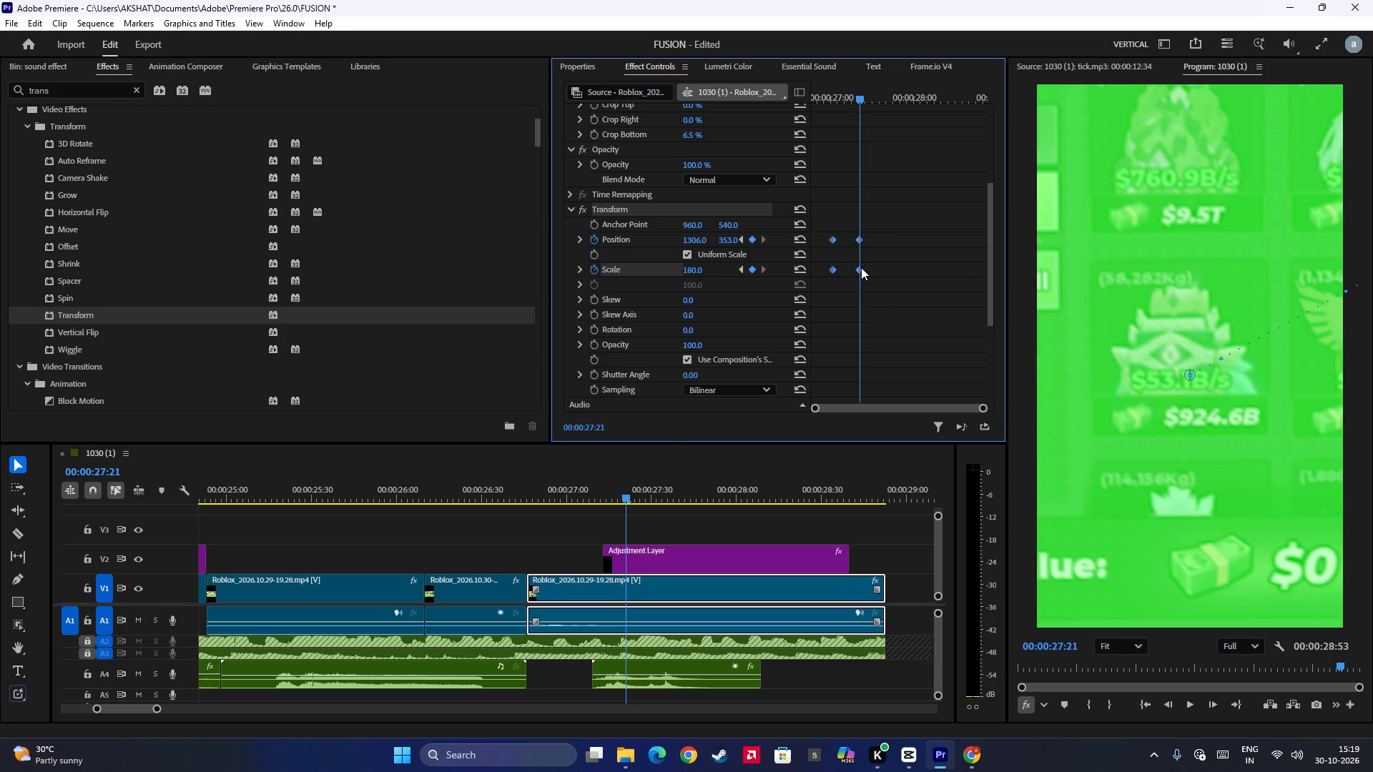
{"action": "right_click", "coordinate": [861, 267]}
{"action": "left_click", "coordinate": [1041, 477]}
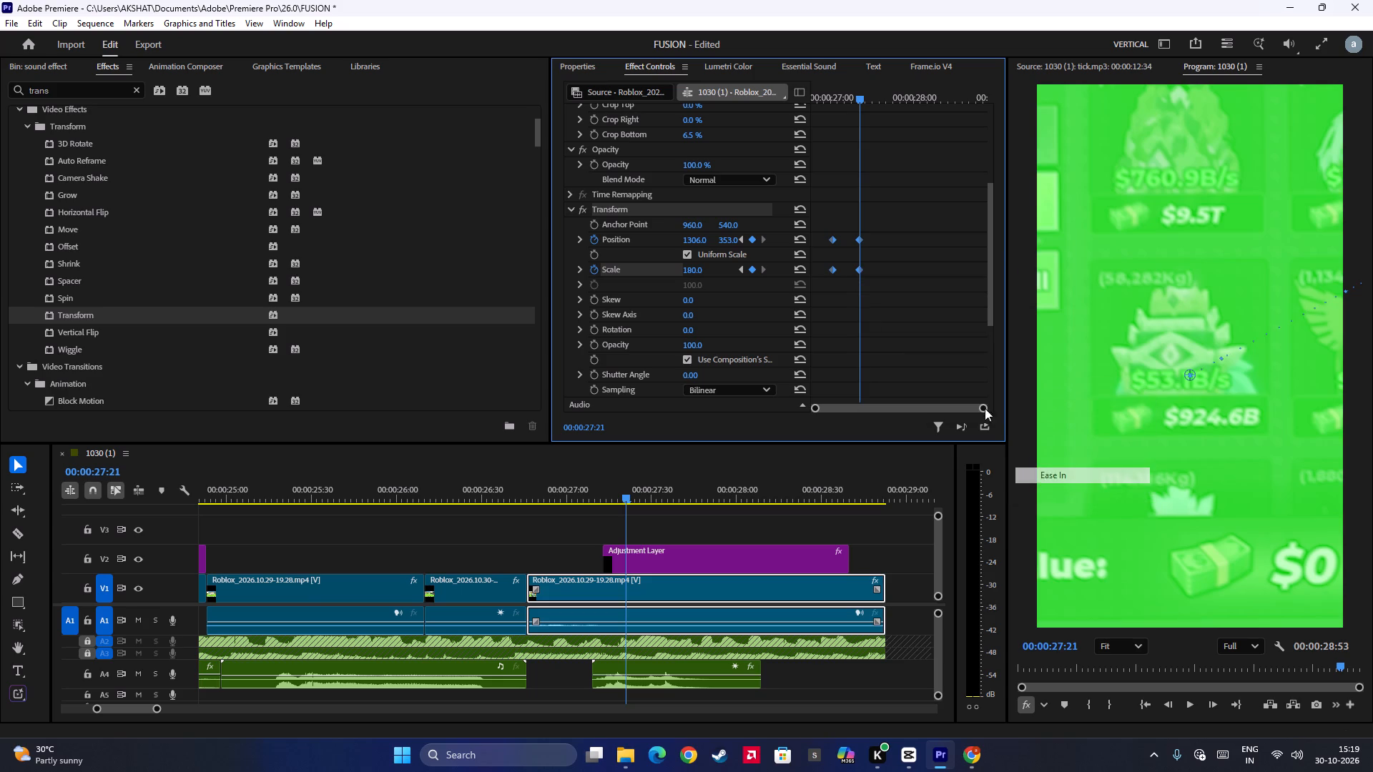
{"action": "right_click", "coordinate": [862, 267]}
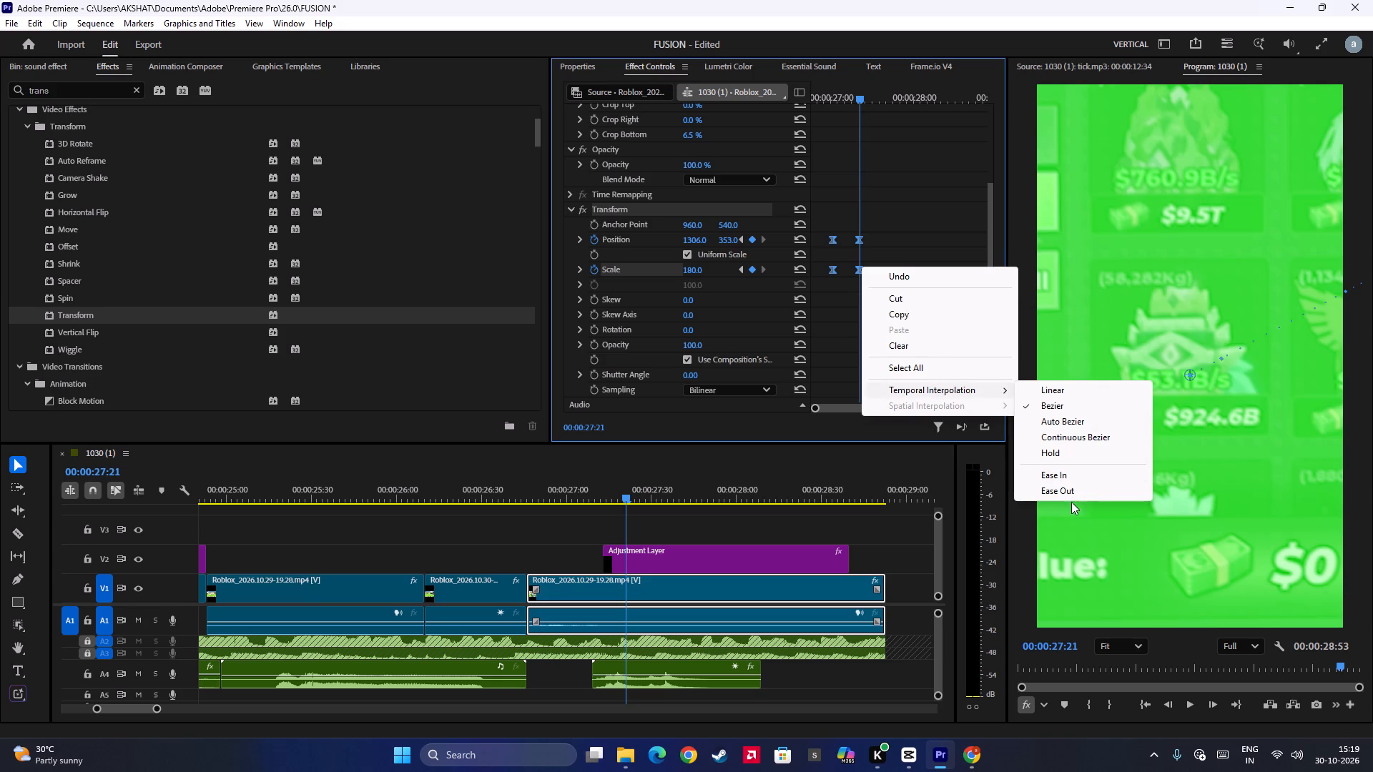
{"action": "left_click", "coordinate": [1069, 493]}
Set the Transform effect's Shutter Angle to 360.
{"action": "scroll", "coordinate": [737, 343], "scroll_direction": "down", "scroll_amount": 1}
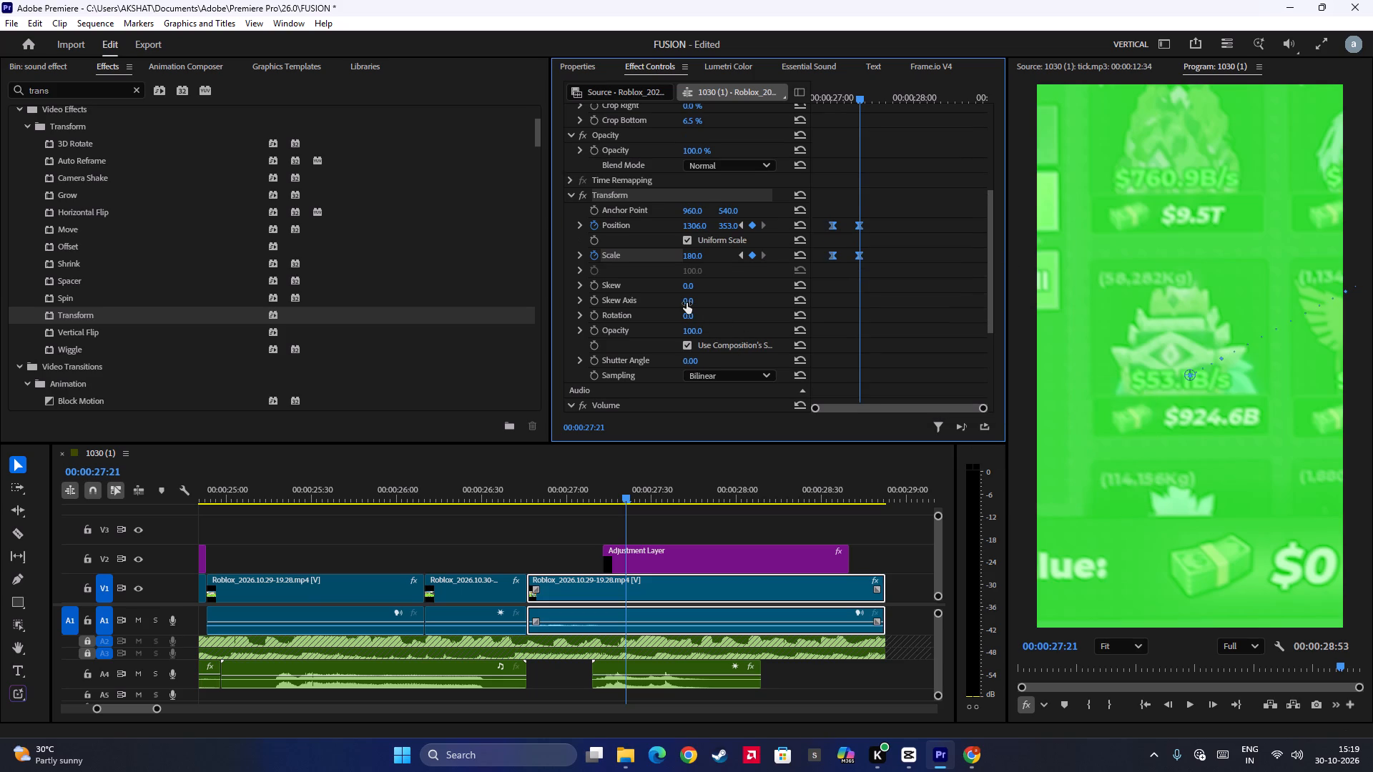
{"action": "scroll", "coordinate": [686, 308], "scroll_direction": "down", "scroll_amount": 1}
{"action": "left_click_drag", "start_coordinate": [693, 343], "coordinate": [697, 375]}
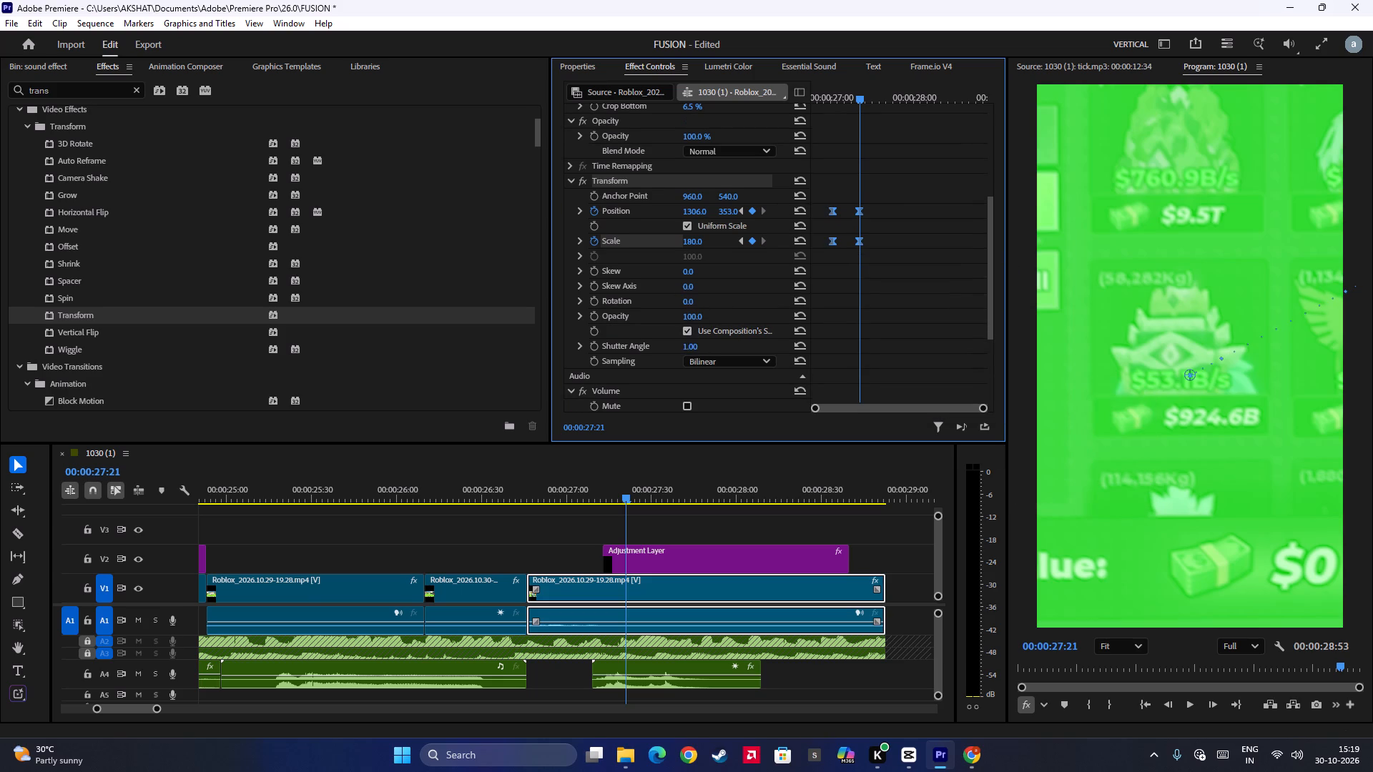
{"action": "left_click_drag", "start_coordinate": [697, 375], "coordinate": [643, 15]}
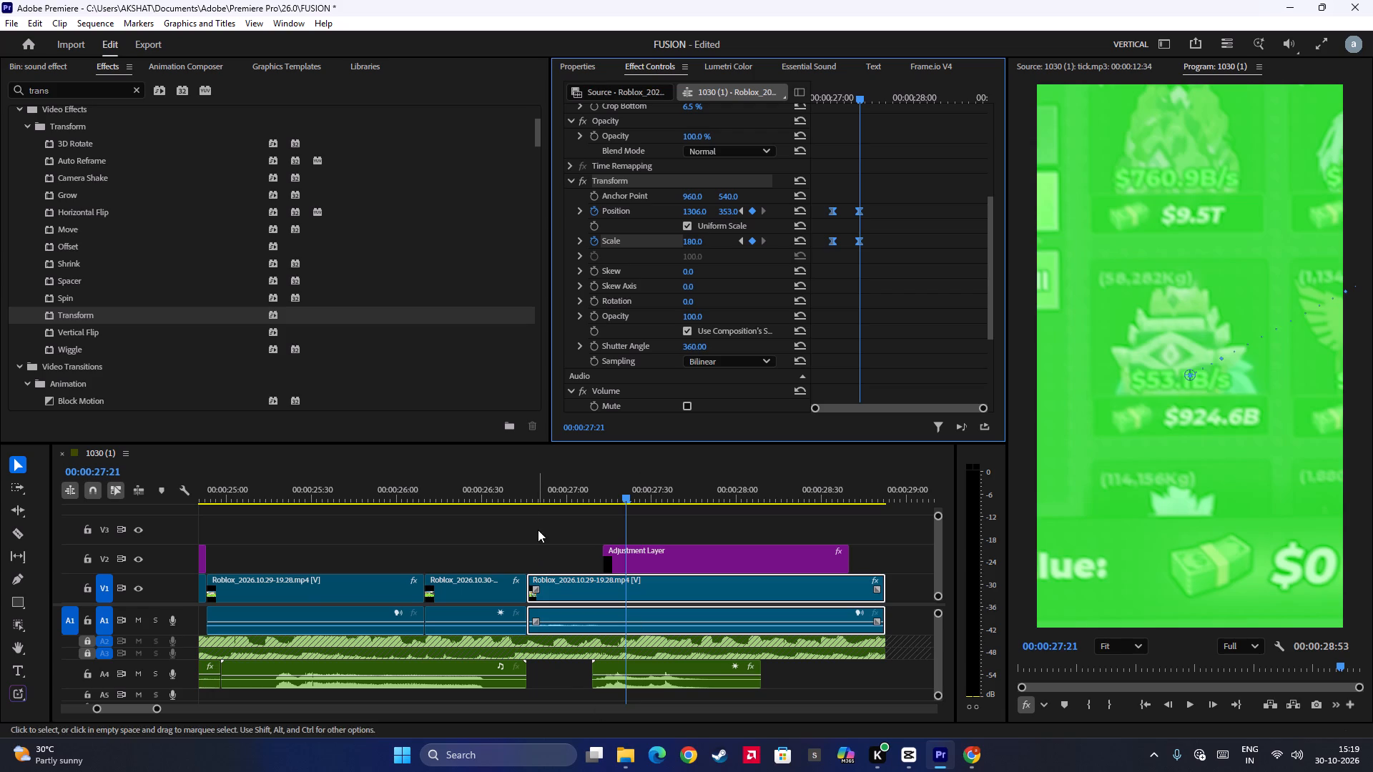
Play back the ending repeatedly from around 00:00:26:50 to check the zoom into the Sell Eggs screen.
{"action": "left_click", "coordinate": [543, 498]}
{"action": "key", "text": "space"}
{"action": "key", "text": "space"}
{"action": "left_click", "coordinate": [543, 490]}
{"action": "key", "text": "space"}
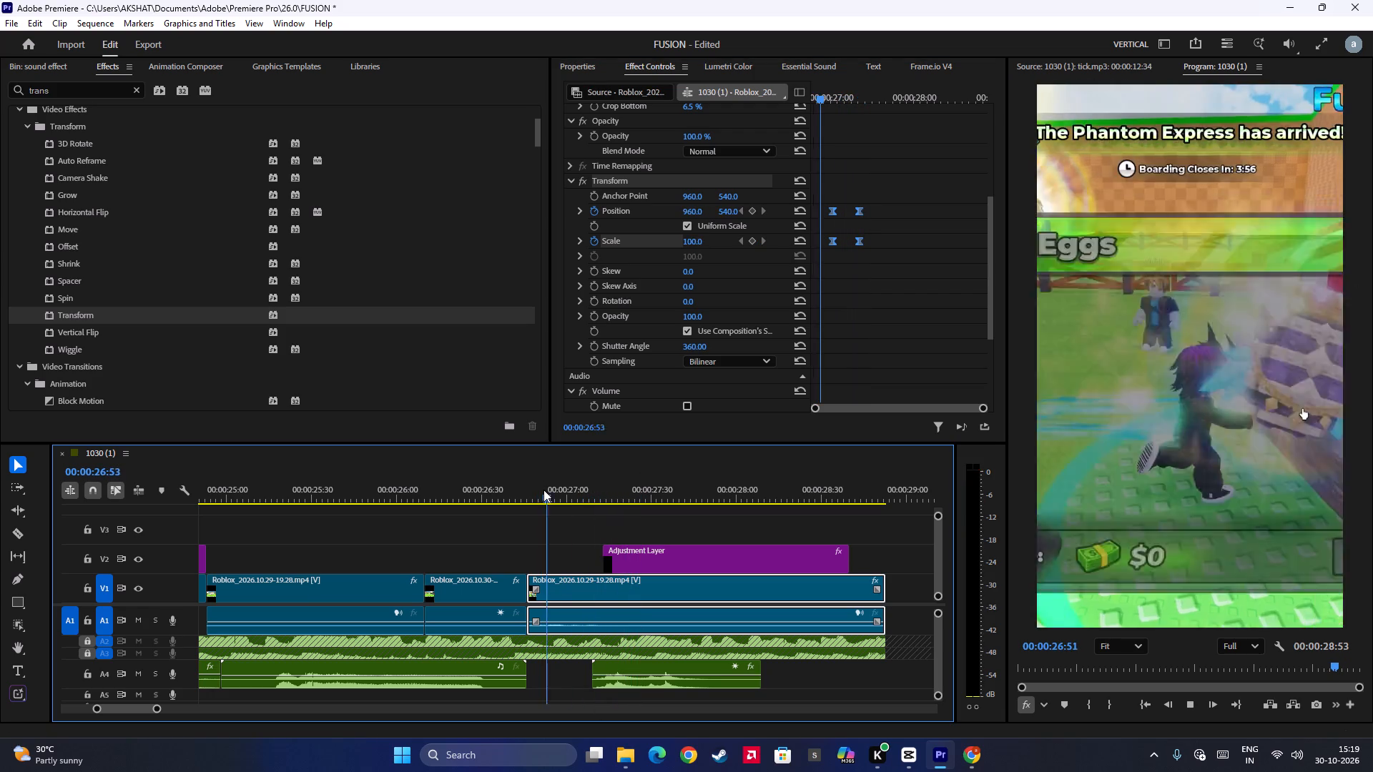
{"action": "key", "text": "space"}
{"action": "left_click", "coordinate": [543, 490]}
{"action": "key", "text": "space"}
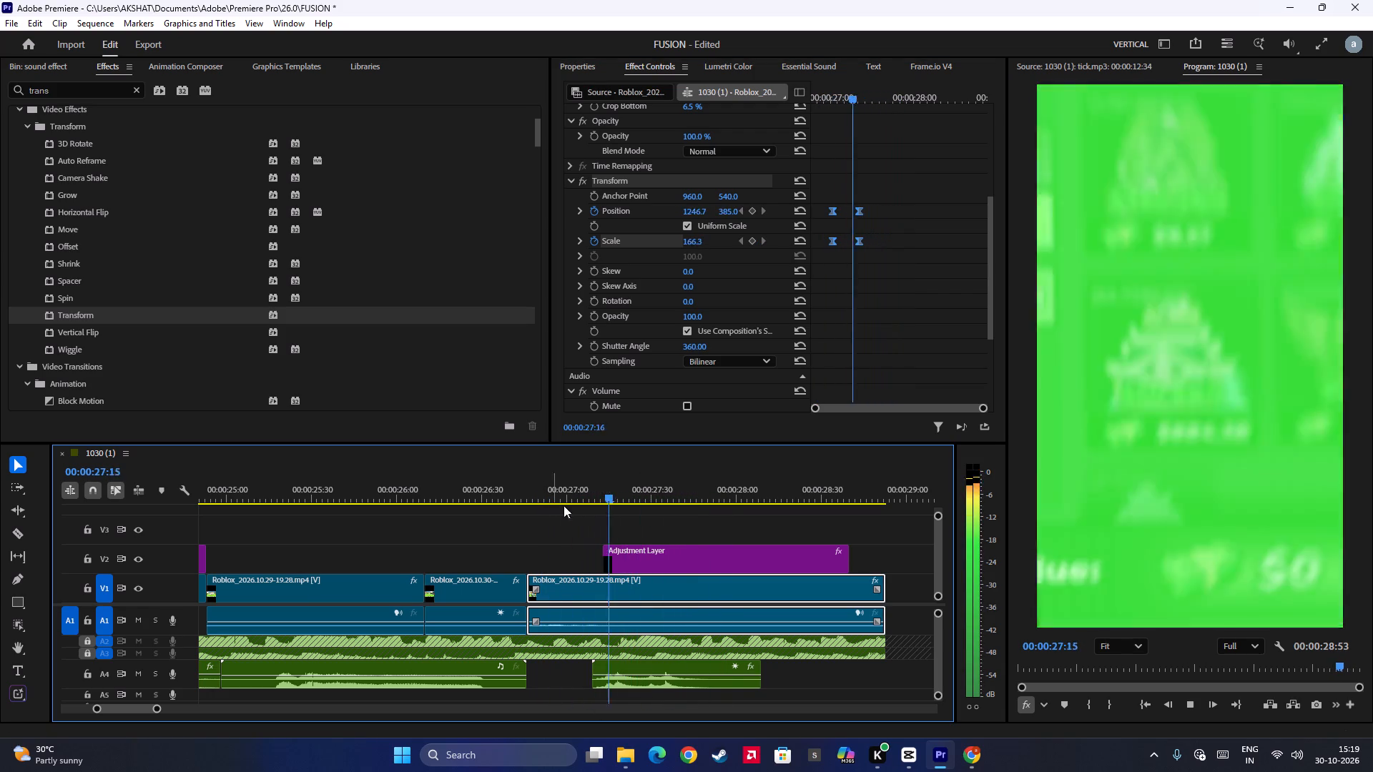
{"action": "key", "text": "space"}
{"action": "key", "text": "space"}
{"action": "scroll", "coordinate": [752, 563], "scroll_direction": "down", "scroll_amount": 4}
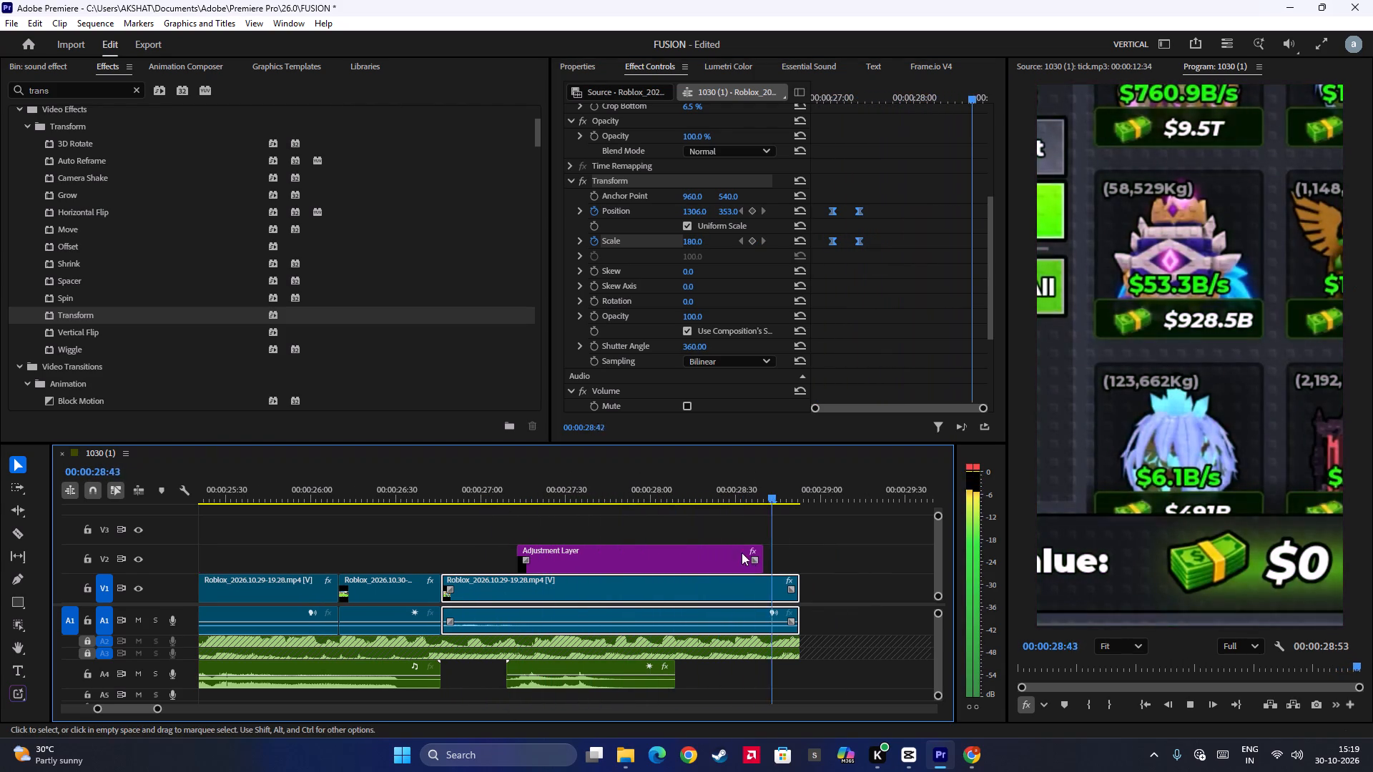
{"action": "key", "text": "space"}
{"action": "left_click", "coordinate": [448, 490]}
{"action": "key", "text": "space"}
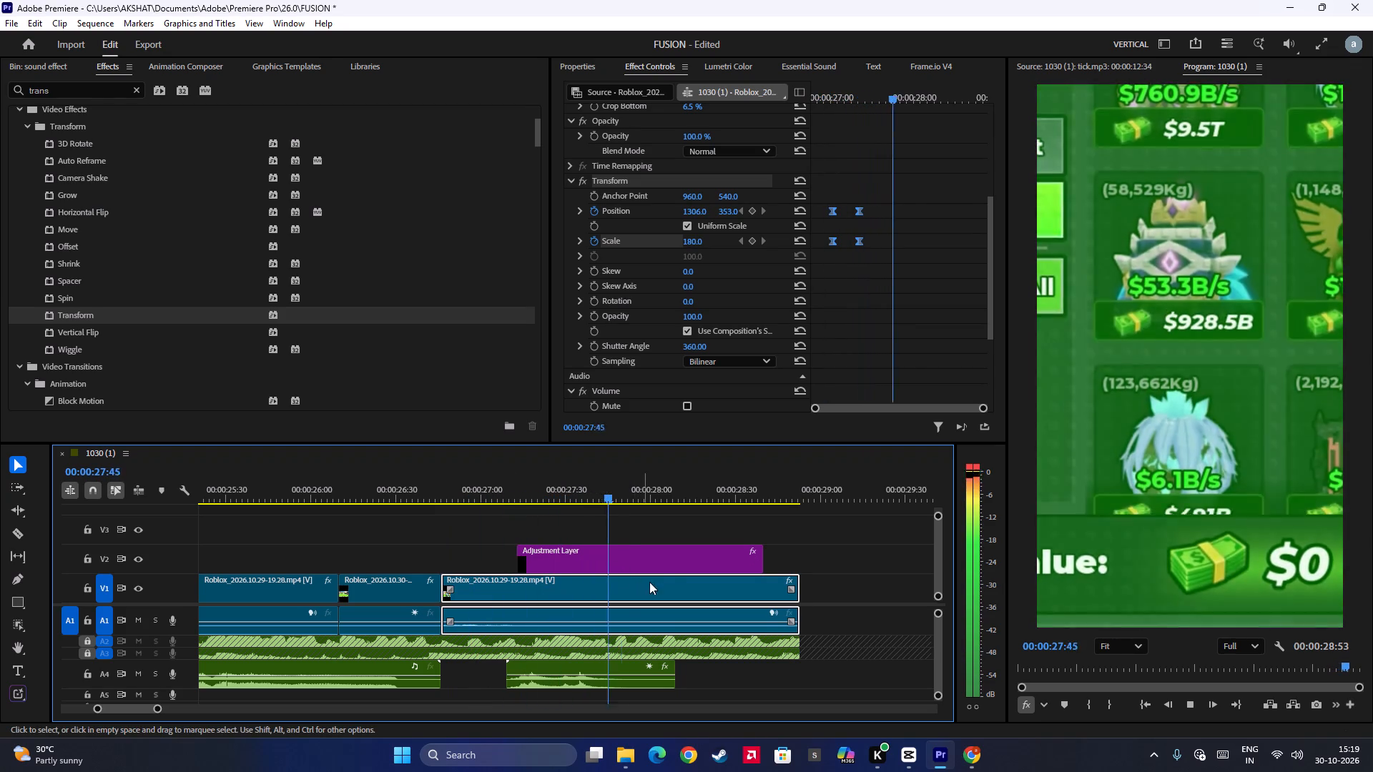
{"action": "key", "text": "space"}
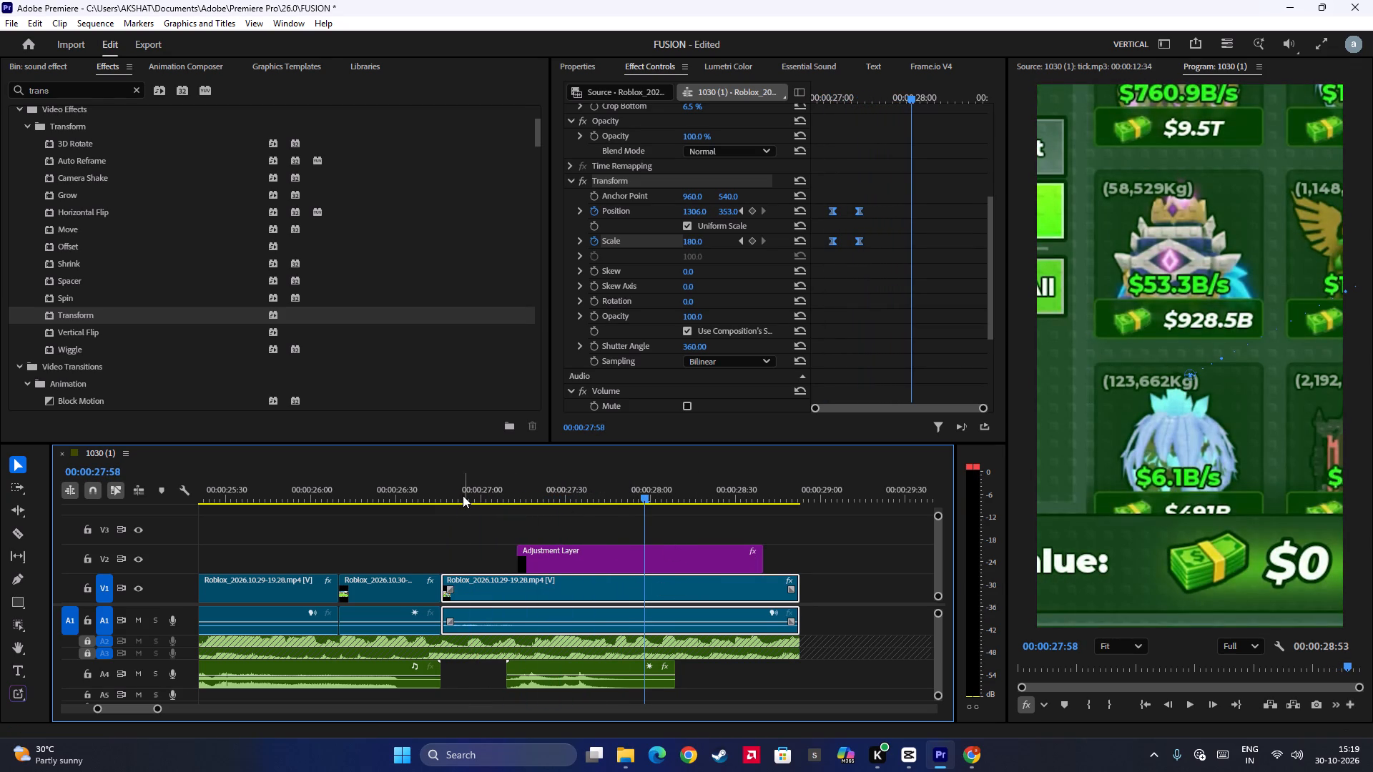
{"action": "left_click", "coordinate": [463, 495]}
{"action": "key", "text": "space"}
{"action": "key", "text": "space"}
{"action": "left_click", "coordinate": [463, 495]}
{"action": "key", "text": "space"}
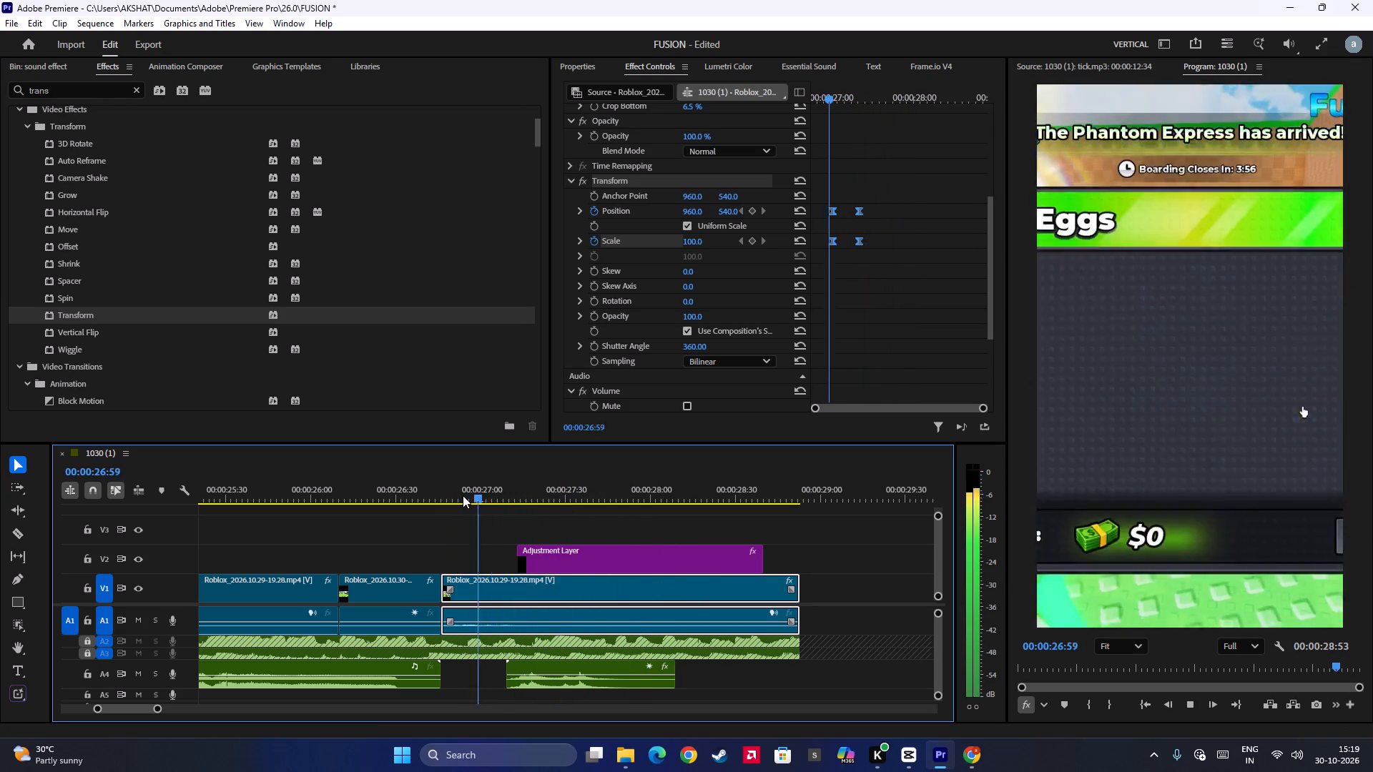
{"action": "key", "text": "space"}
{"action": "key", "text": "space"}
{"action": "key", "text": "space"}
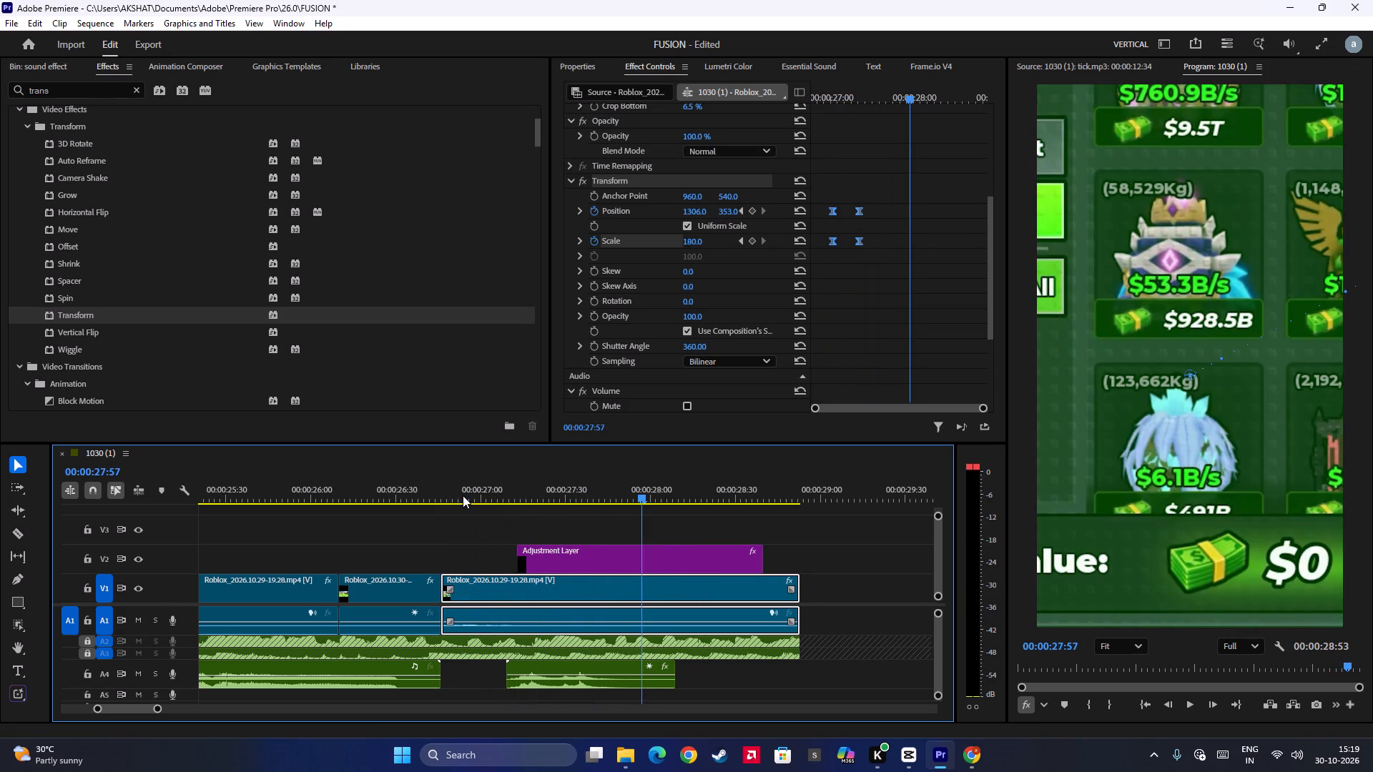
{"action": "left_click", "coordinate": [463, 495]}
{"action": "key", "text": "space"}
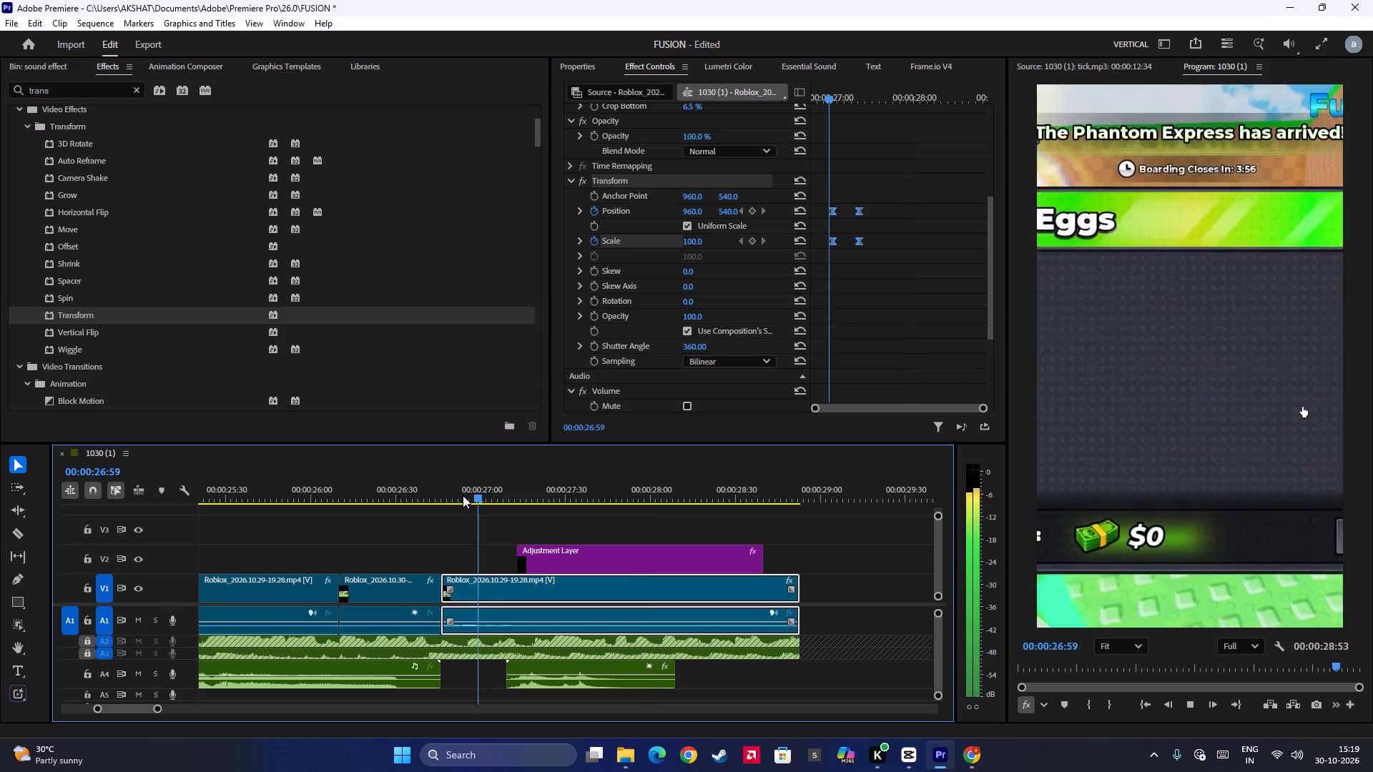
{"action": "key", "text": "space"}
Split the last V1 clip with its audio and the V2 adjustment layer at 00:00:27:55, and delete the parts after the cut.
{"action": "left_click_drag", "start_coordinate": [673, 535], "coordinate": [660, 620]}
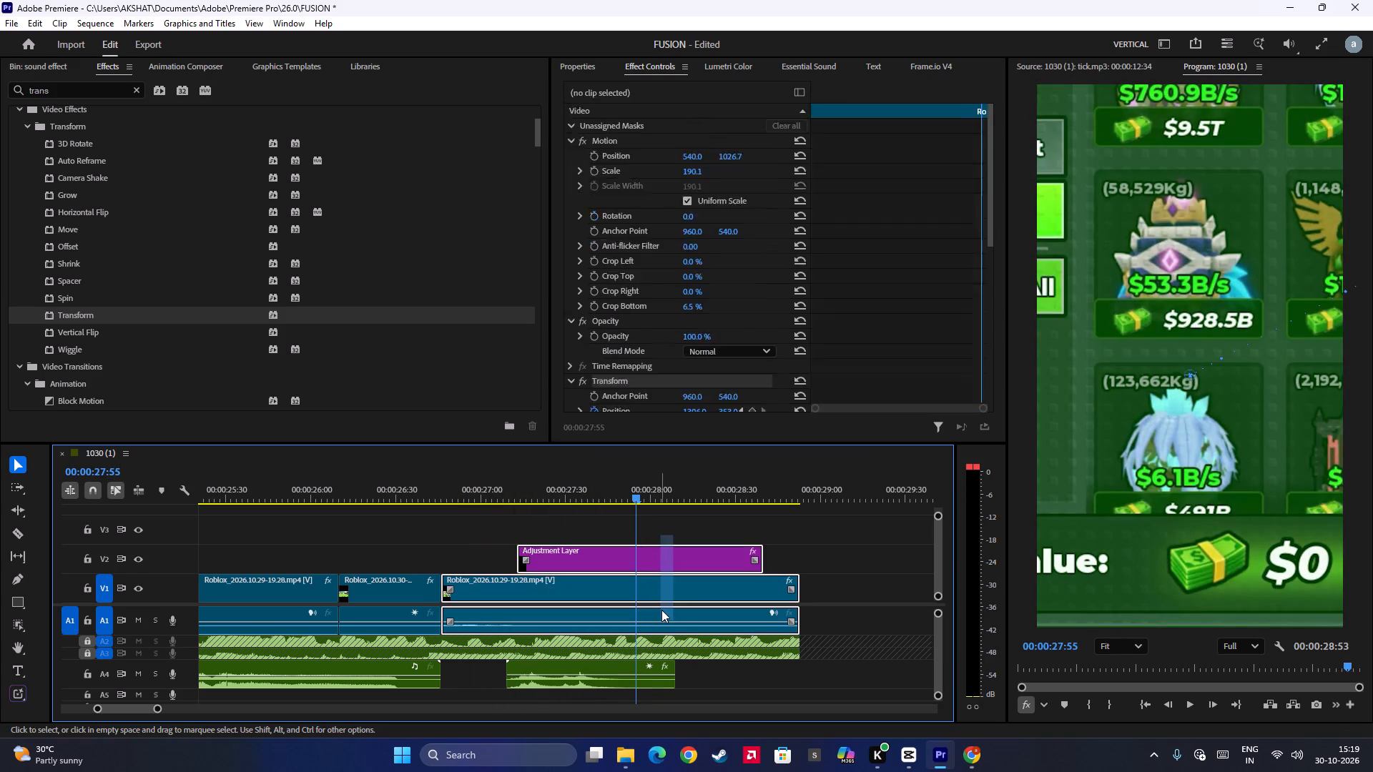
{"action": "key", "text": "ctrl+b"}
{"action": "left_click_drag", "start_coordinate": [682, 533], "coordinate": [689, 618]}
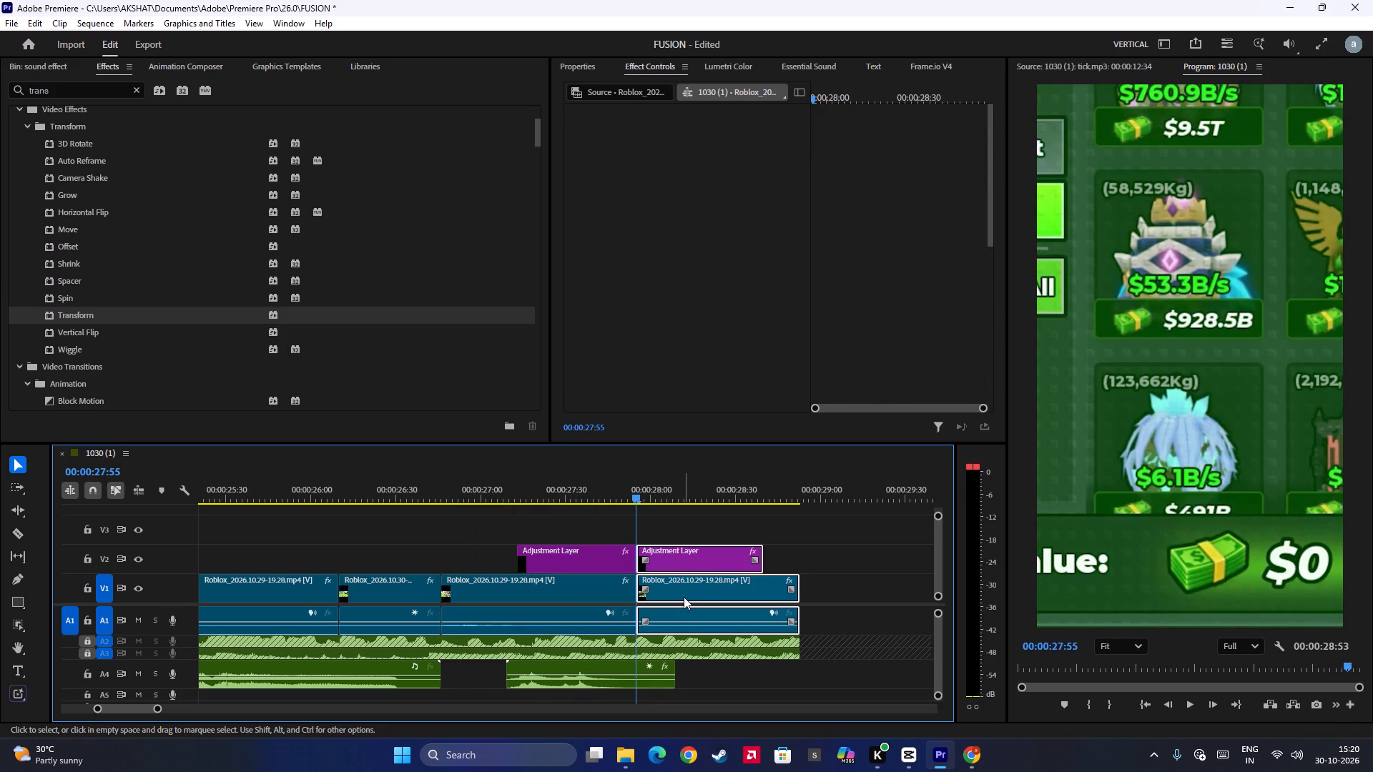
{"action": "key", "text": "BackSpace"}
{"action": "left_click", "coordinate": [494, 495]}
{"action": "key", "text": "space"}
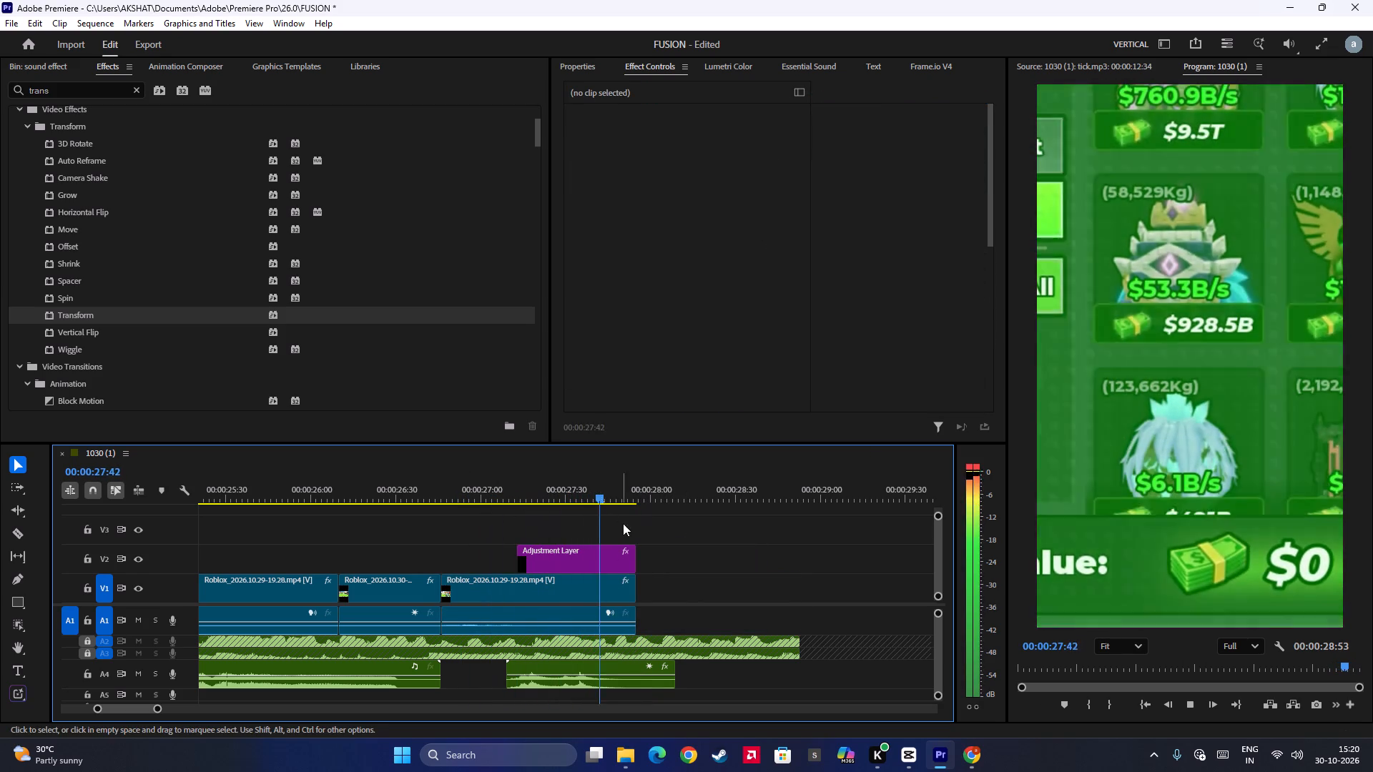
{"action": "key", "text": "space"}
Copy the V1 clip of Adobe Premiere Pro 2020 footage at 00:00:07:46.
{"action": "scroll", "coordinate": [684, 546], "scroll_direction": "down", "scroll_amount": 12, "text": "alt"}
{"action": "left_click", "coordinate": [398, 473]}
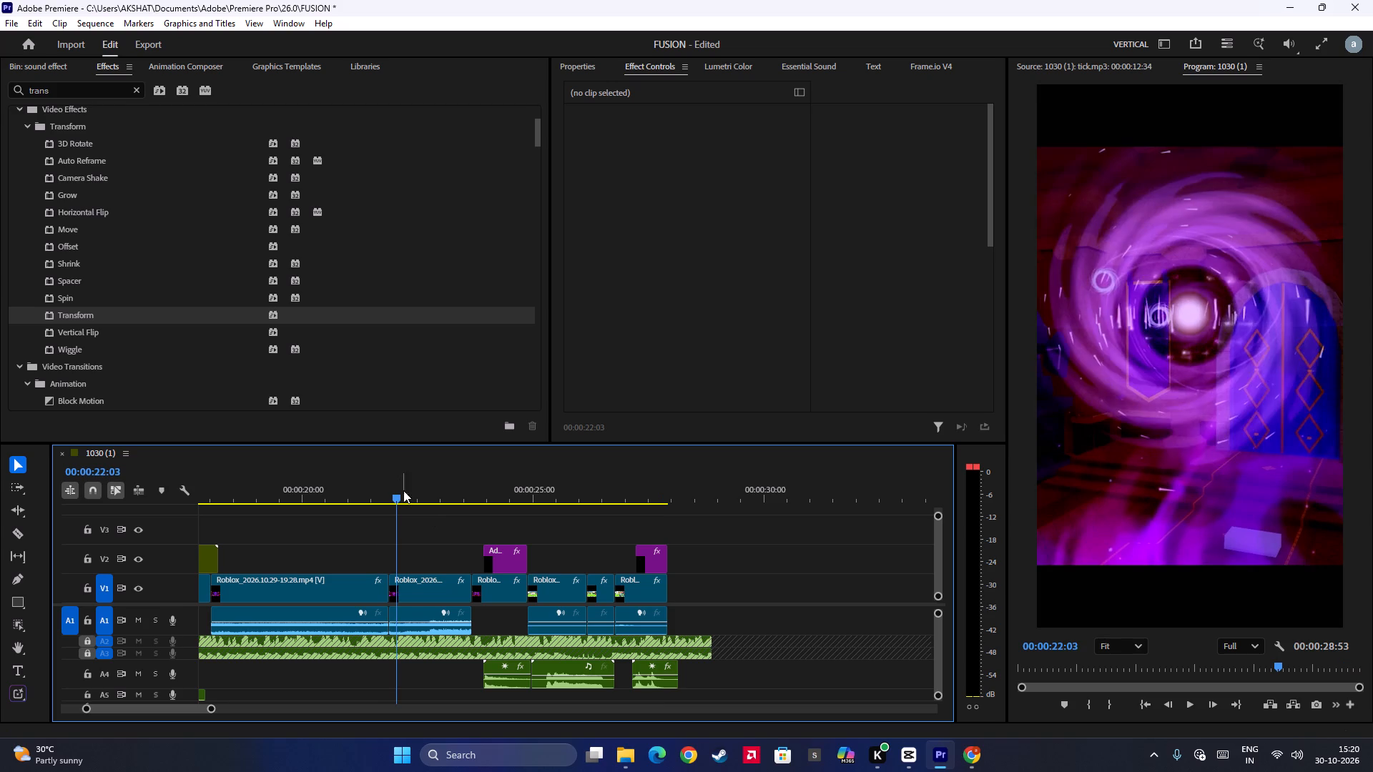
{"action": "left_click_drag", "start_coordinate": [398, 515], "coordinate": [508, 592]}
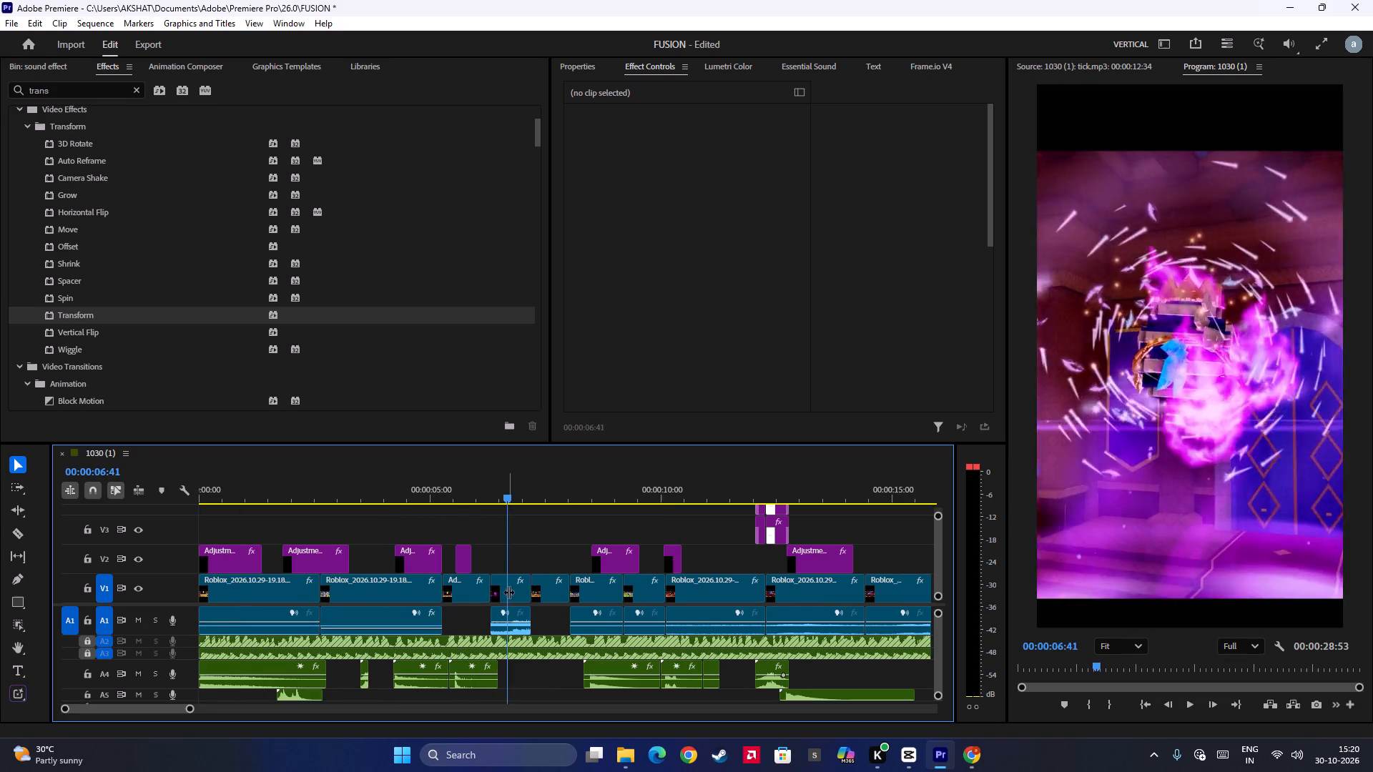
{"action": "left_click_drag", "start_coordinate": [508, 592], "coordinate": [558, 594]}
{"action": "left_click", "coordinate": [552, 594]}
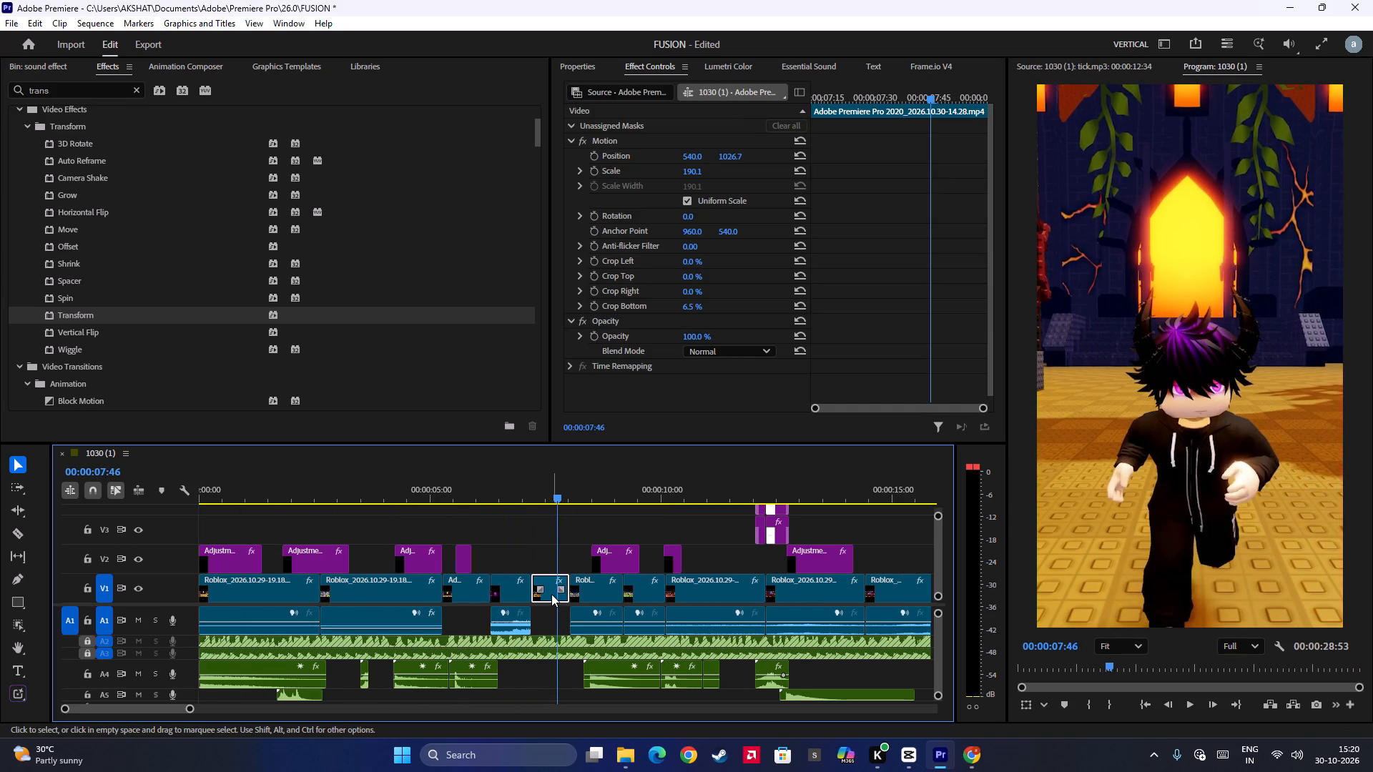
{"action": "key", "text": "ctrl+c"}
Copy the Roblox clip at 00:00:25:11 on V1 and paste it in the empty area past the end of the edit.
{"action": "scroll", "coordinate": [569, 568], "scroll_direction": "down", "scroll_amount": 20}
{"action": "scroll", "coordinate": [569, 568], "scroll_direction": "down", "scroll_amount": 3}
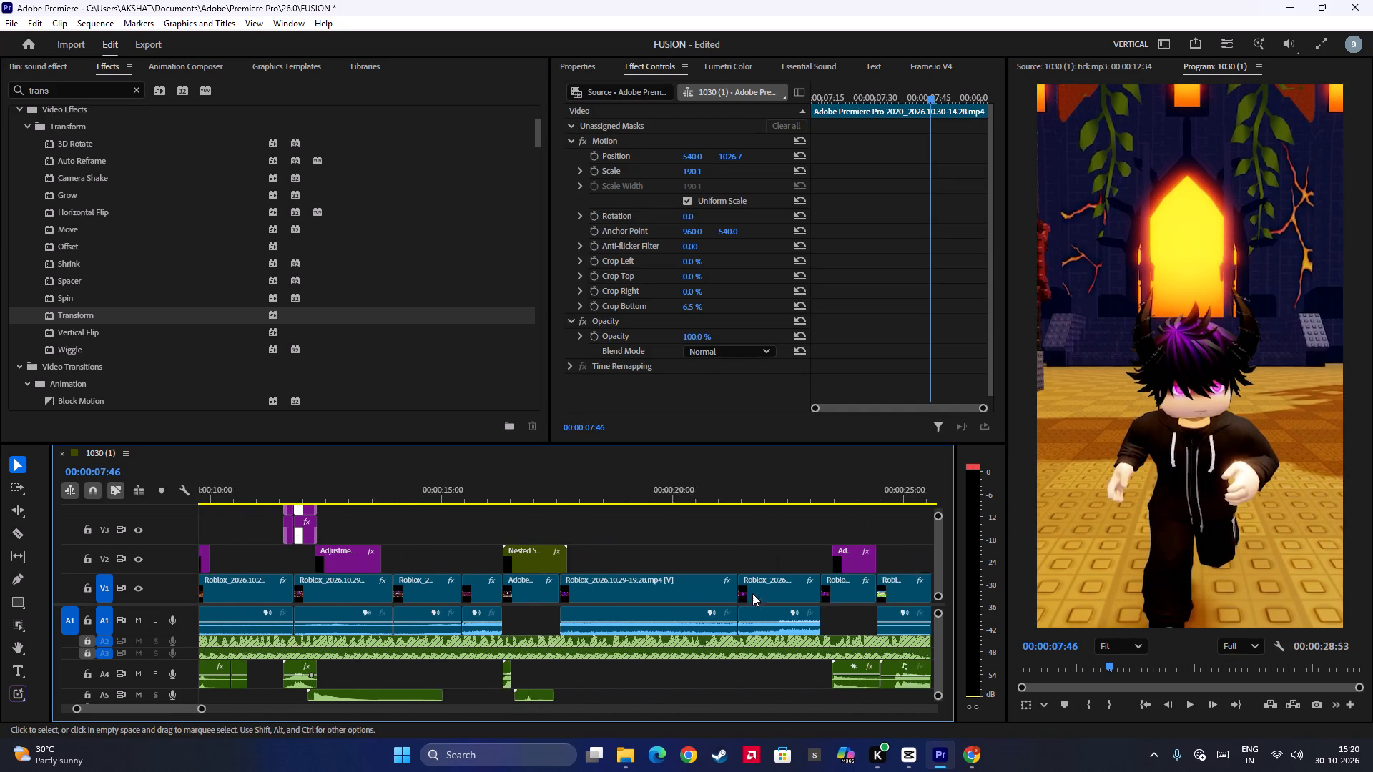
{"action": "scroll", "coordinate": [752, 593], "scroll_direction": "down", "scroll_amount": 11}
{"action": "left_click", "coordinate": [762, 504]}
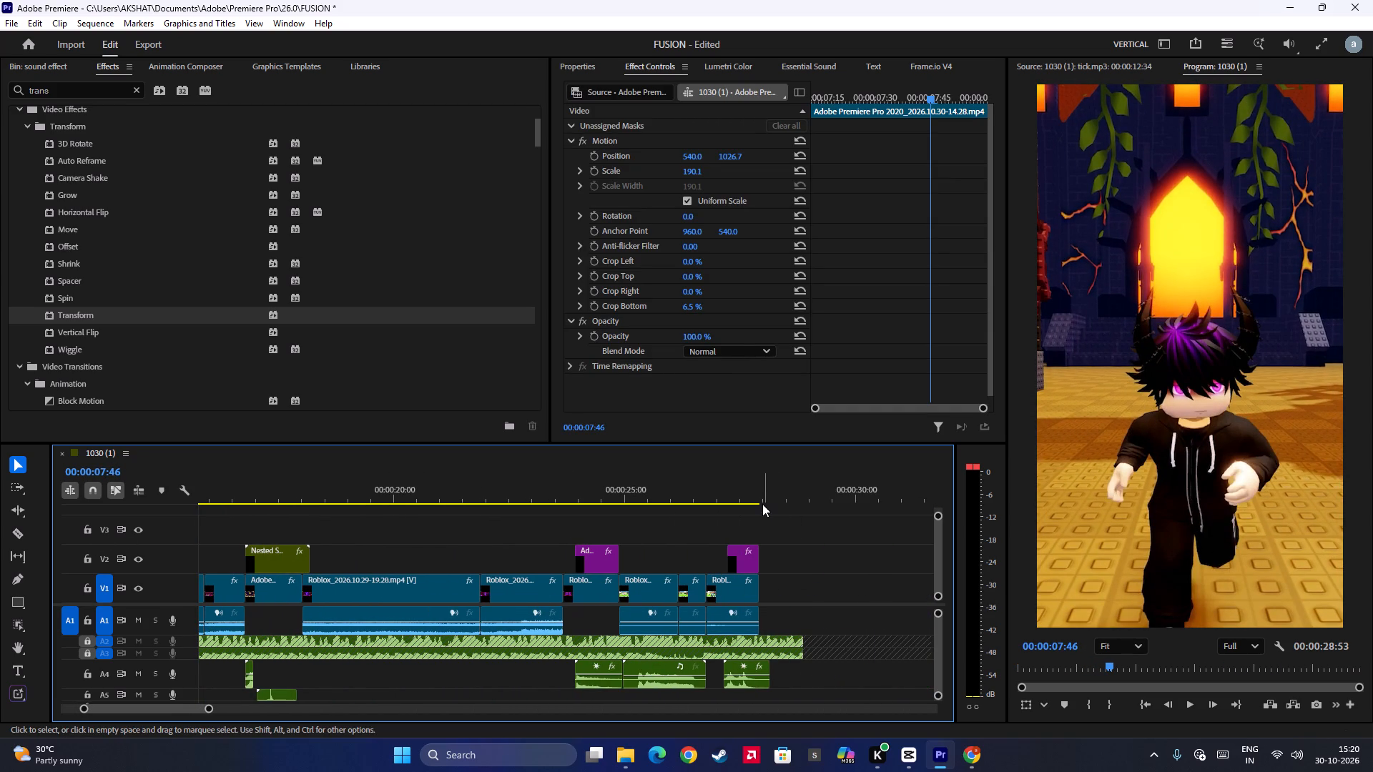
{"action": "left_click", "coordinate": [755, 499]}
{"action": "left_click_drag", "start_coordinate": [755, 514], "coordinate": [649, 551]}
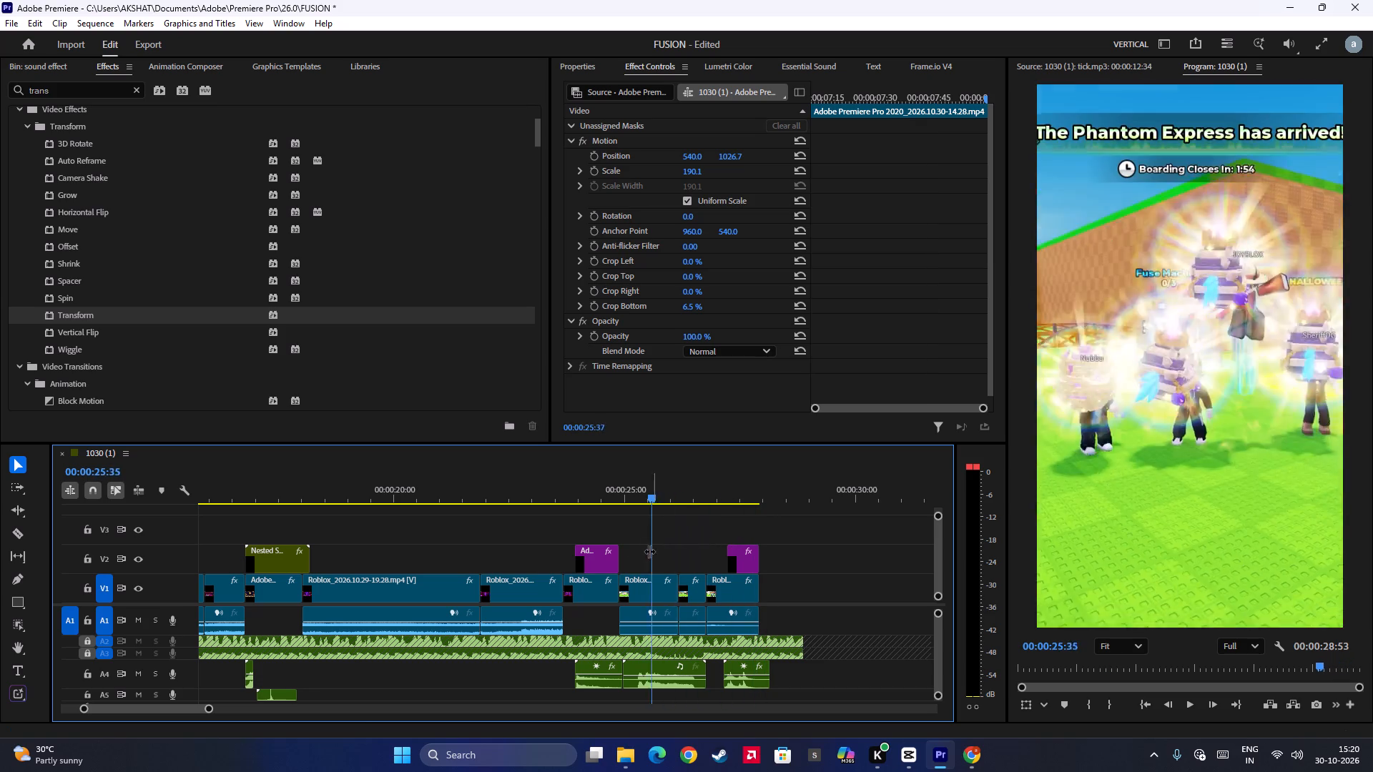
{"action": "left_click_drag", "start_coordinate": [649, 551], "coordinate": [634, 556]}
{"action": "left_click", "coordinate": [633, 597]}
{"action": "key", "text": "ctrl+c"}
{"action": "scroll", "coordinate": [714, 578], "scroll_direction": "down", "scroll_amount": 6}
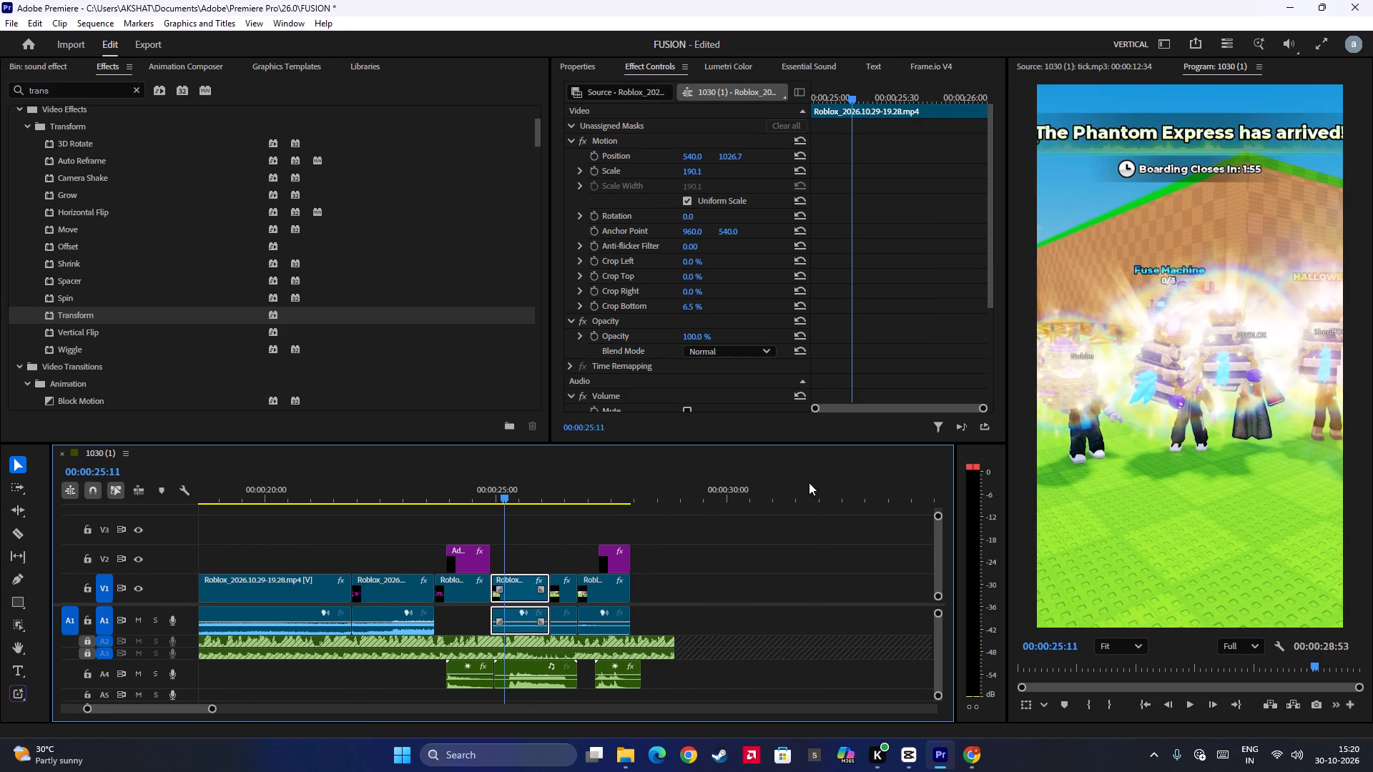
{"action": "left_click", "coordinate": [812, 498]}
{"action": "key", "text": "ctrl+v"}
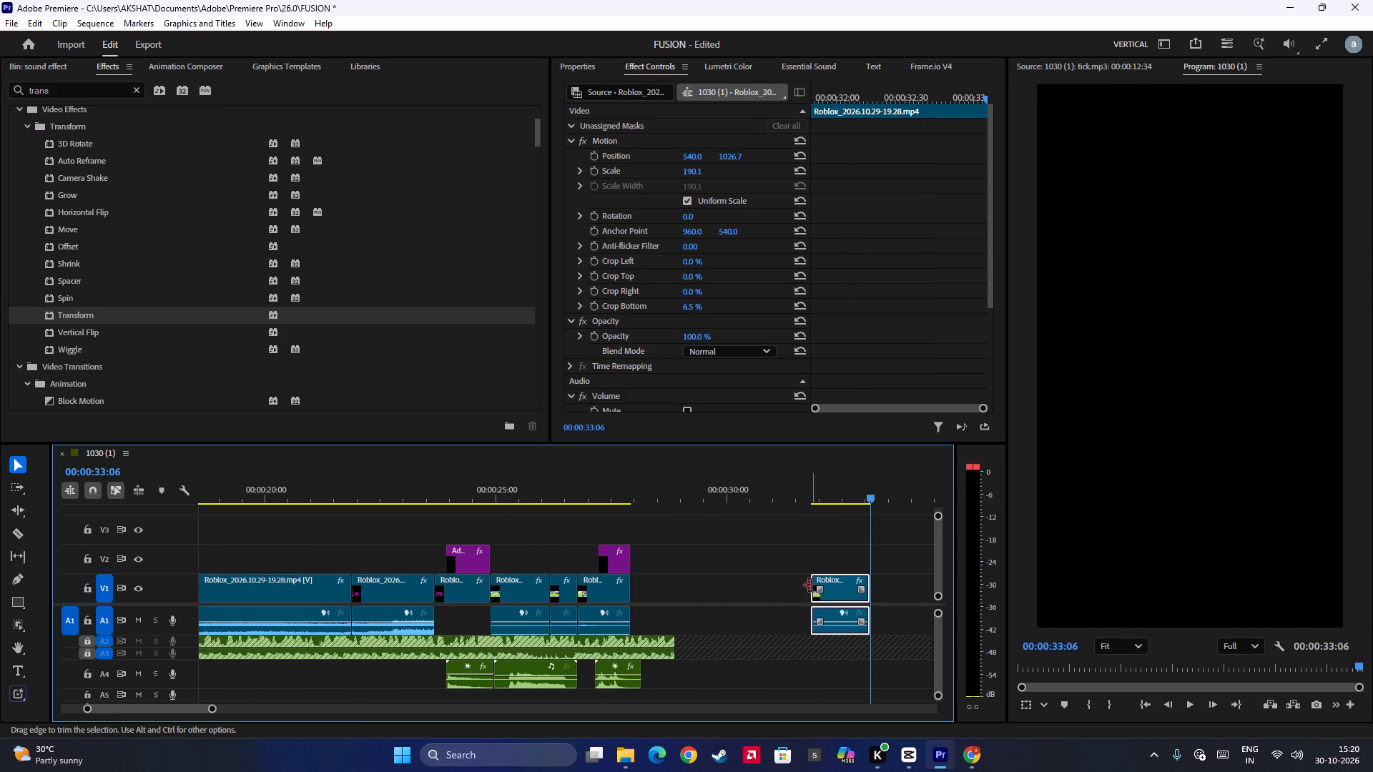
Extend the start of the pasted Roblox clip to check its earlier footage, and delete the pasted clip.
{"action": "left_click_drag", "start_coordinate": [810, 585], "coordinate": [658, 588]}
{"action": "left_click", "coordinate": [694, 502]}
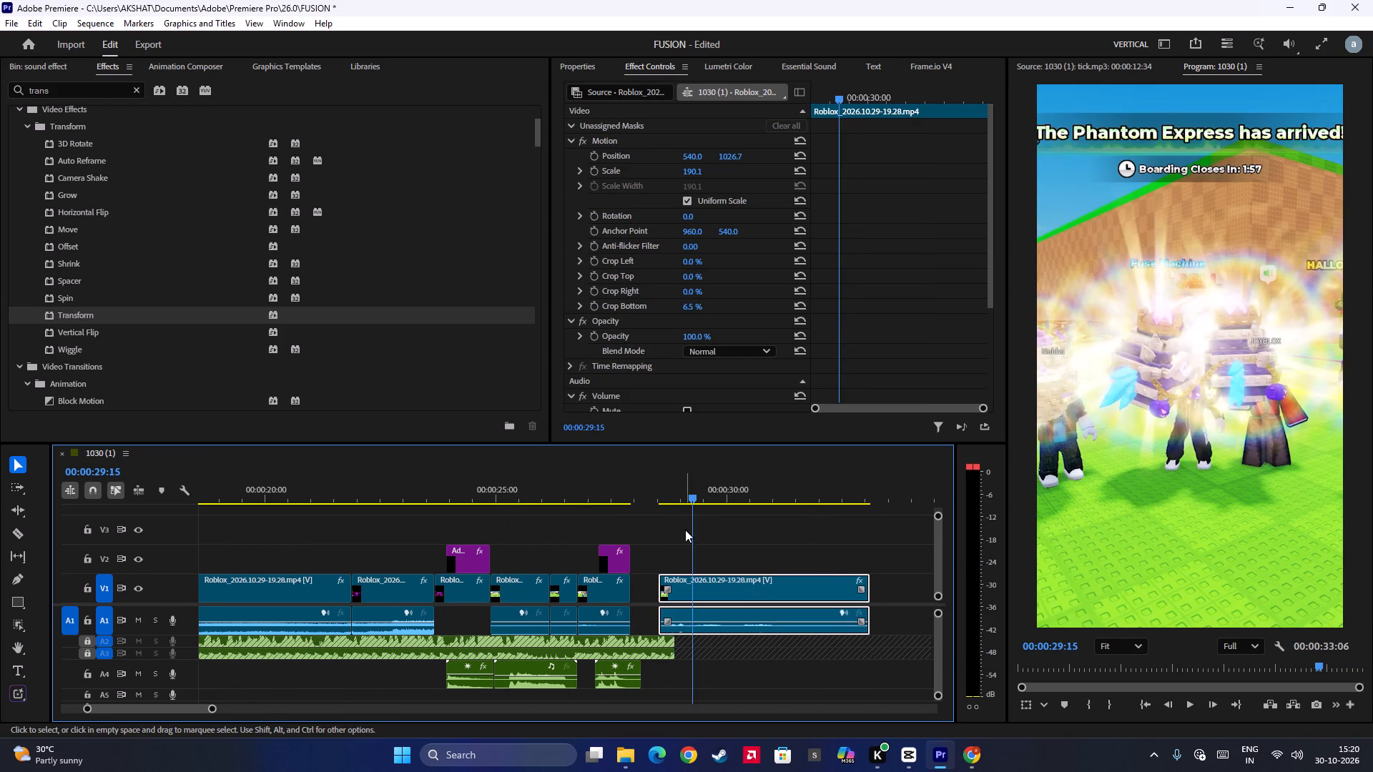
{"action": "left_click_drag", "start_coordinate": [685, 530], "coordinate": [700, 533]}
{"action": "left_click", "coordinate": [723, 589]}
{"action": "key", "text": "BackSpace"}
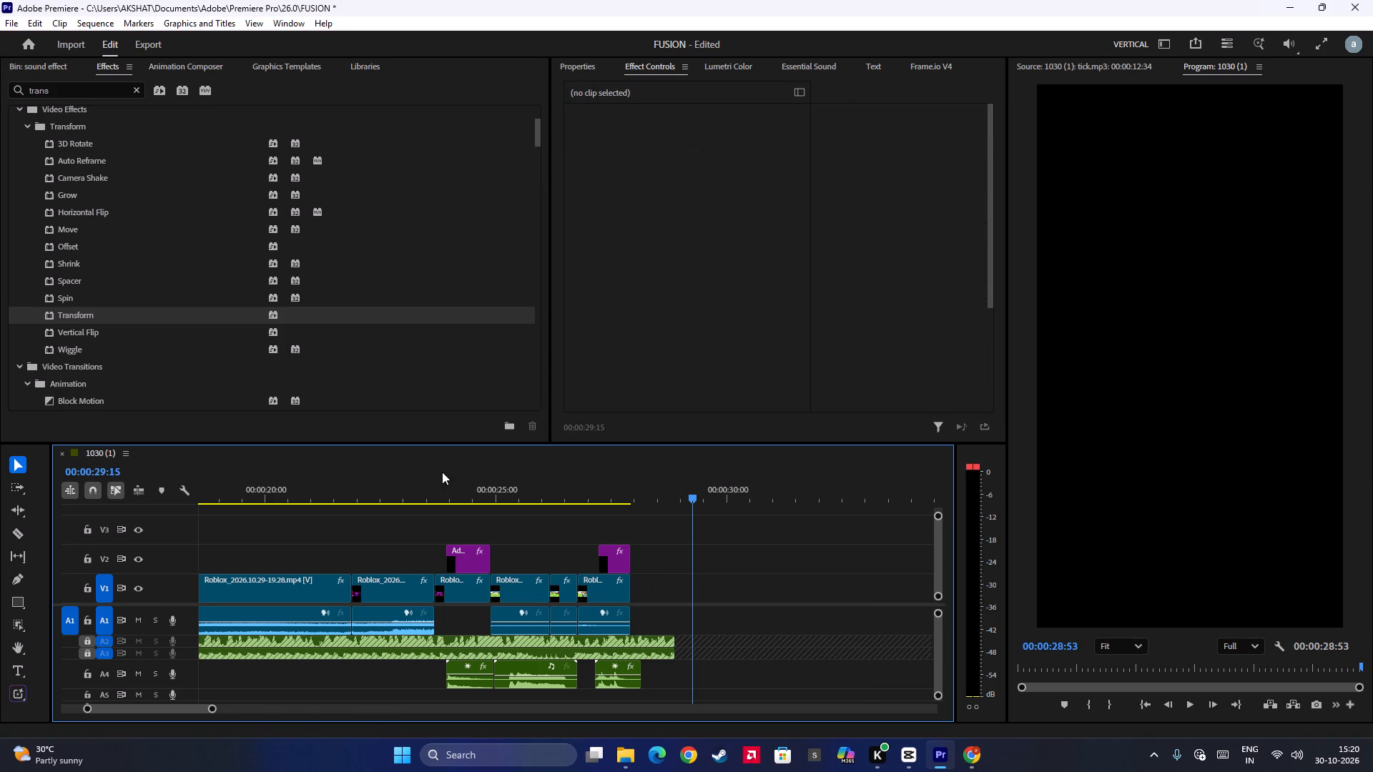
Copy the Roblox clip at 00:00:26:11 on V1 and paste it past the end of the edit at 00:00:30:41.
{"action": "left_click", "coordinate": [442, 472]}
{"action": "left_click", "coordinate": [444, 490]}
{"action": "key", "text": "space"}
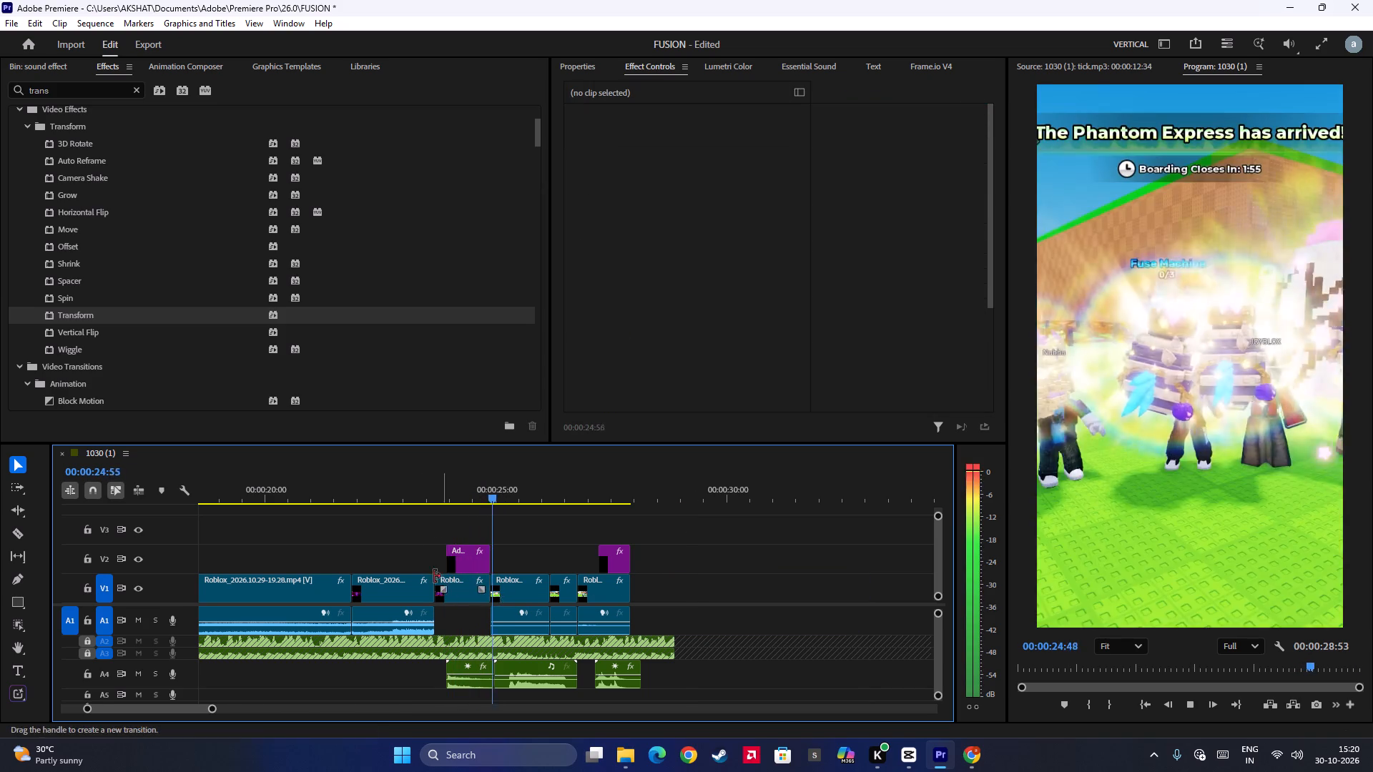
{"action": "key", "text": "space"}
{"action": "left_click", "coordinate": [383, 490]}
{"action": "key", "text": "space"}
{"action": "left_click", "coordinate": [552, 495]}
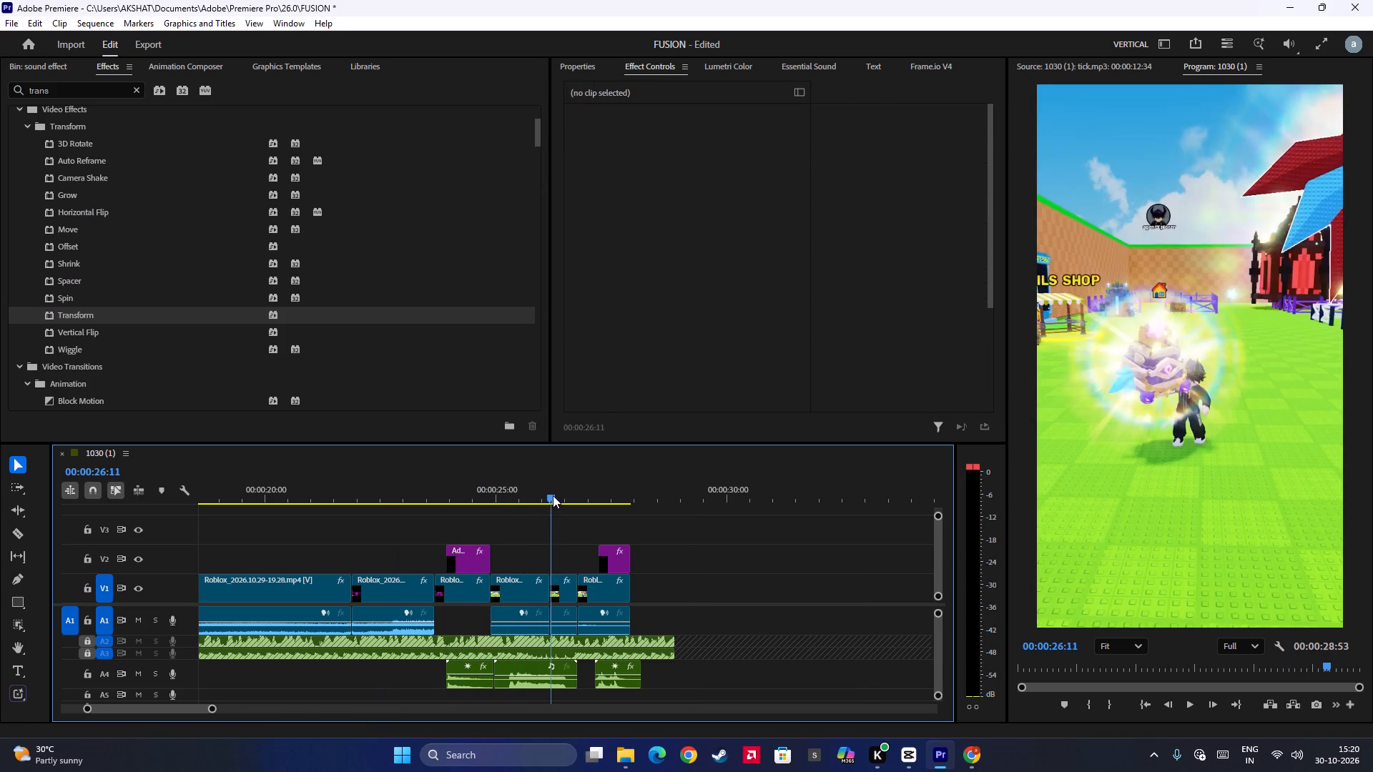
{"action": "left_click", "coordinate": [560, 591]}
{"action": "key", "text": "ctrl+c"}
{"action": "left_click", "coordinate": [760, 503]}
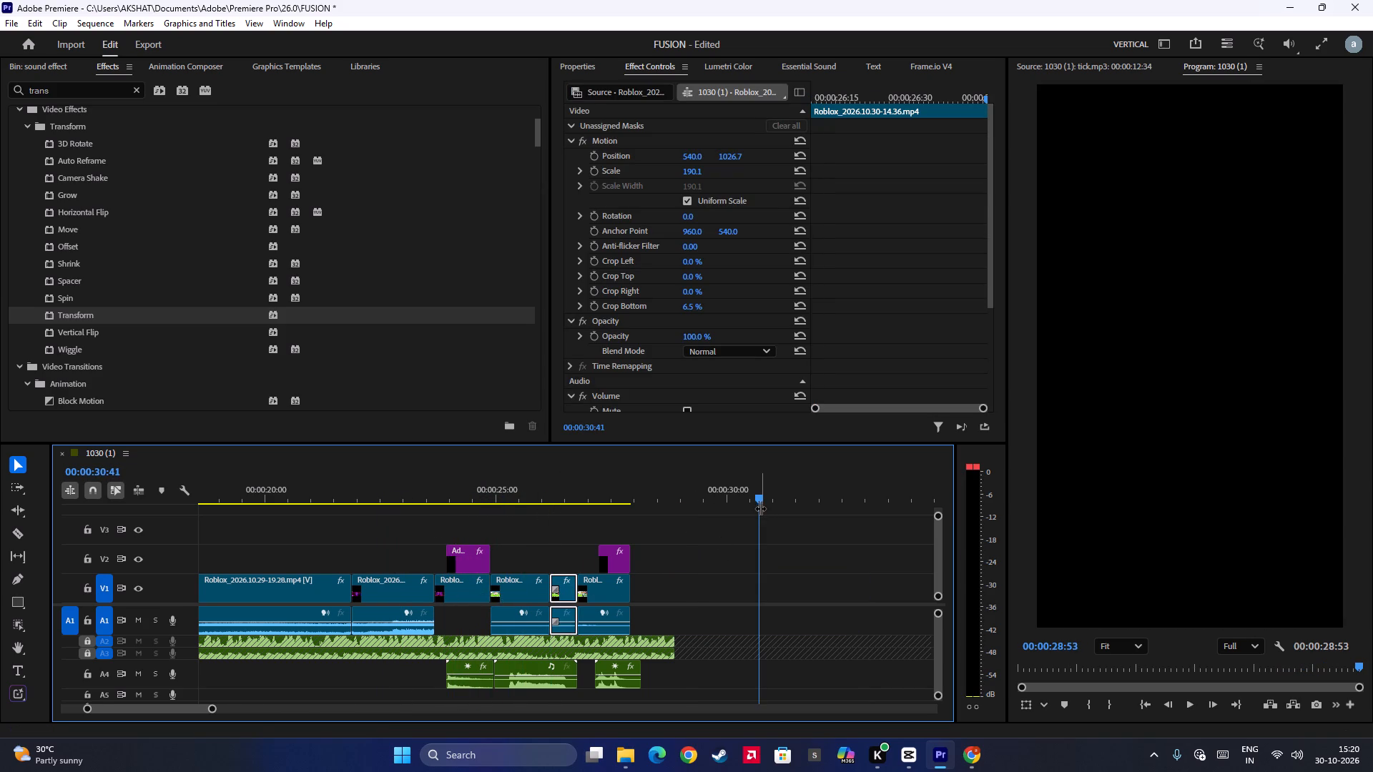
{"action": "key", "text": "ctrl+v"}
Move the pasted Roblox clip farther along V1 and extend its start back to just after the end of the edit.
{"action": "left_click", "coordinate": [765, 581]}
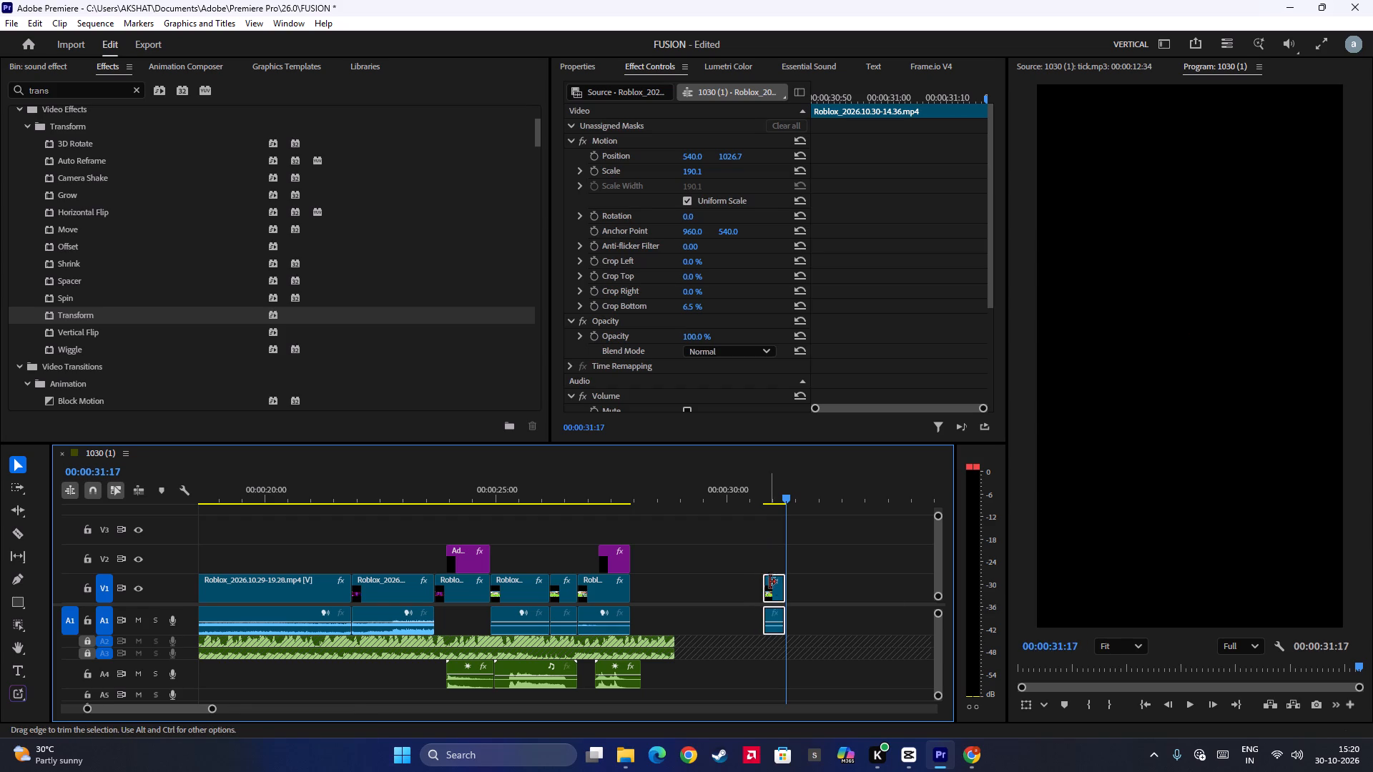
{"action": "left_click_drag", "start_coordinate": [772, 583], "coordinate": [891, 584]}
{"action": "left_click_drag", "start_coordinate": [882, 593], "coordinate": [809, 590]}
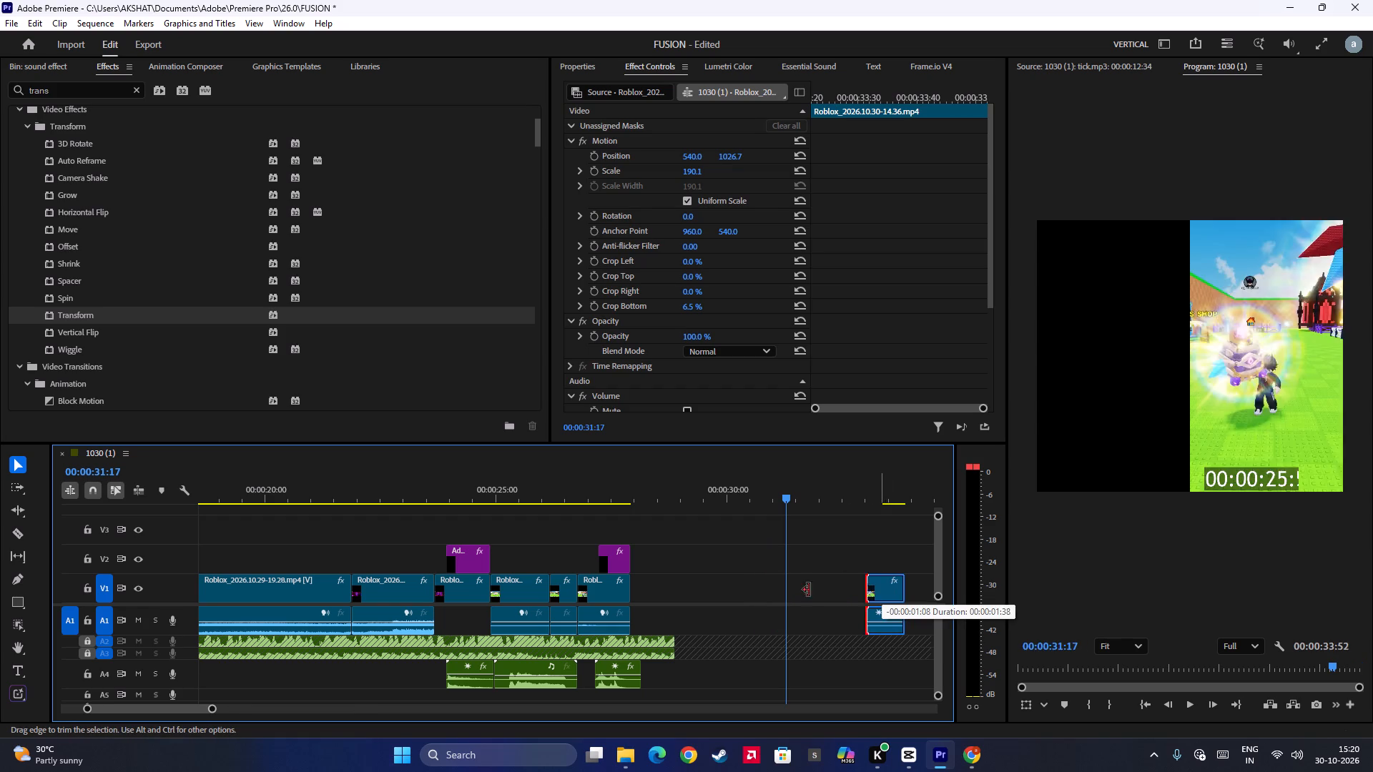
{"action": "left_click_drag", "start_coordinate": [809, 590], "coordinate": [645, 585]}
{"action": "left_click", "coordinate": [684, 502]}
{"action": "left_click_drag", "start_coordinate": [683, 529], "coordinate": [727, 543]}
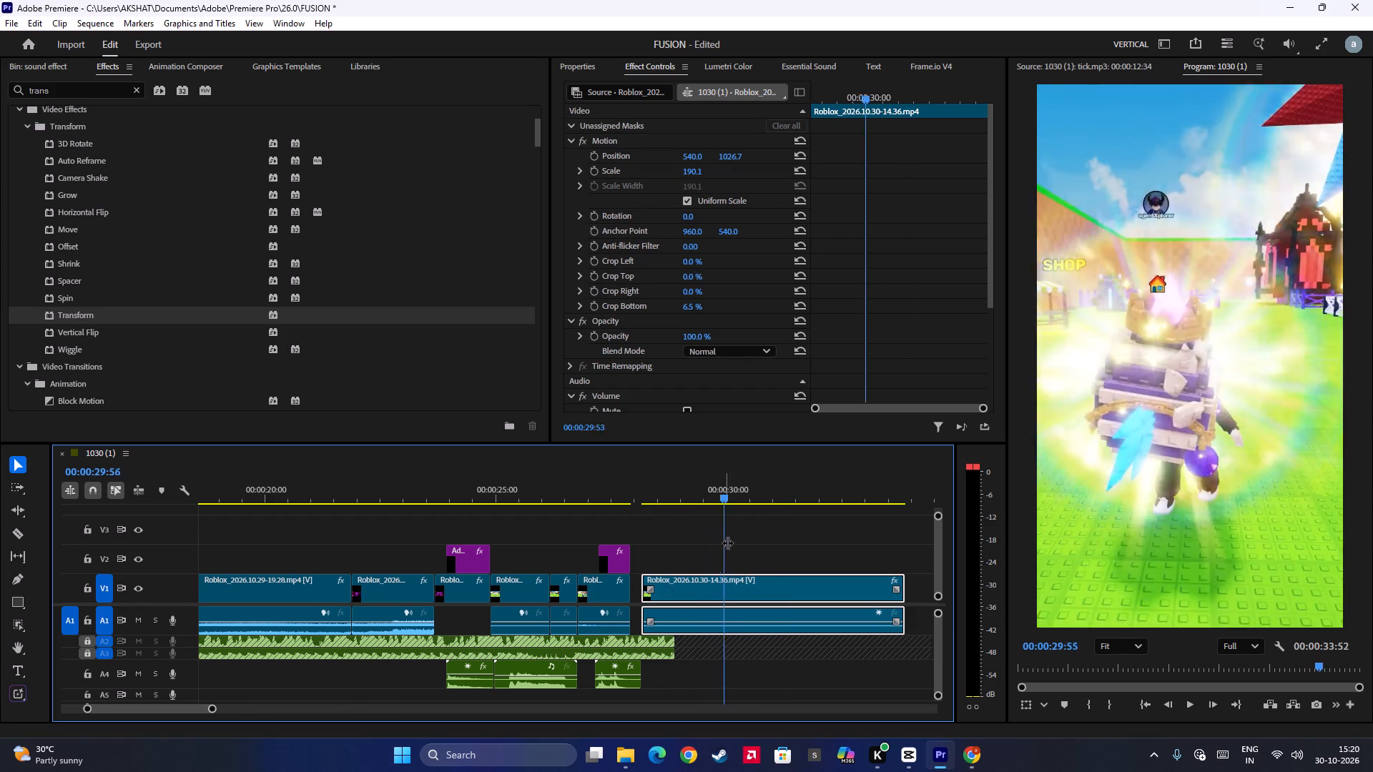
{"action": "left_click_drag", "start_coordinate": [727, 543], "coordinate": [829, 534]}
{"action": "scroll", "coordinate": [809, 609], "scroll_direction": "down", "scroll_amount": 11, "text": "alt"}
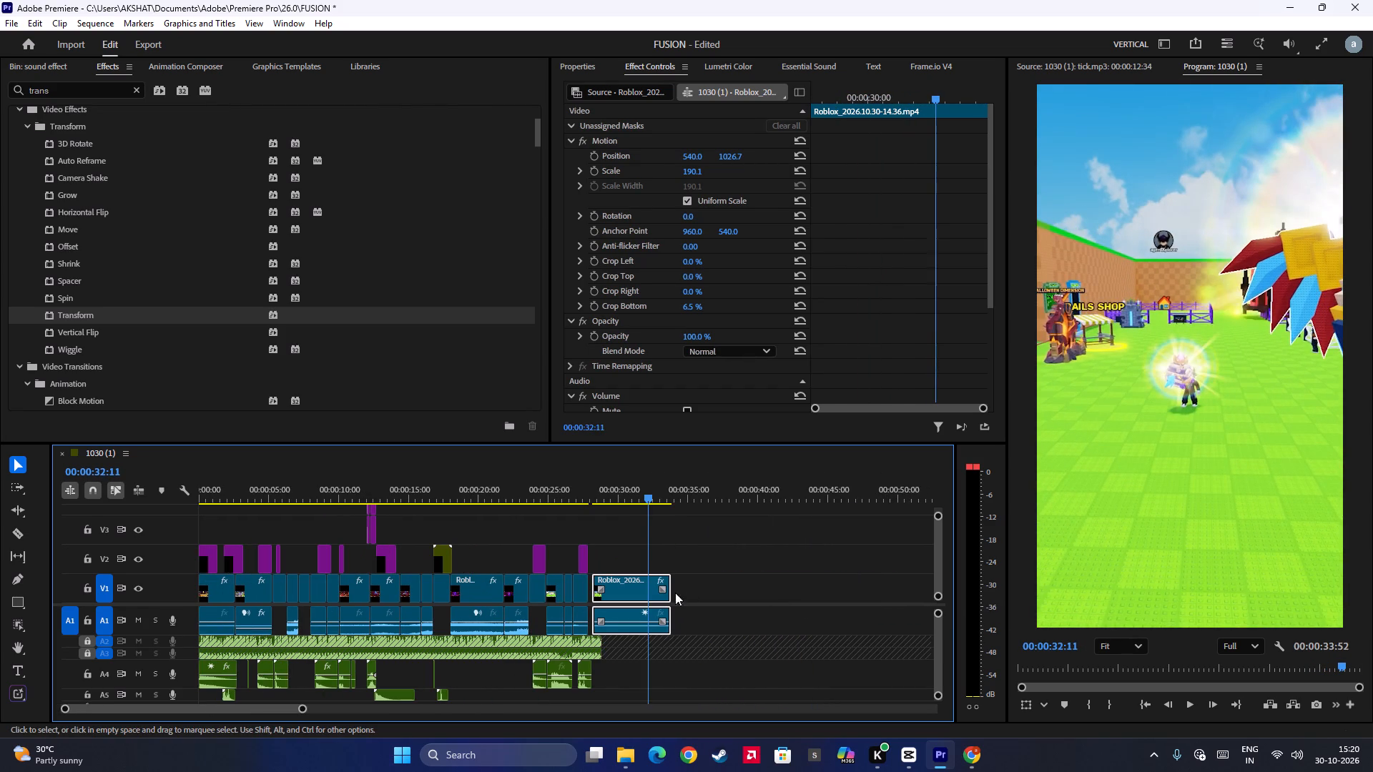
{"action": "left_click_drag", "start_coordinate": [618, 582], "coordinate": [855, 588]}
{"action": "left_click_drag", "start_coordinate": [830, 589], "coordinate": [817, 590]}
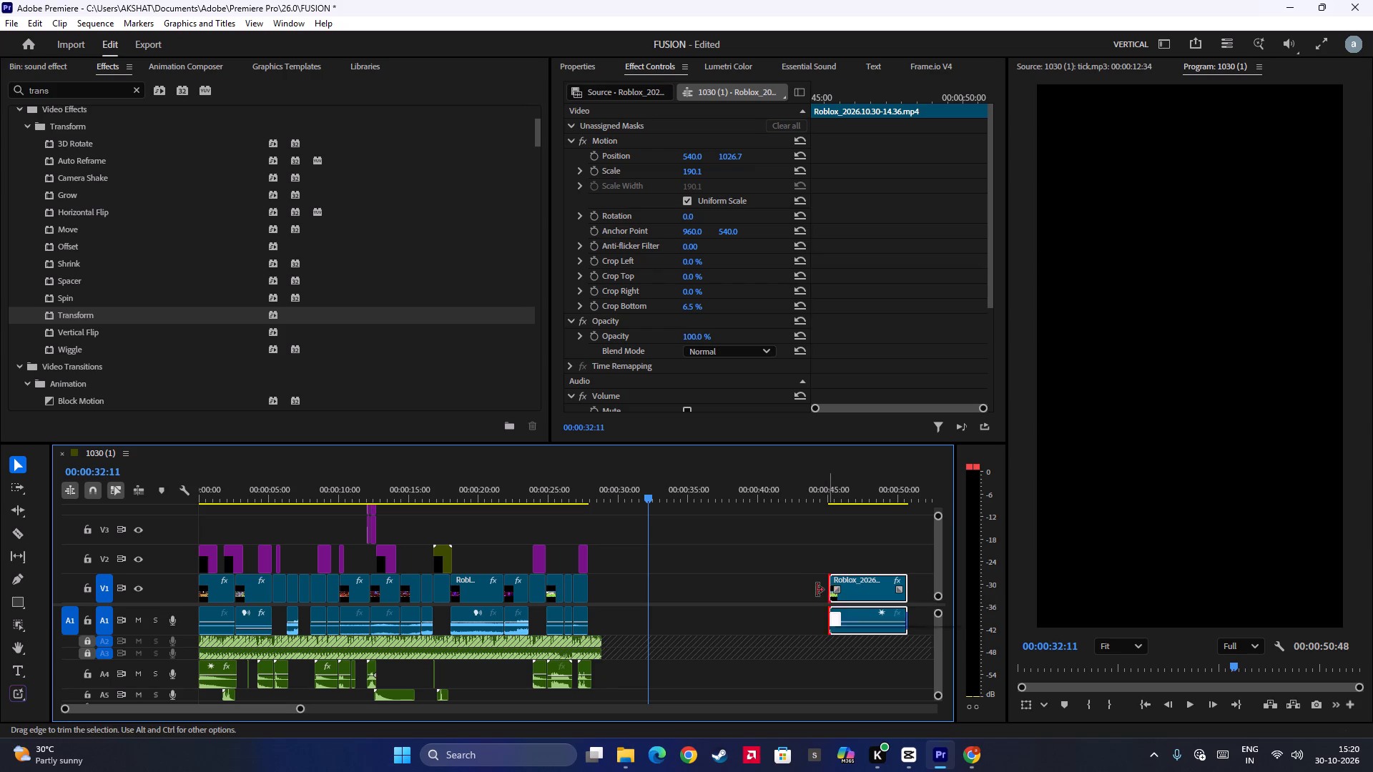
{"action": "left_click_drag", "start_coordinate": [817, 590], "coordinate": [600, 599]}
Scrub through the extended Roblox clip for the emote moment and set the clip's horizontal position to 612.
{"action": "left_click_drag", "start_coordinate": [651, 553], "coordinate": [702, 566]}
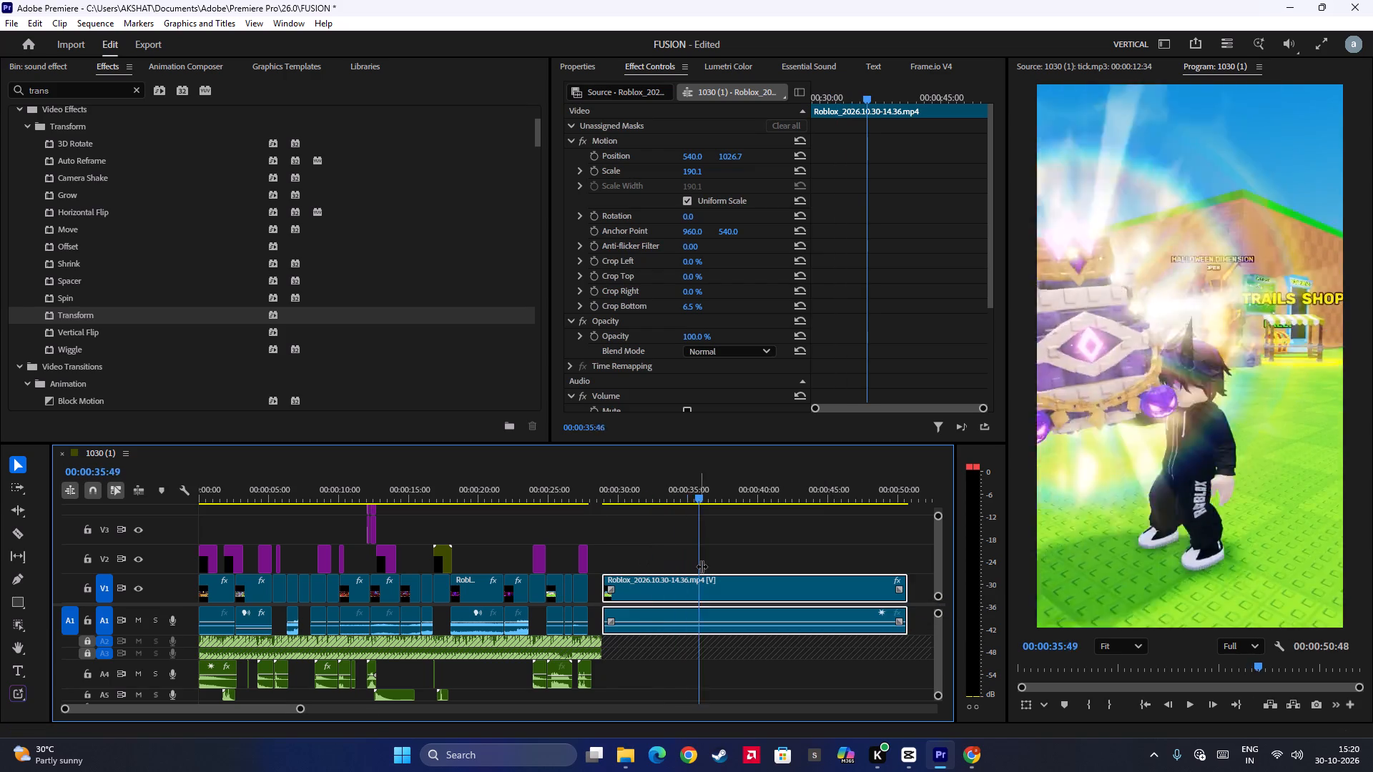
{"action": "left_click_drag", "start_coordinate": [702, 566], "coordinate": [764, 564]}
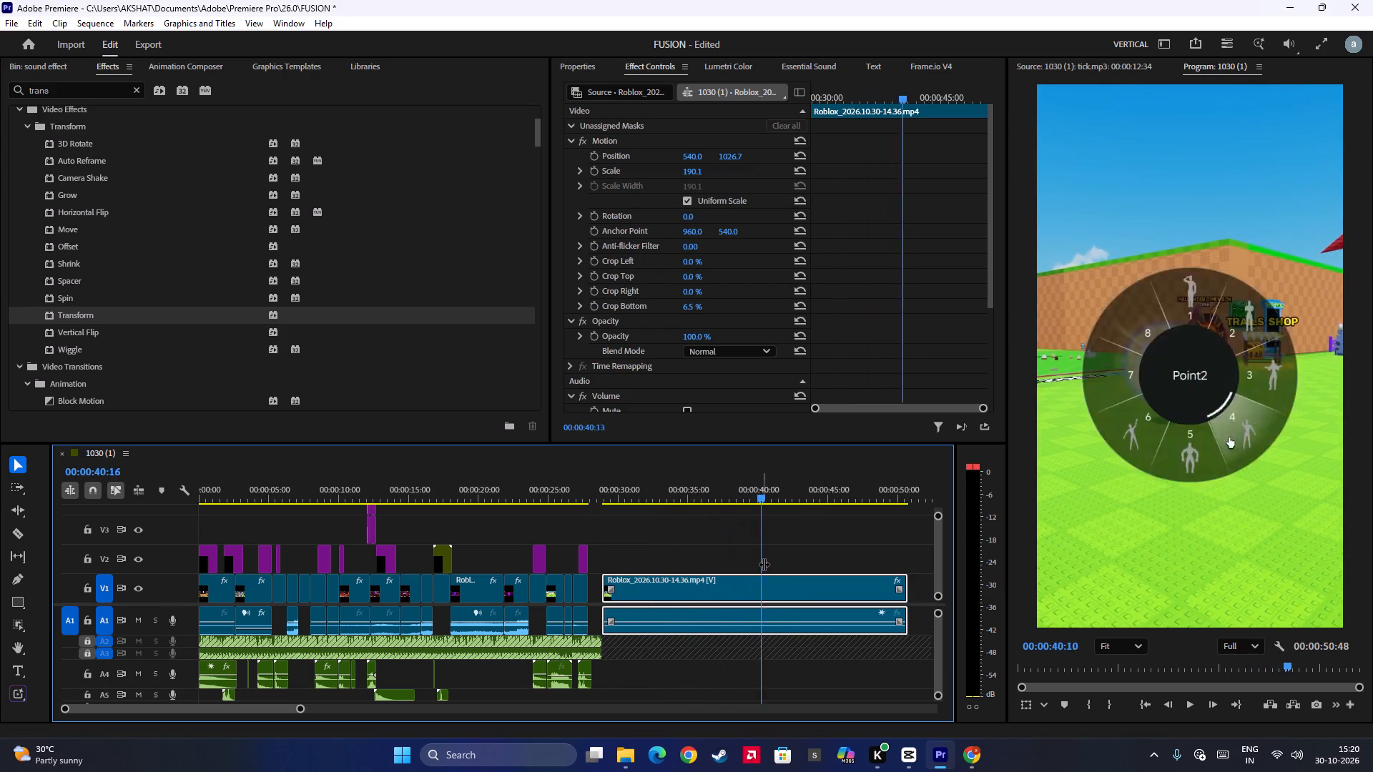
{"action": "left_click_drag", "start_coordinate": [764, 564], "coordinate": [847, 558]}
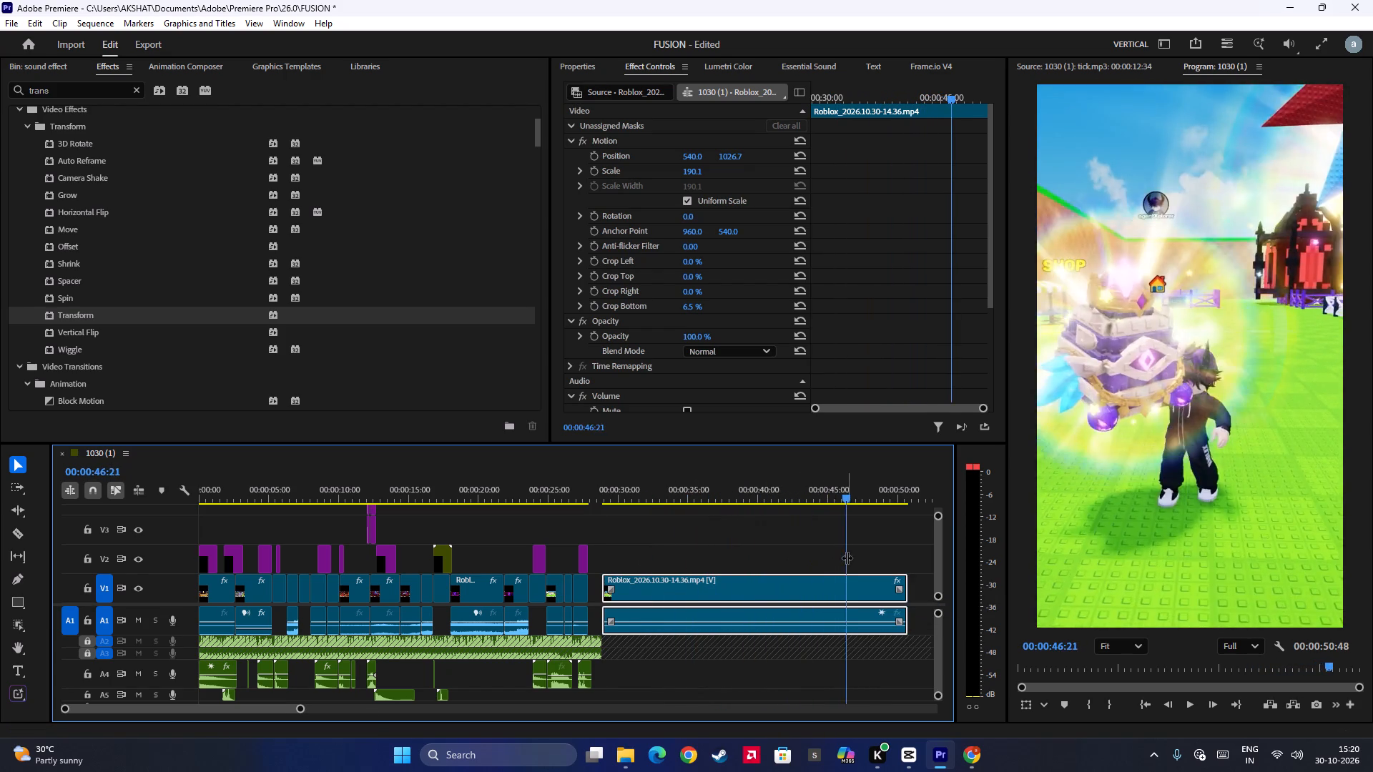
{"action": "left_click_drag", "start_coordinate": [847, 558], "coordinate": [666, 572]}
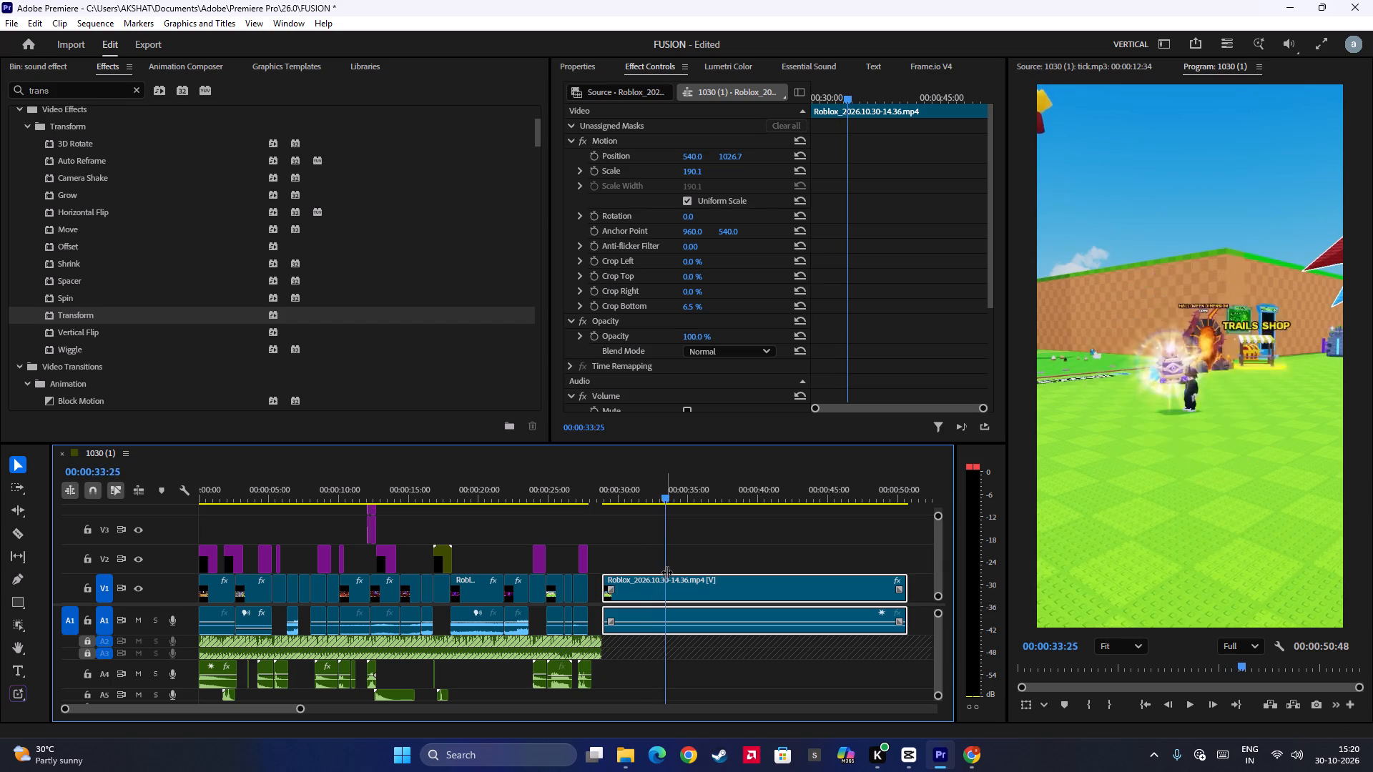
{"action": "left_click_drag", "start_coordinate": [666, 572], "coordinate": [670, 569]}
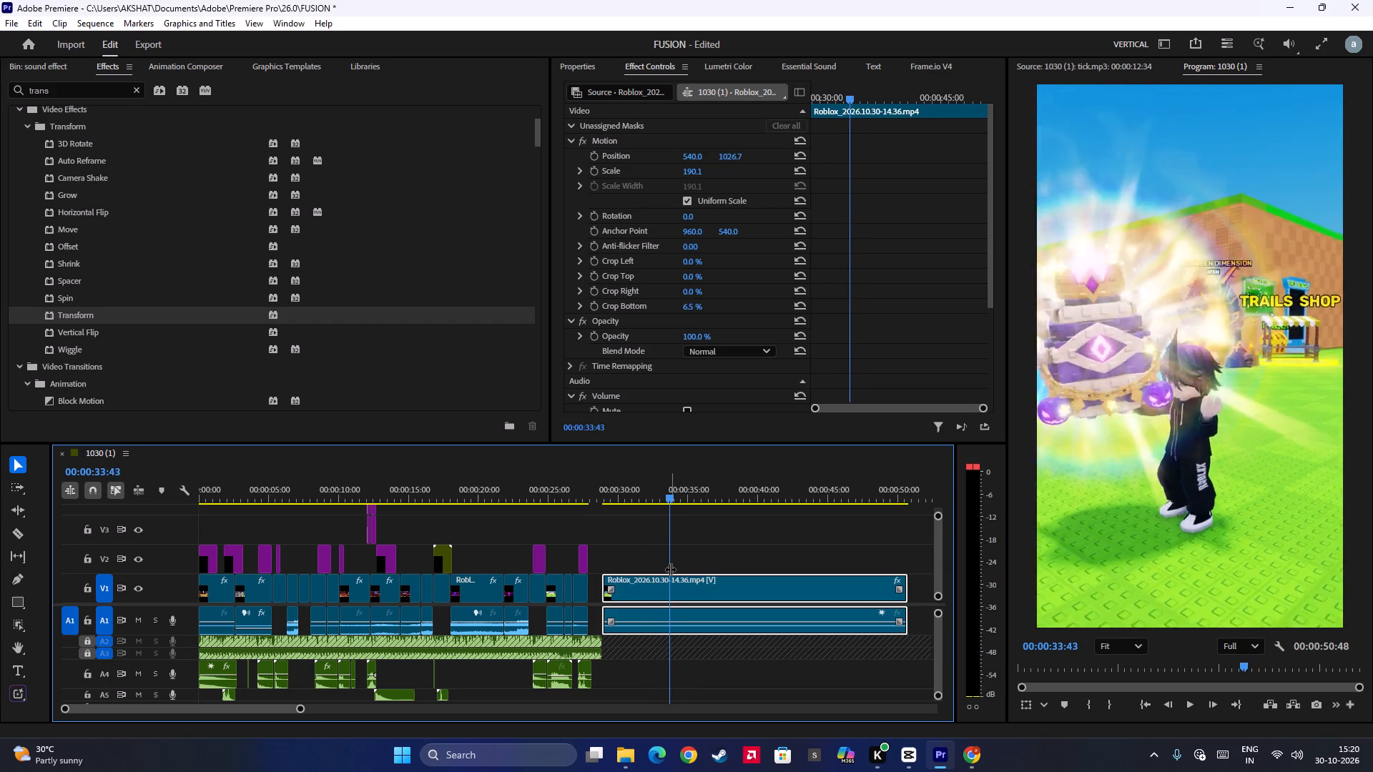
{"action": "left_click_drag", "start_coordinate": [670, 569], "coordinate": [674, 570]}
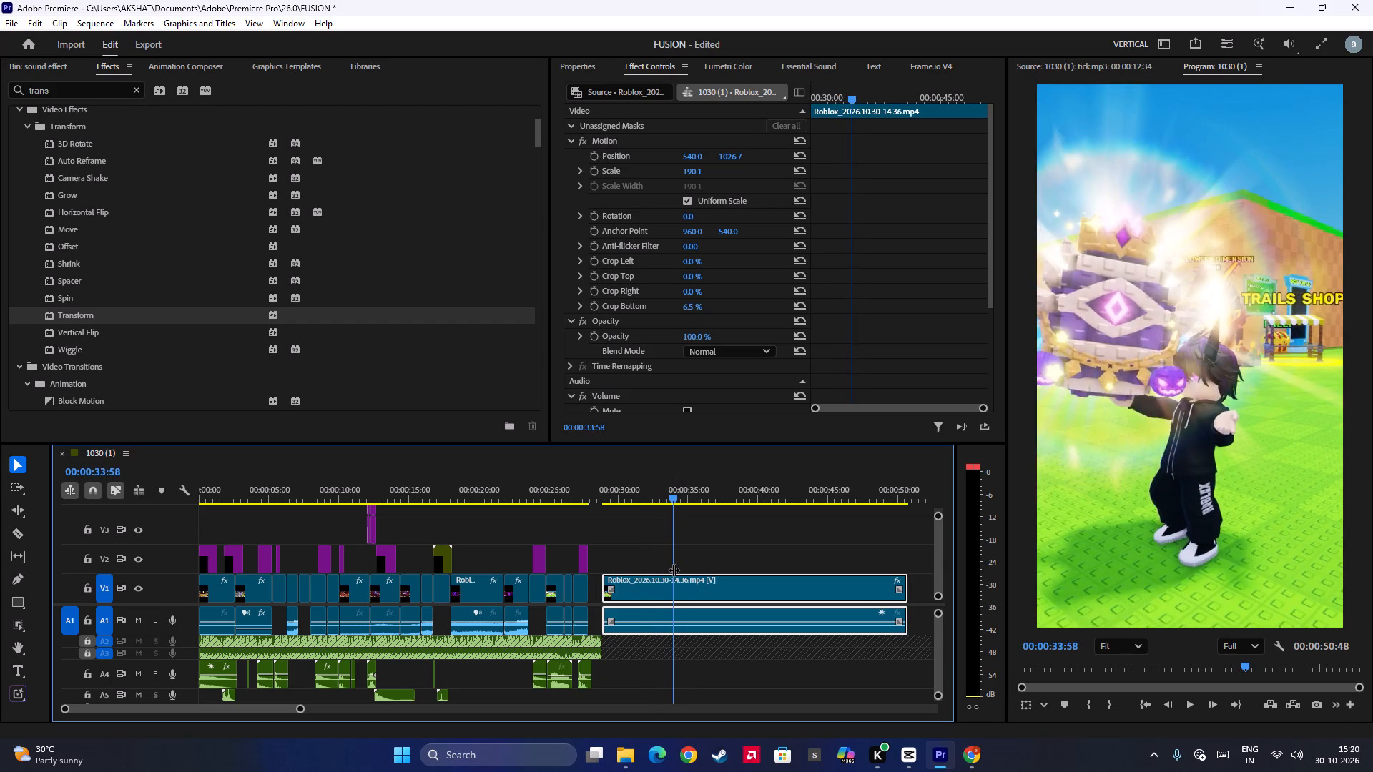
{"action": "left_click_drag", "start_coordinate": [674, 570], "coordinate": [658, 571]}
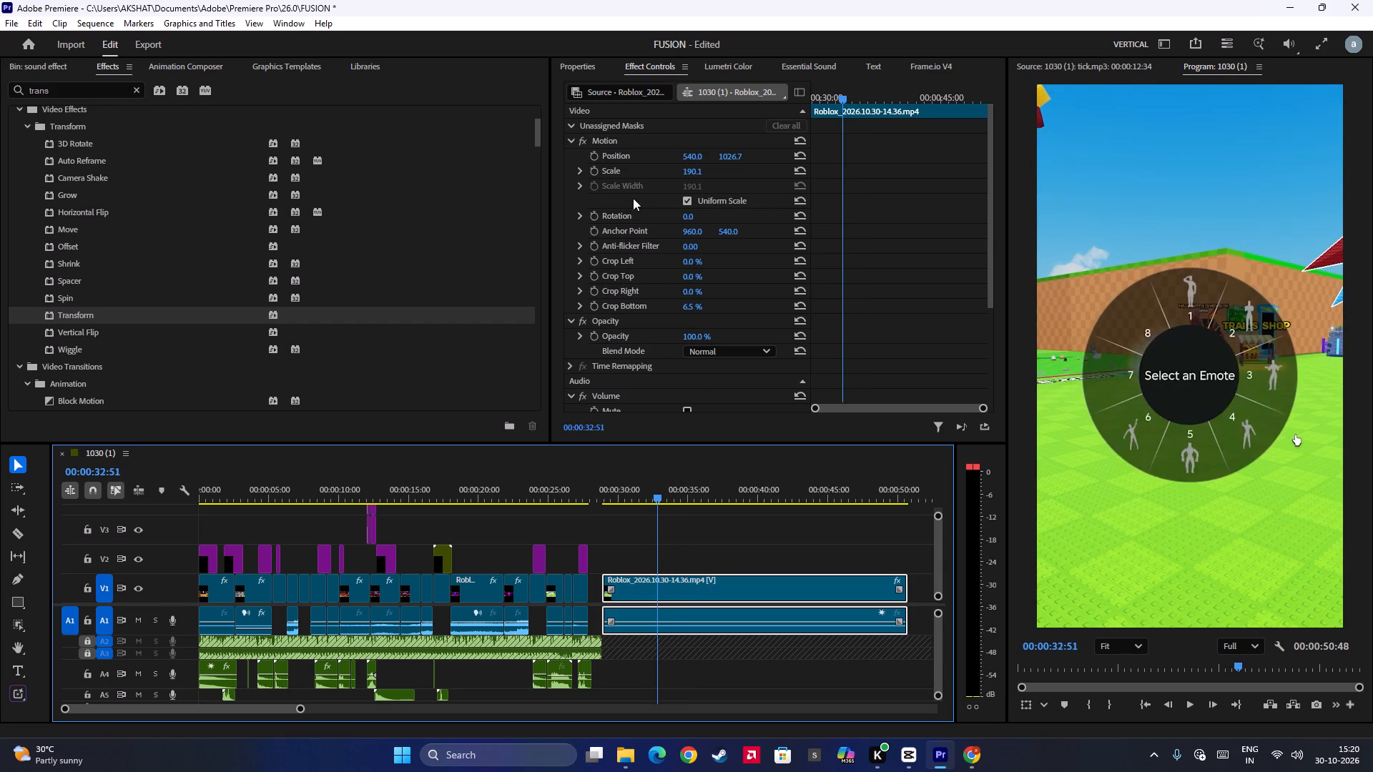
{"action": "left_click", "coordinate": [573, 66]}
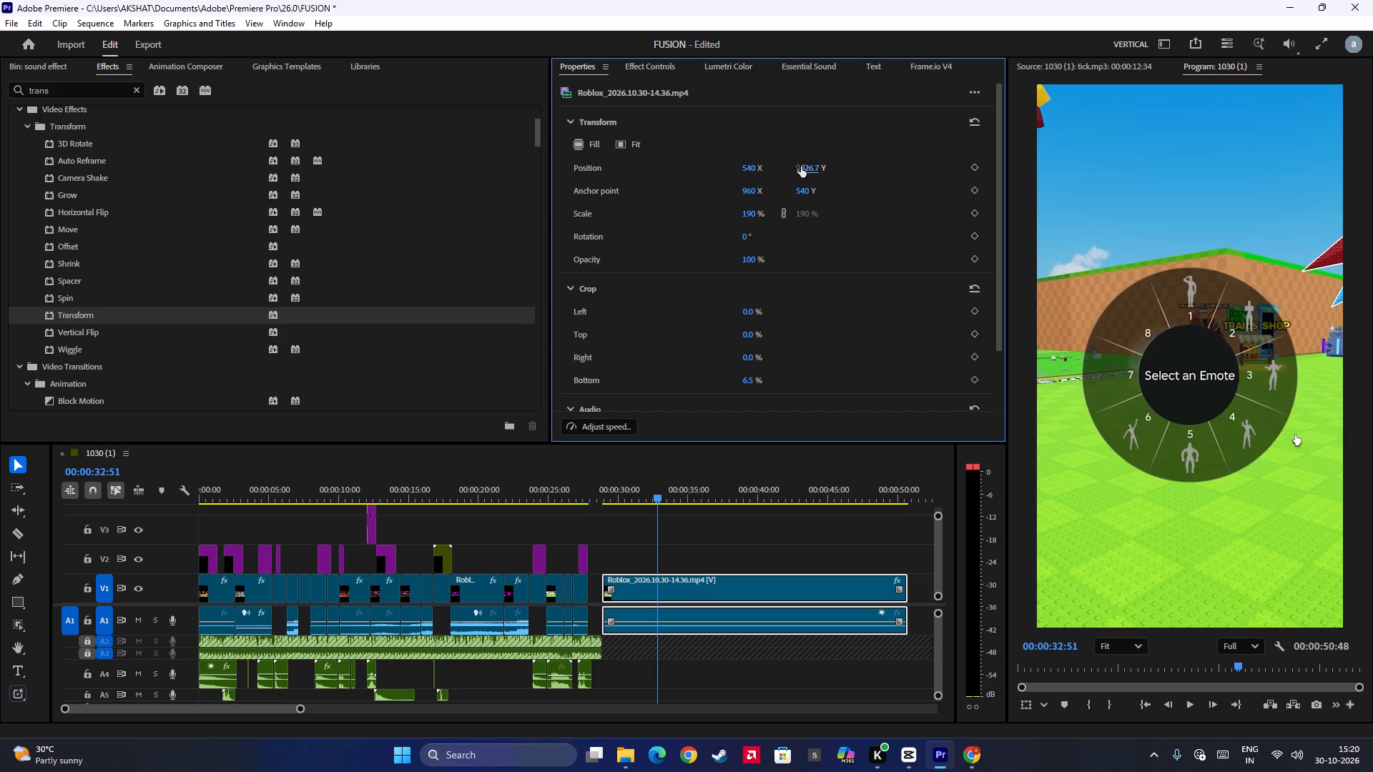
{"action": "left_click_drag", "start_coordinate": [750, 169], "coordinate": [797, 179]}
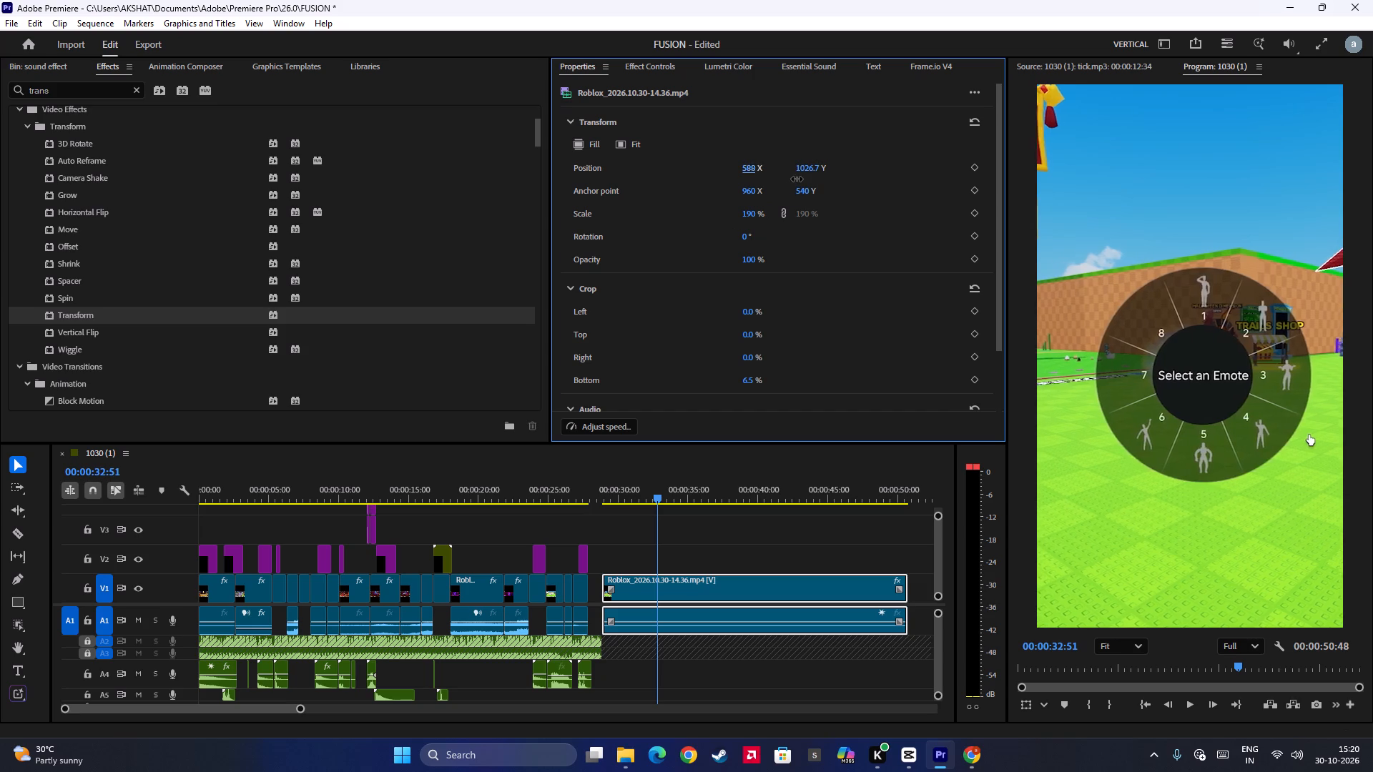
{"action": "left_click_drag", "start_coordinate": [797, 179], "coordinate": [820, 185]}
Split the extended Roblox clip with its audio at 00:00:33:34 and delete the part before the cut.
{"action": "left_click_drag", "start_coordinate": [658, 560], "coordinate": [659, 560]}
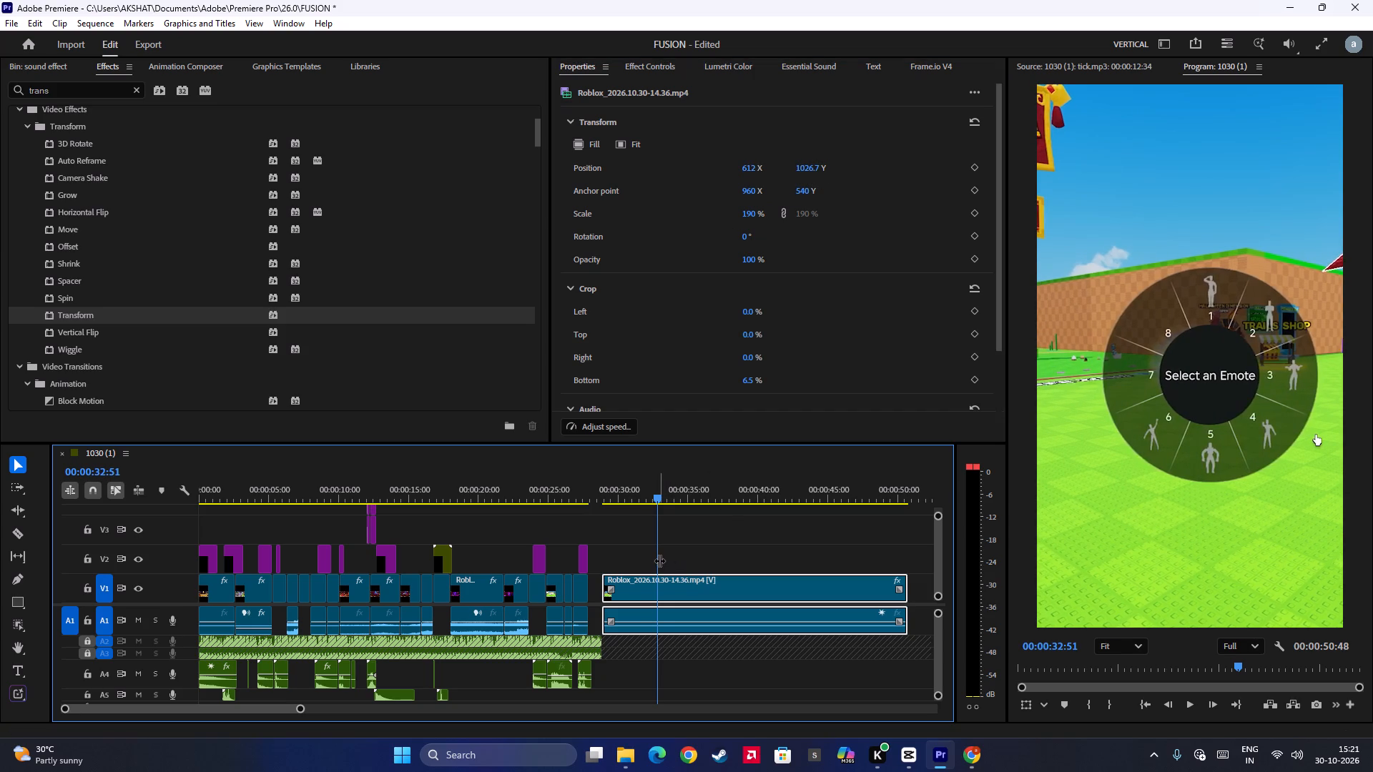
{"action": "left_click_drag", "start_coordinate": [659, 560], "coordinate": [668, 564]}
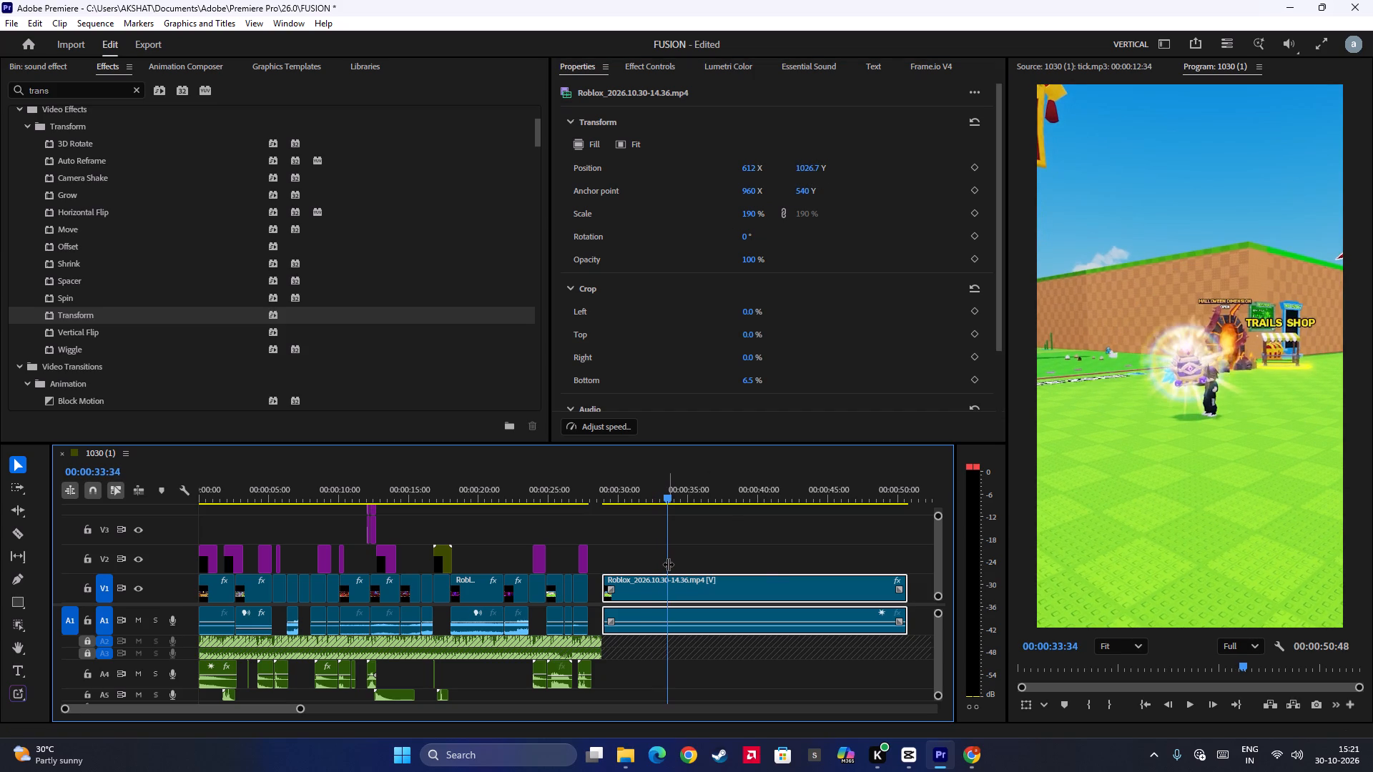
{"action": "key", "text": "ctrl+b"}
{"action": "key", "text": "BackSpace"}
Close the gap on V1 between the end of the edit and the trimmed Roblox clip.
{"action": "left_click", "coordinate": [620, 582]}
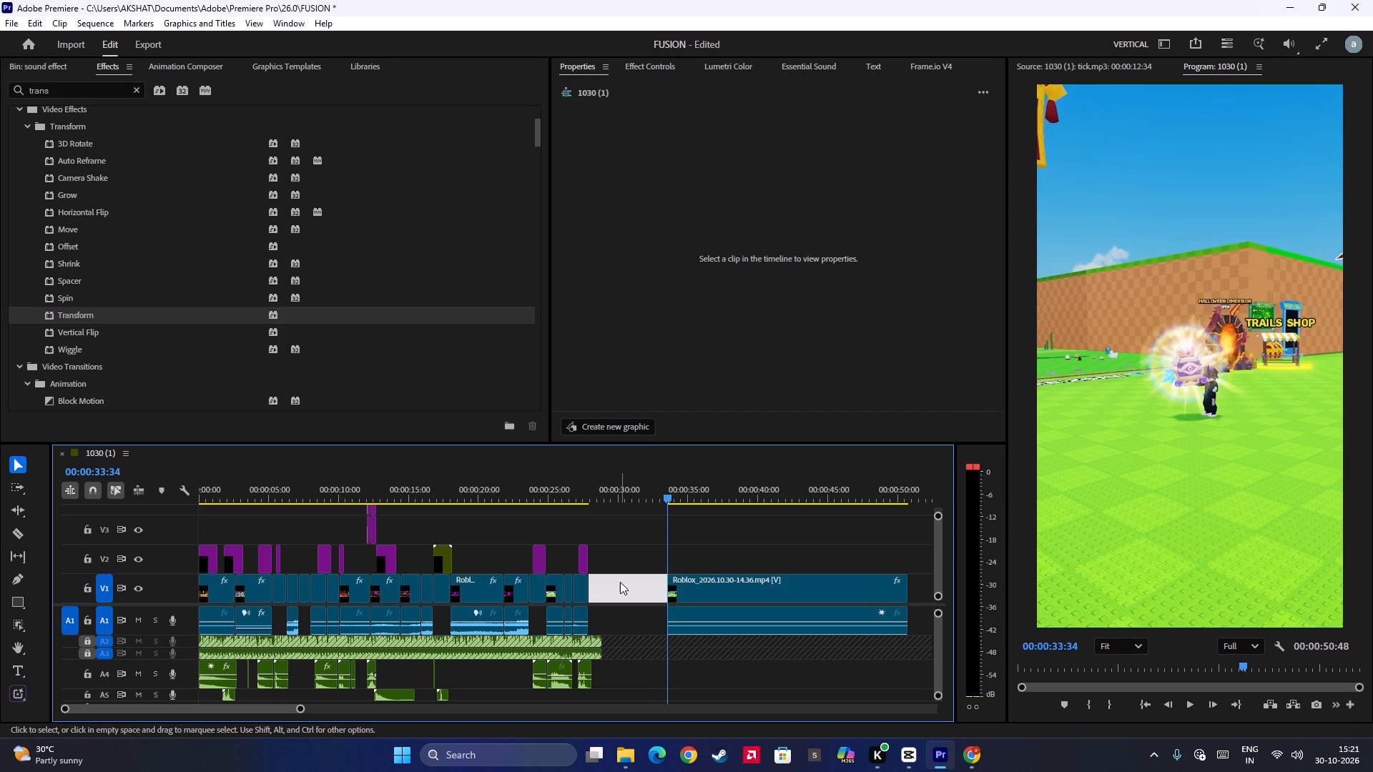
{"action": "key", "text": "w"}
Split the last Roblox clip with its audio at 00:00:28:54, where the music ends, and delete the part after the cut.
{"action": "scroll", "coordinate": [626, 567], "scroll_direction": "up", "scroll_amount": 11, "text": "alt"}
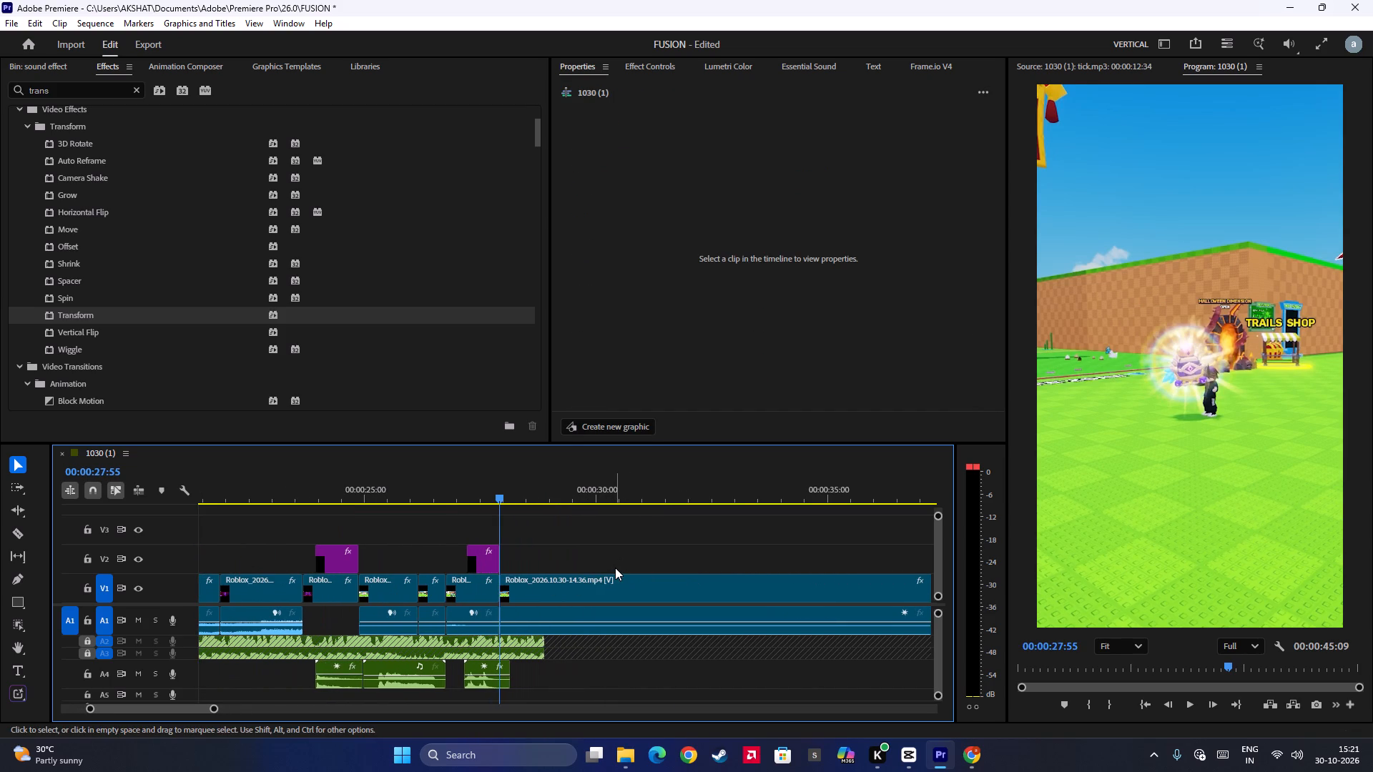
{"action": "key", "text": "space"}
{"action": "key", "text": "space"}
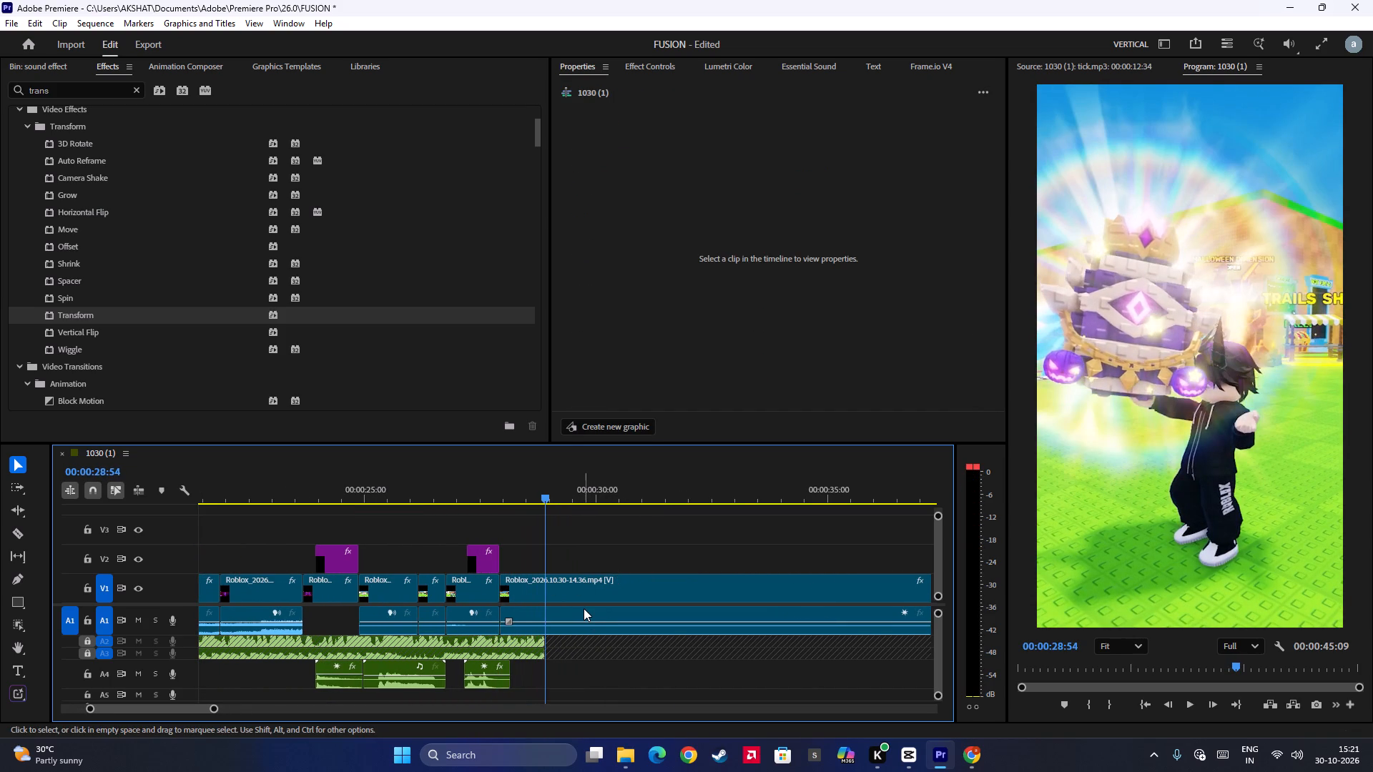
{"action": "left_click", "coordinate": [584, 608]}
{"action": "key", "text": "ctrl+b"}
{"action": "left_click_drag", "start_coordinate": [608, 545], "coordinate": [606, 633]}
{"action": "key", "text": "BackSpace"}
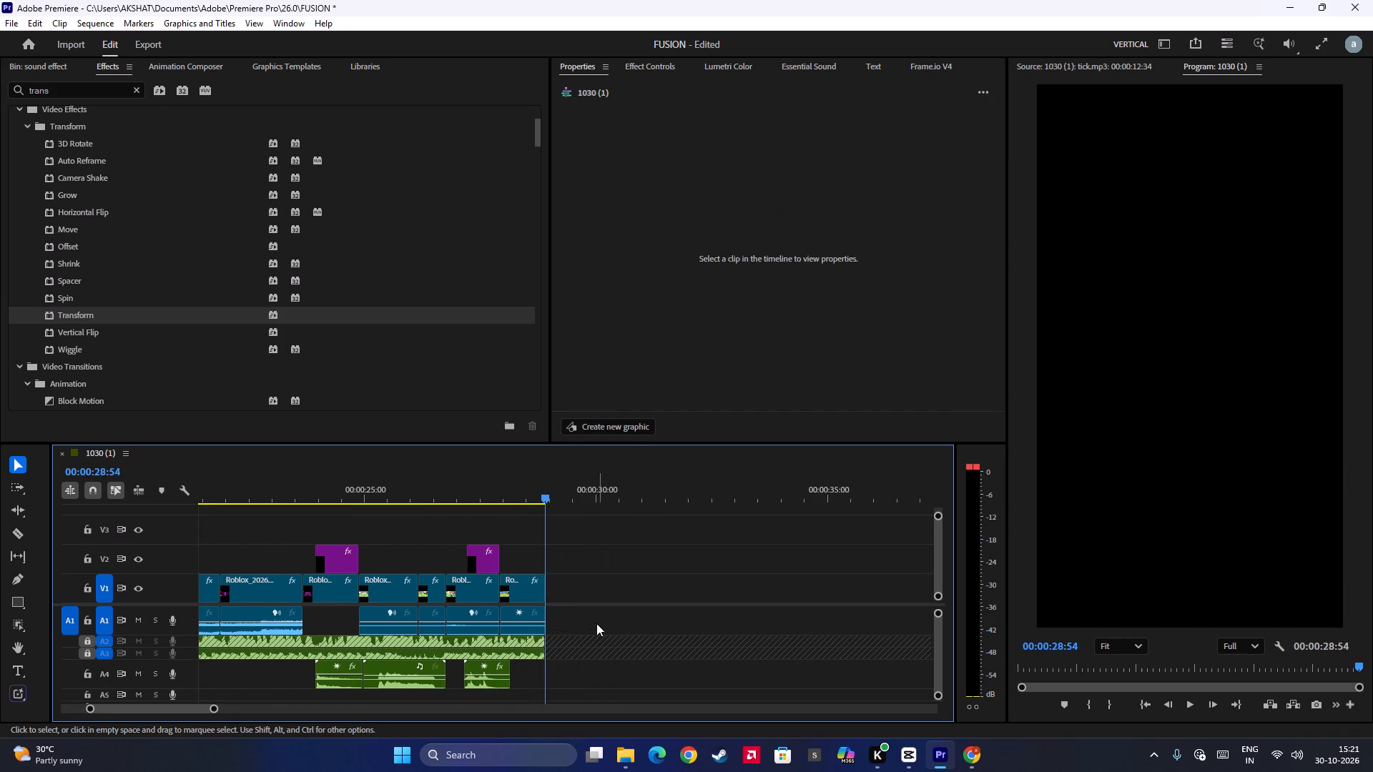
Play the edit from the beginning to review it, replaying the V1 clips between 00:00:05:18 and 00:00:06:36.
{"action": "left_click_drag", "start_coordinate": [543, 551], "coordinate": [0, 556]}
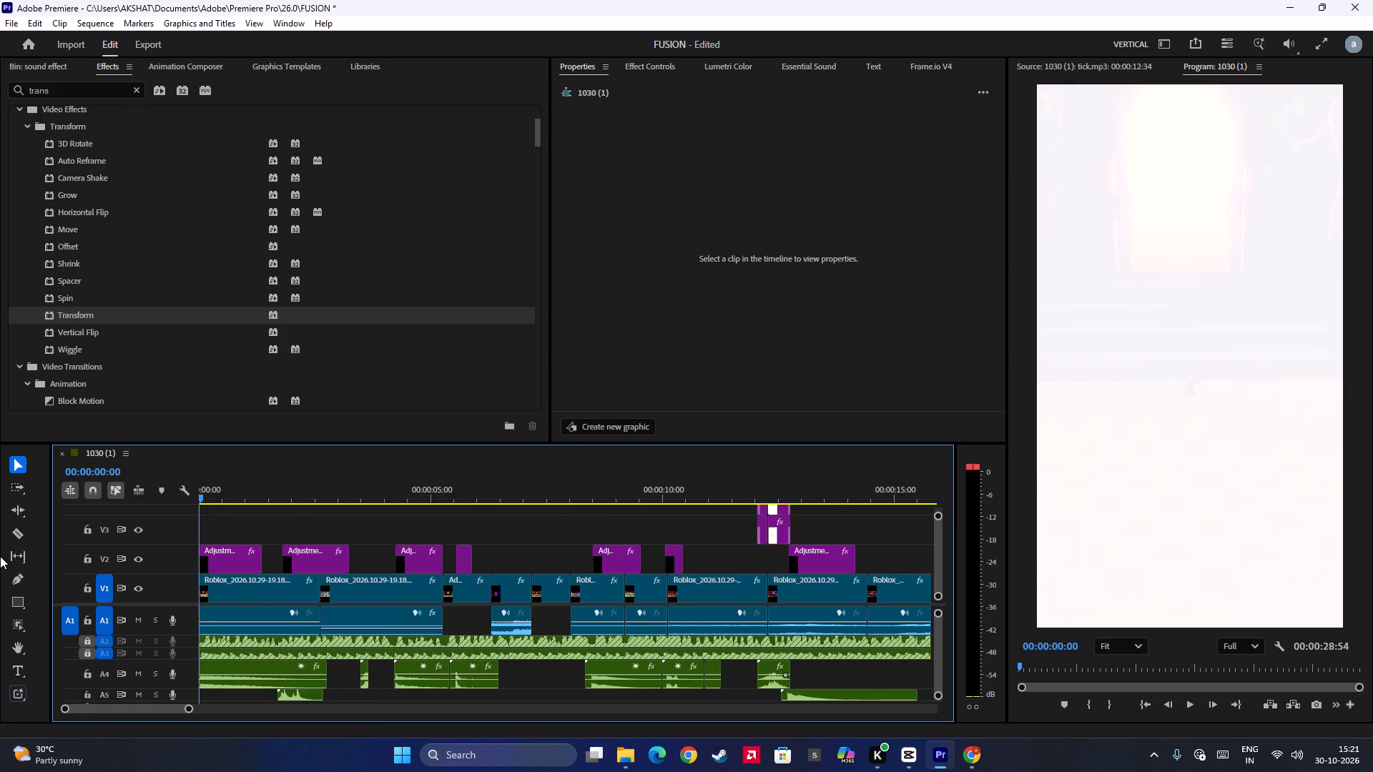
{"action": "key", "text": "space"}
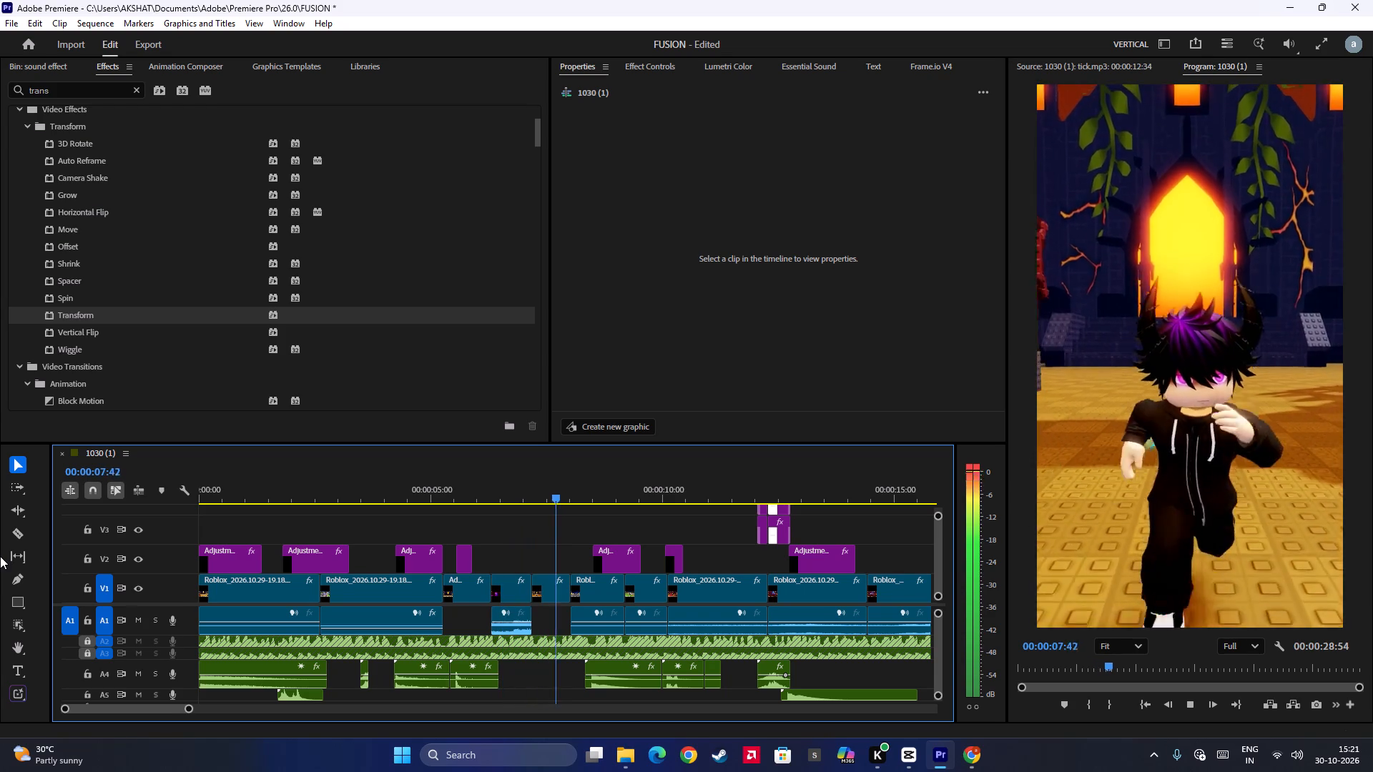
{"action": "key", "text": "space"}
{"action": "left_click", "coordinate": [447, 497]}
{"action": "key", "text": "space"}
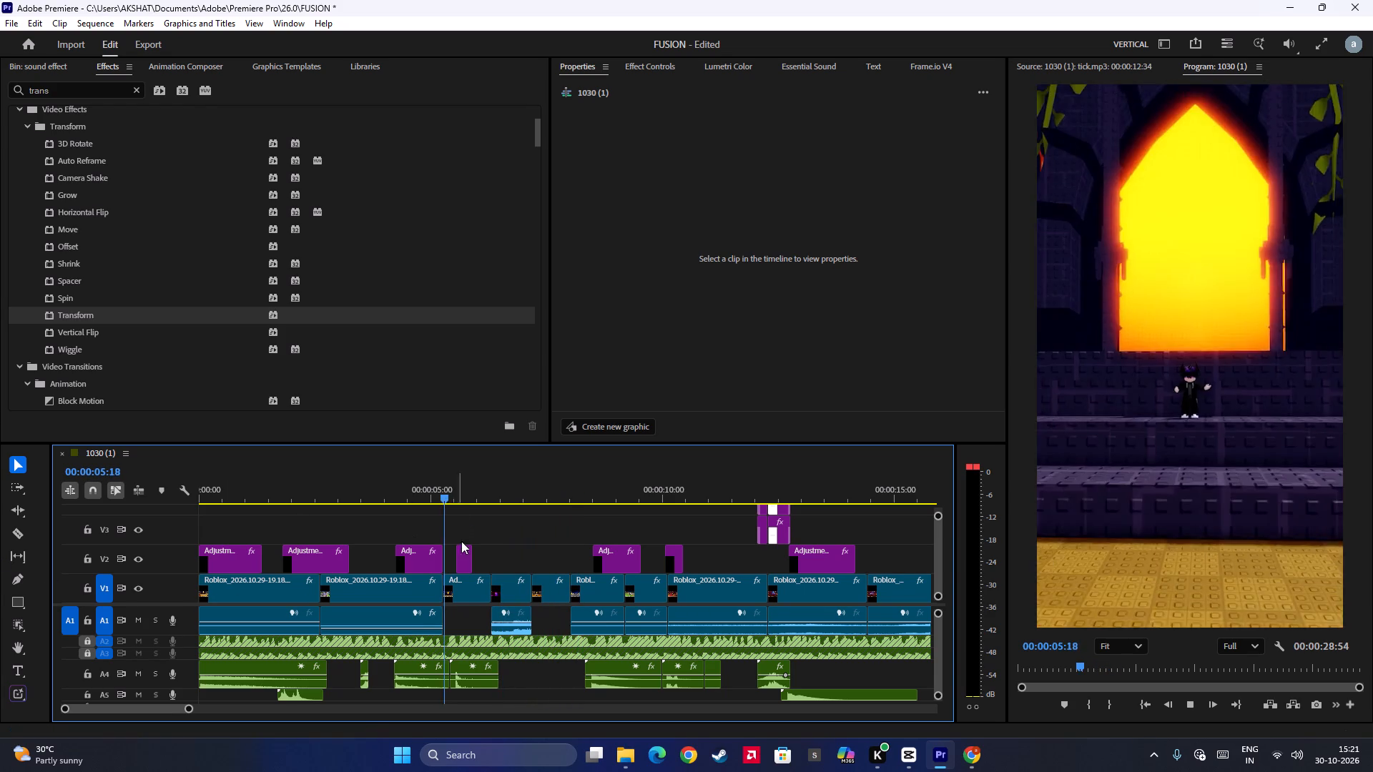
{"action": "key", "text": "space"}
{"action": "left_click", "coordinate": [467, 600]}
{"action": "key", "text": "space"}
{"action": "key", "text": "space"}
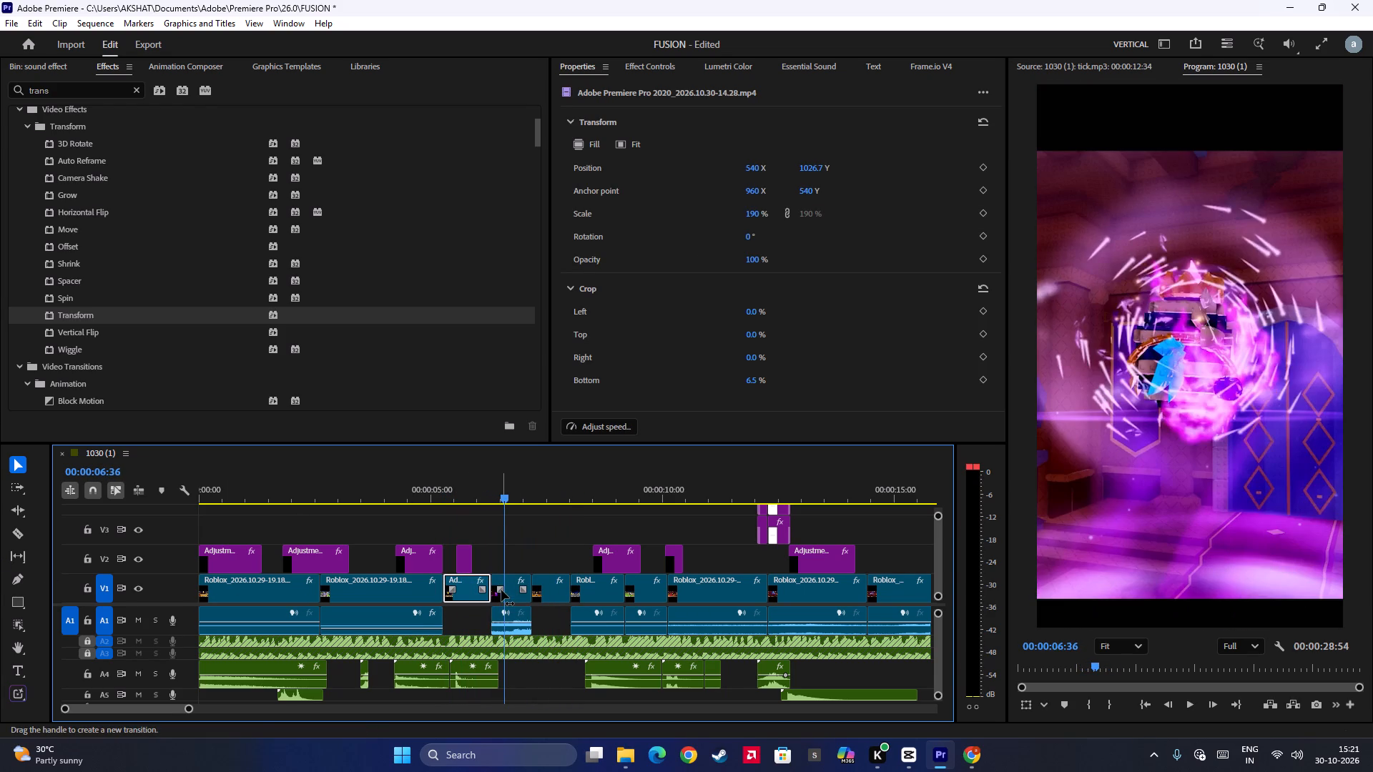
Set the bottom crop of the Roblox clip at 00:00:06:36 on V1 to 0% and fill the frame with it.
{"action": "left_click", "coordinate": [501, 590]}
{"action": "scroll", "coordinate": [724, 312], "scroll_direction": "down", "scroll_amount": 4}
{"action": "left_click", "coordinate": [521, 584]}
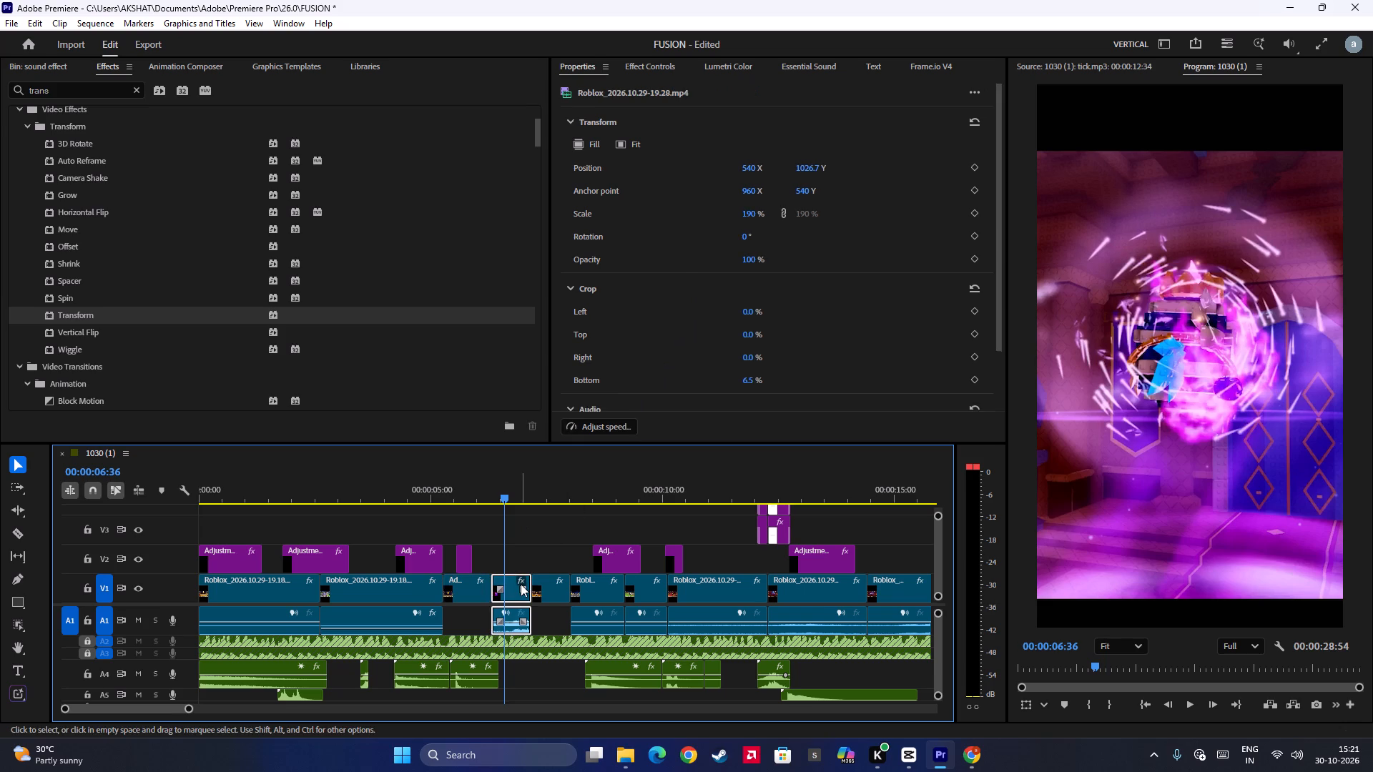
{"action": "left_click", "coordinate": [583, 66]}
{"action": "scroll", "coordinate": [678, 337], "scroll_direction": "down", "scroll_amount": 4}
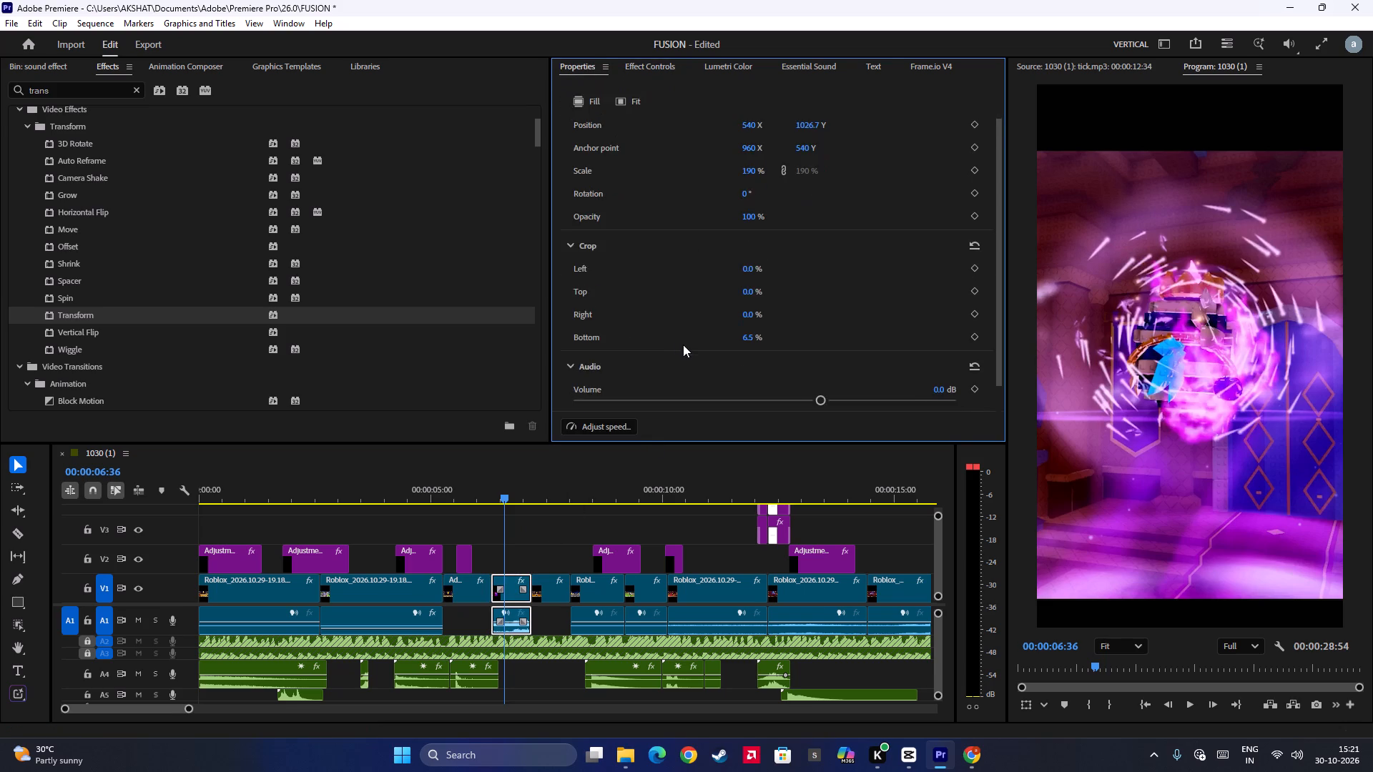
{"action": "scroll", "coordinate": [683, 345], "scroll_direction": "down", "scroll_amount": 4}
{"action": "left_click_drag", "start_coordinate": [755, 302], "coordinate": [752, 487]}
{"action": "scroll", "coordinate": [697, 210], "scroll_direction": "up", "scroll_amount": 5}
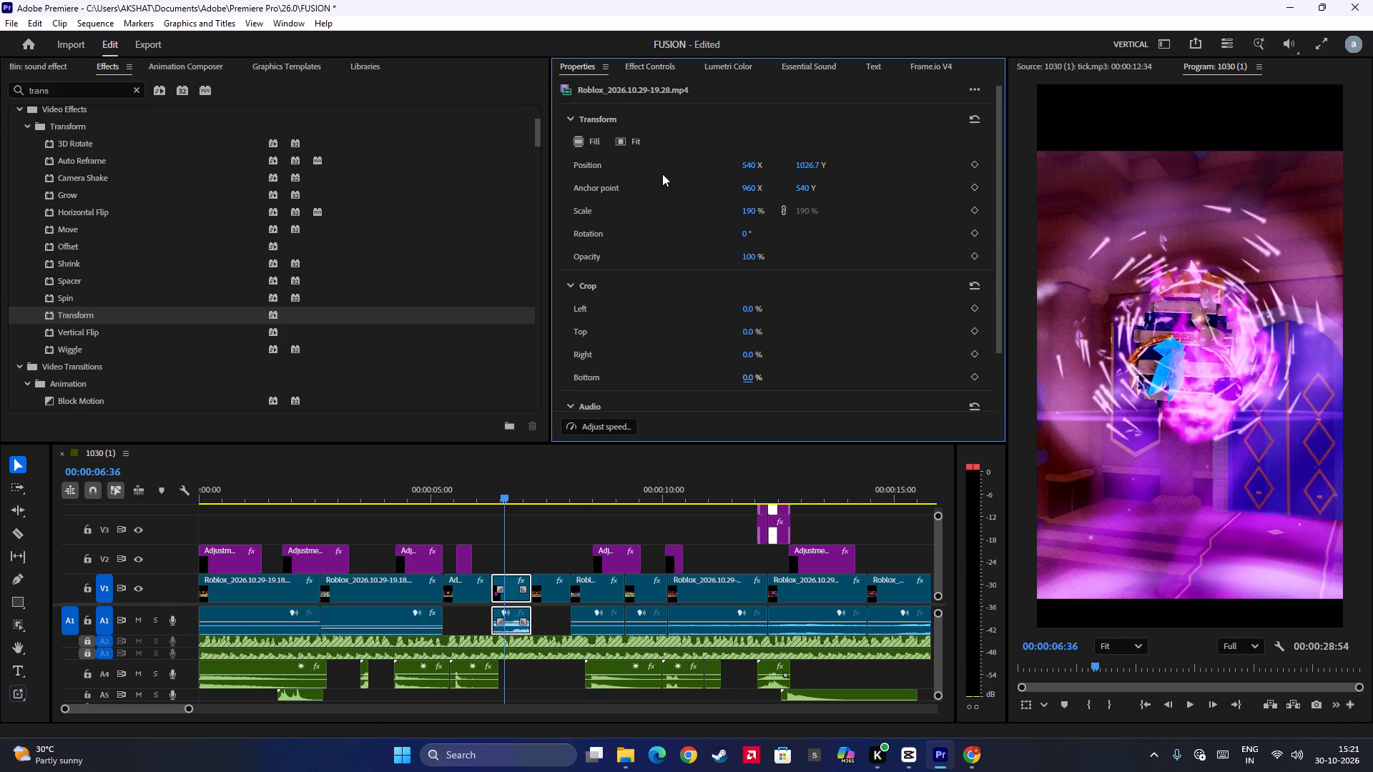
{"action": "scroll", "coordinate": [662, 174], "scroll_direction": "up", "scroll_amount": 4}
{"action": "left_click", "coordinate": [589, 142]}
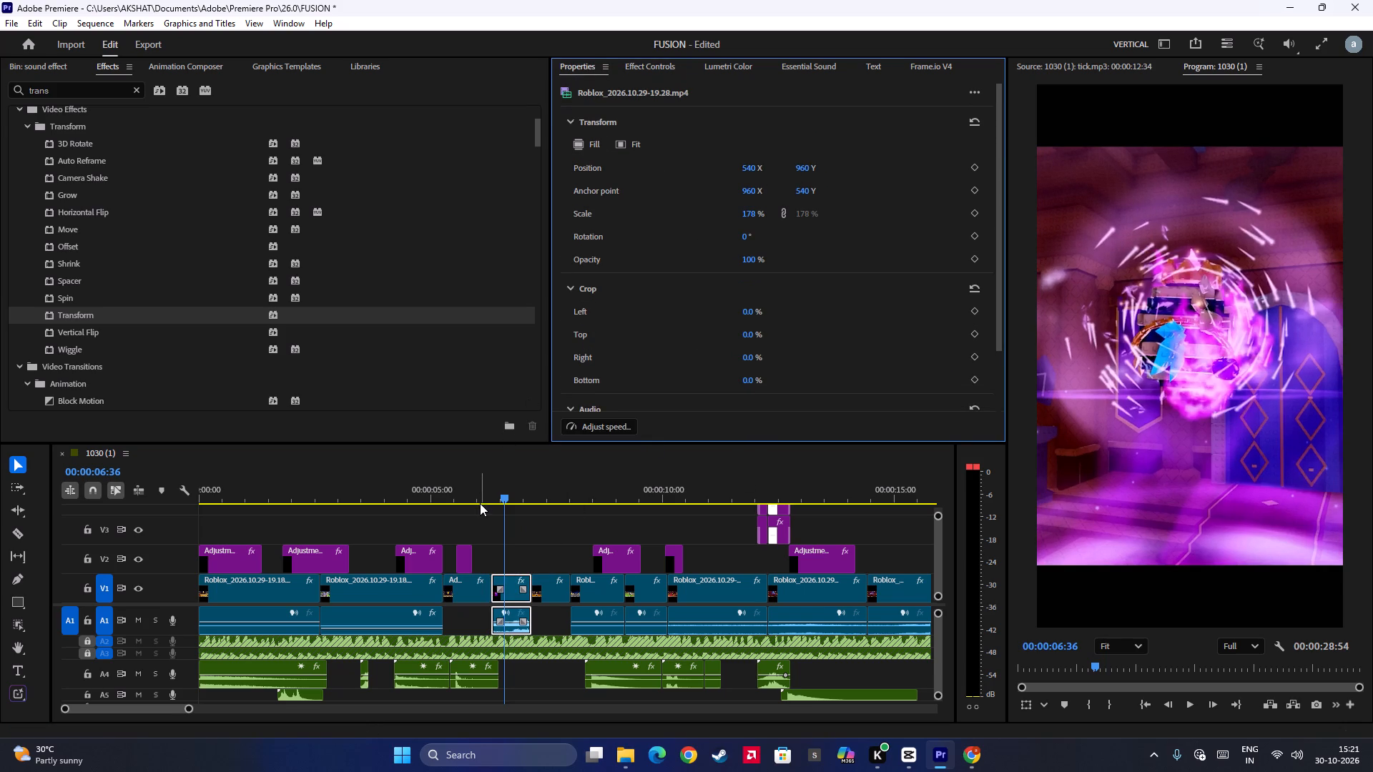
Play the edit from about 00:00:06 to 00:00:25:38 to review it, replaying the section with the nested sequence from about 00:00:16:30.
{"action": "left_click", "coordinate": [479, 503]}
{"action": "left_click", "coordinate": [479, 494]}
{"action": "key", "text": "space"}
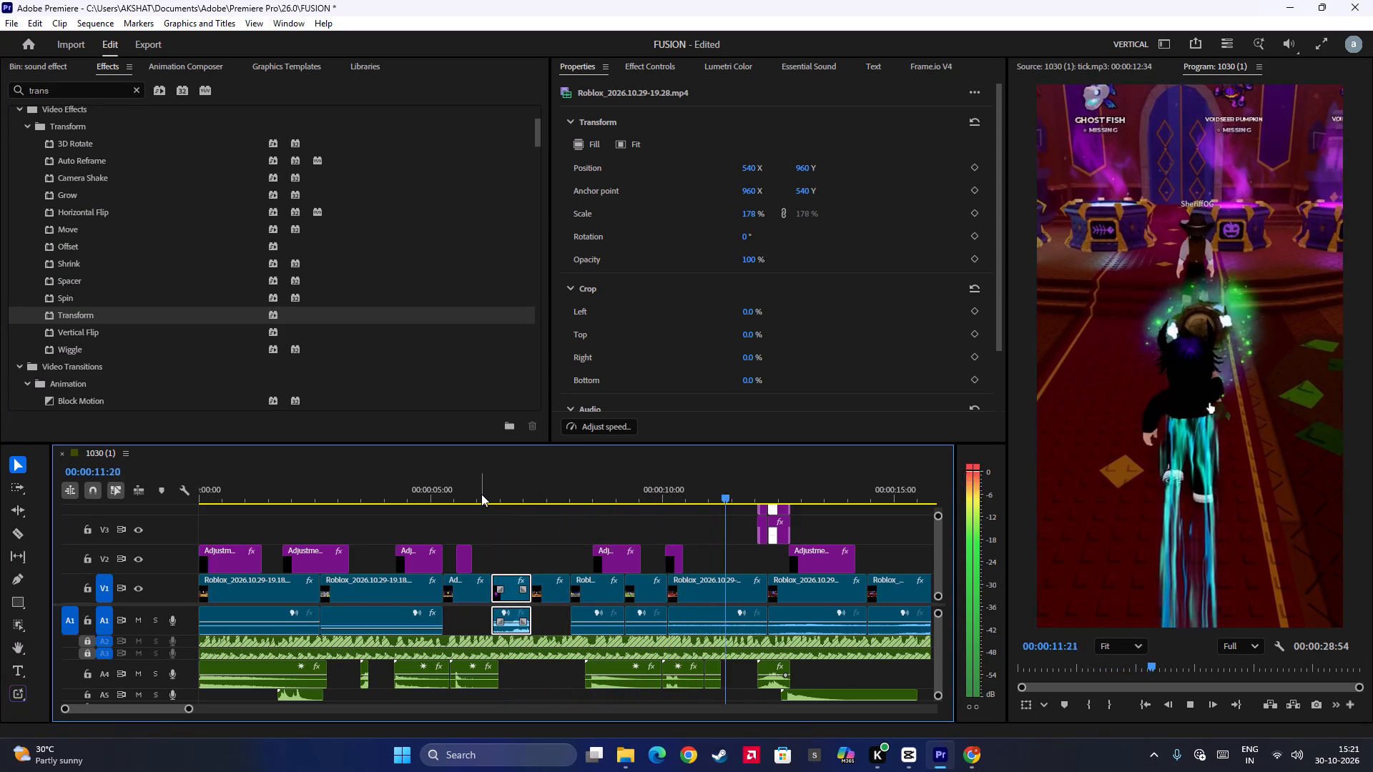
{"action": "key", "text": "space"}
{"action": "left_click", "coordinate": [679, 683]}
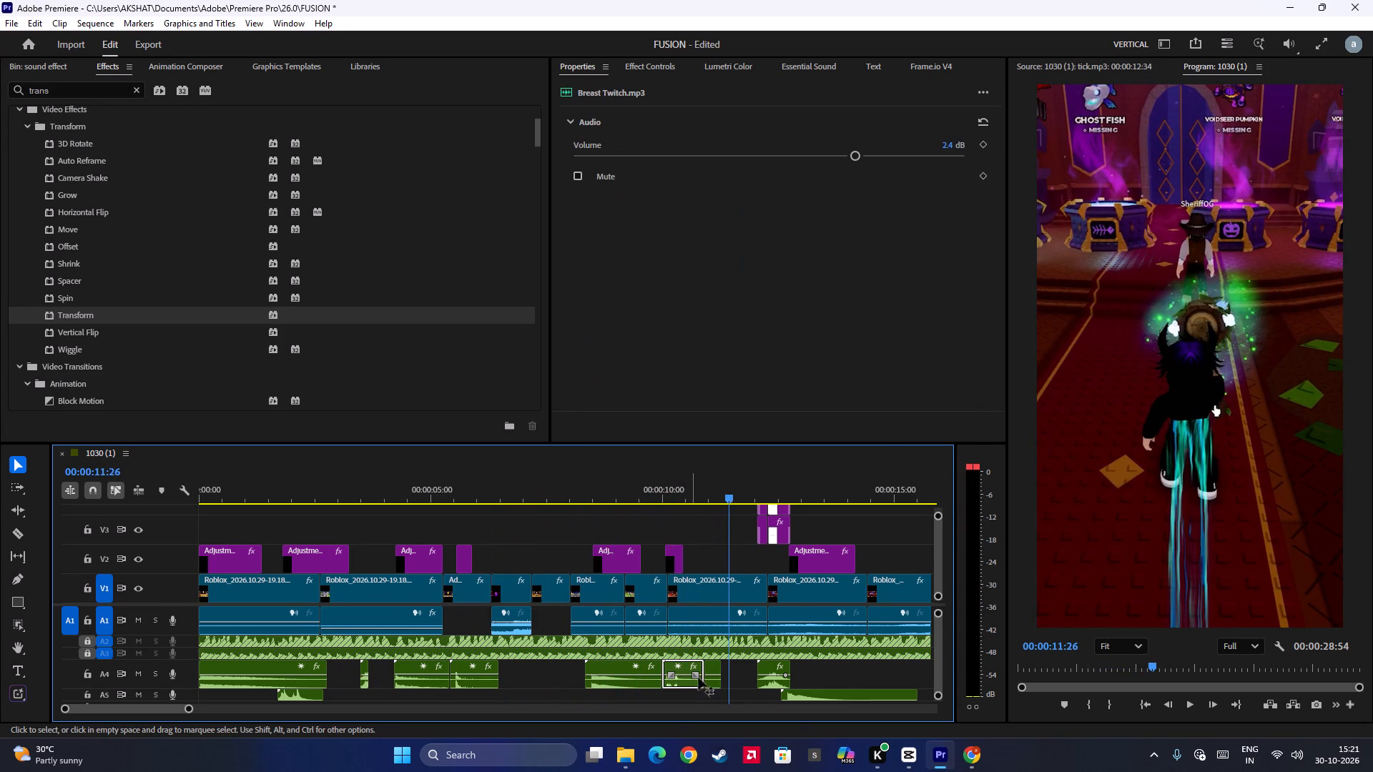
{"action": "key", "text": "space"}
{"action": "scroll", "coordinate": [780, 600], "scroll_direction": "down", "scroll_amount": 4}
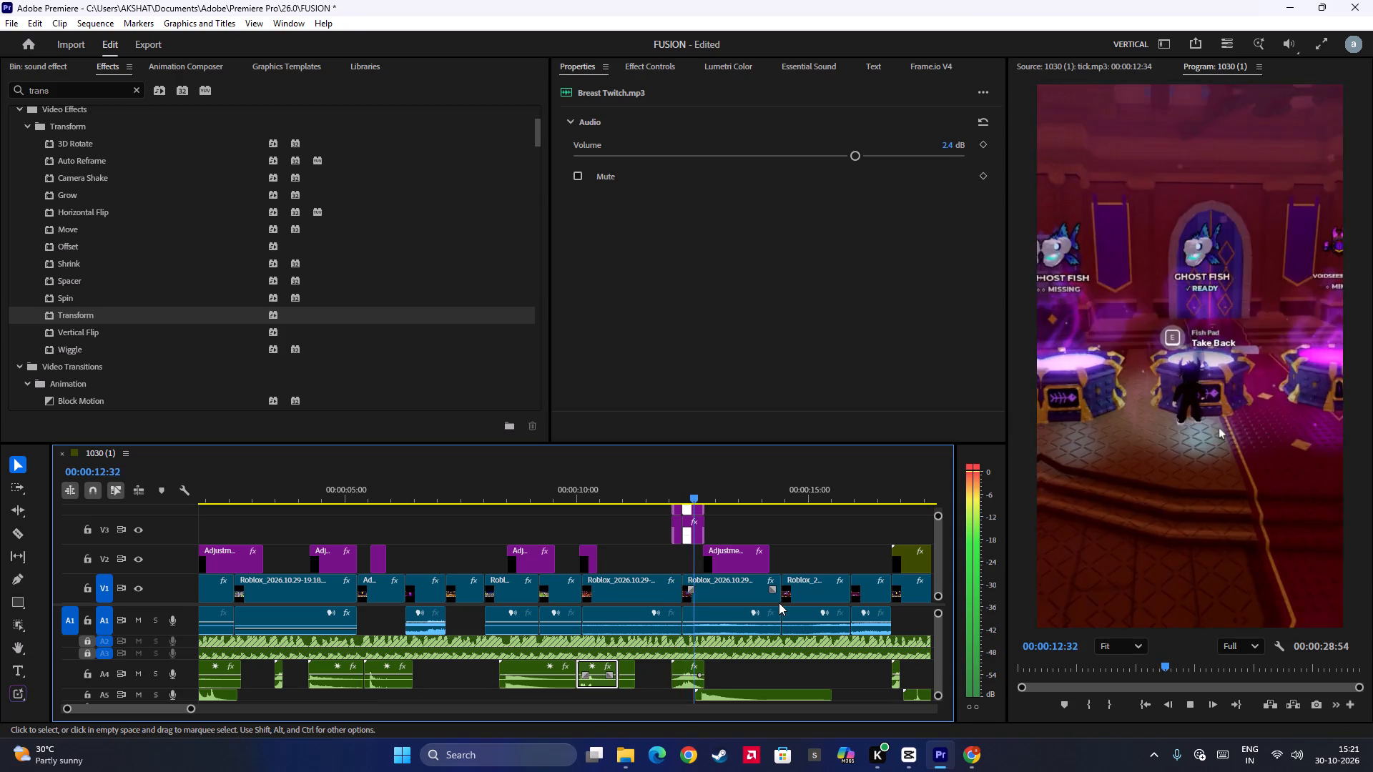
{"action": "scroll", "coordinate": [779, 606], "scroll_direction": "down", "scroll_amount": 6}
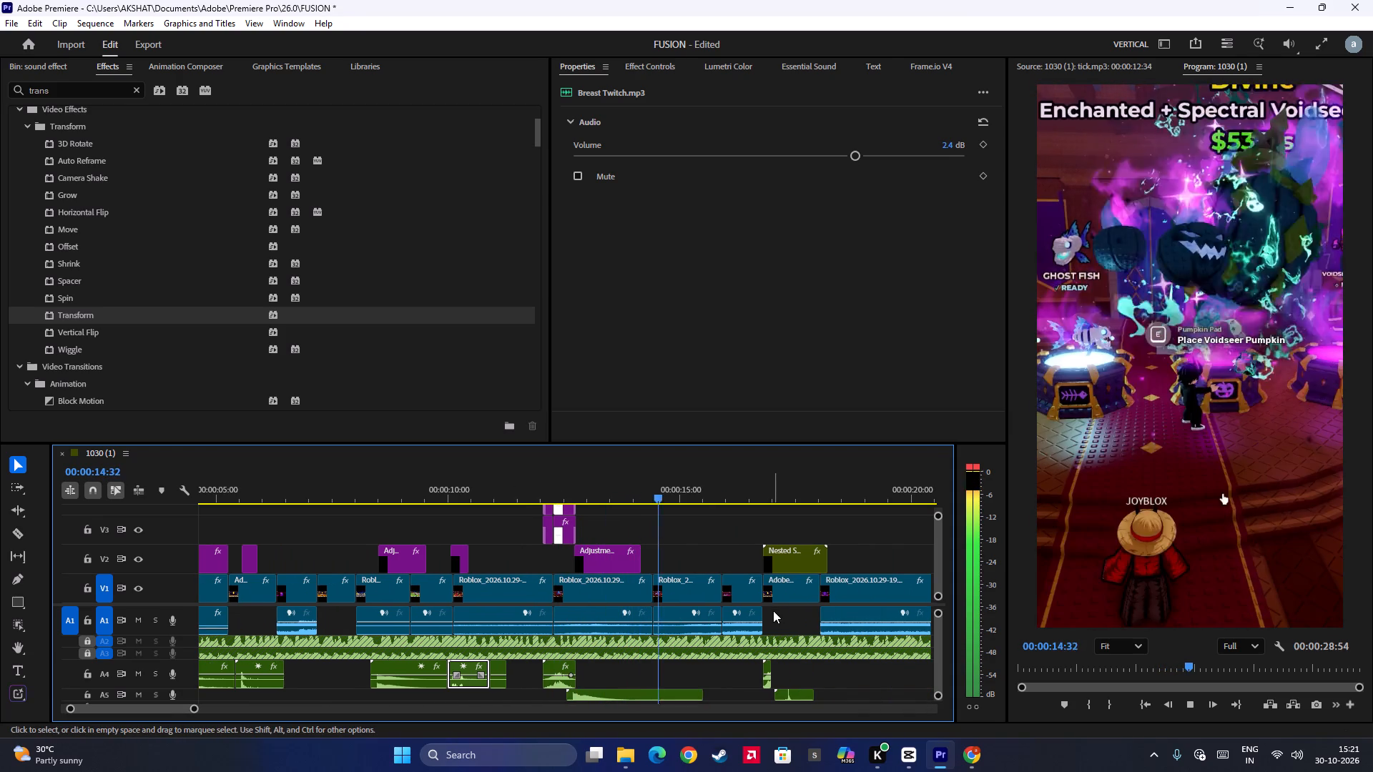
{"action": "scroll", "coordinate": [773, 610], "scroll_direction": "down", "scroll_amount": 3}
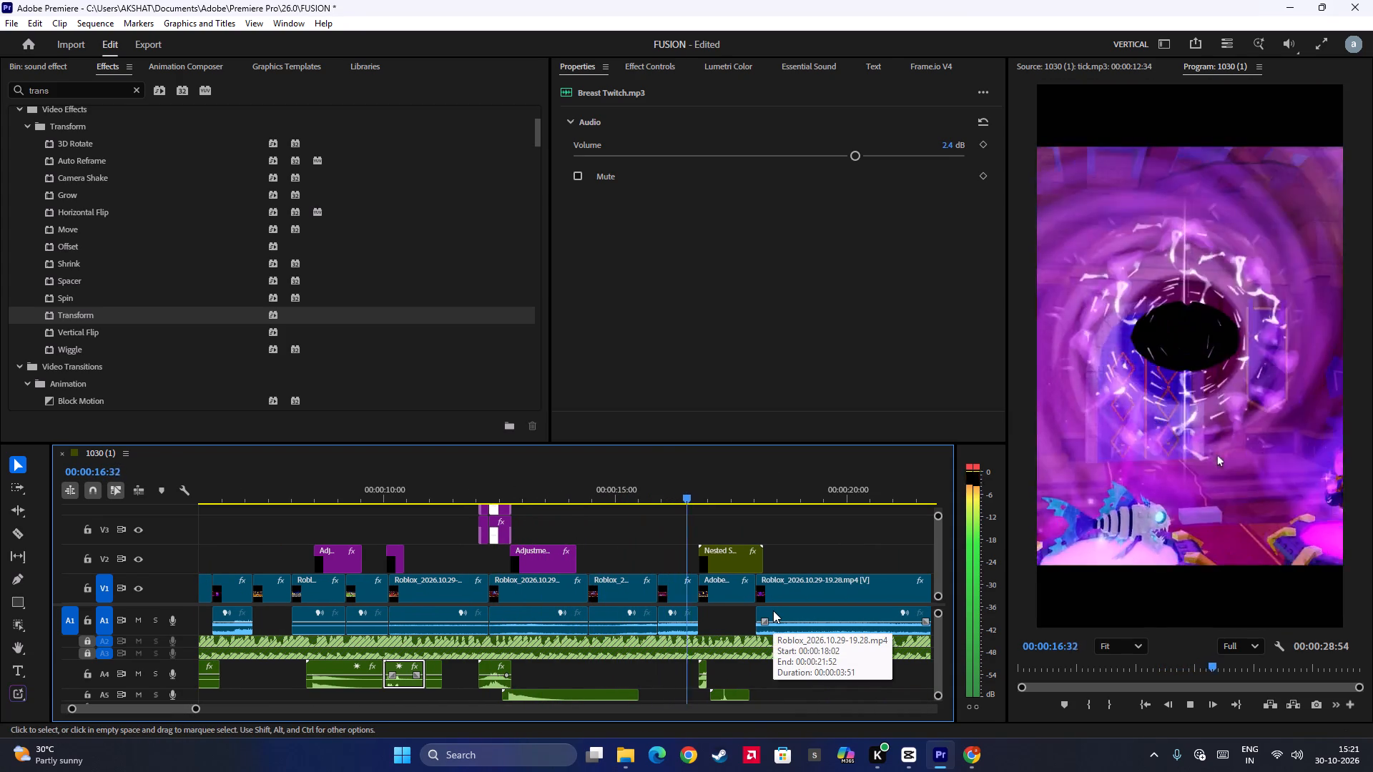
{"action": "key", "text": "space"}
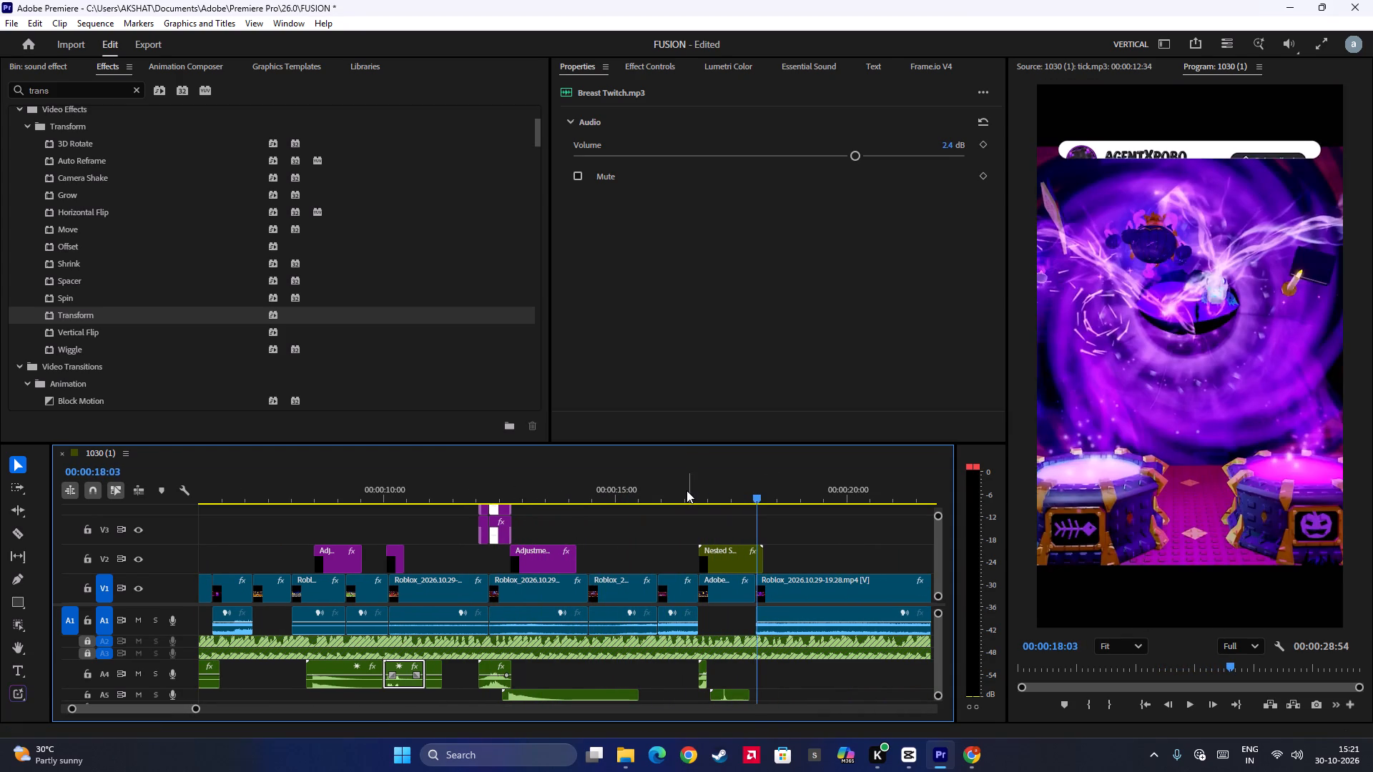
{"action": "left_click", "coordinate": [686, 492]}
{"action": "key", "text": "space"}
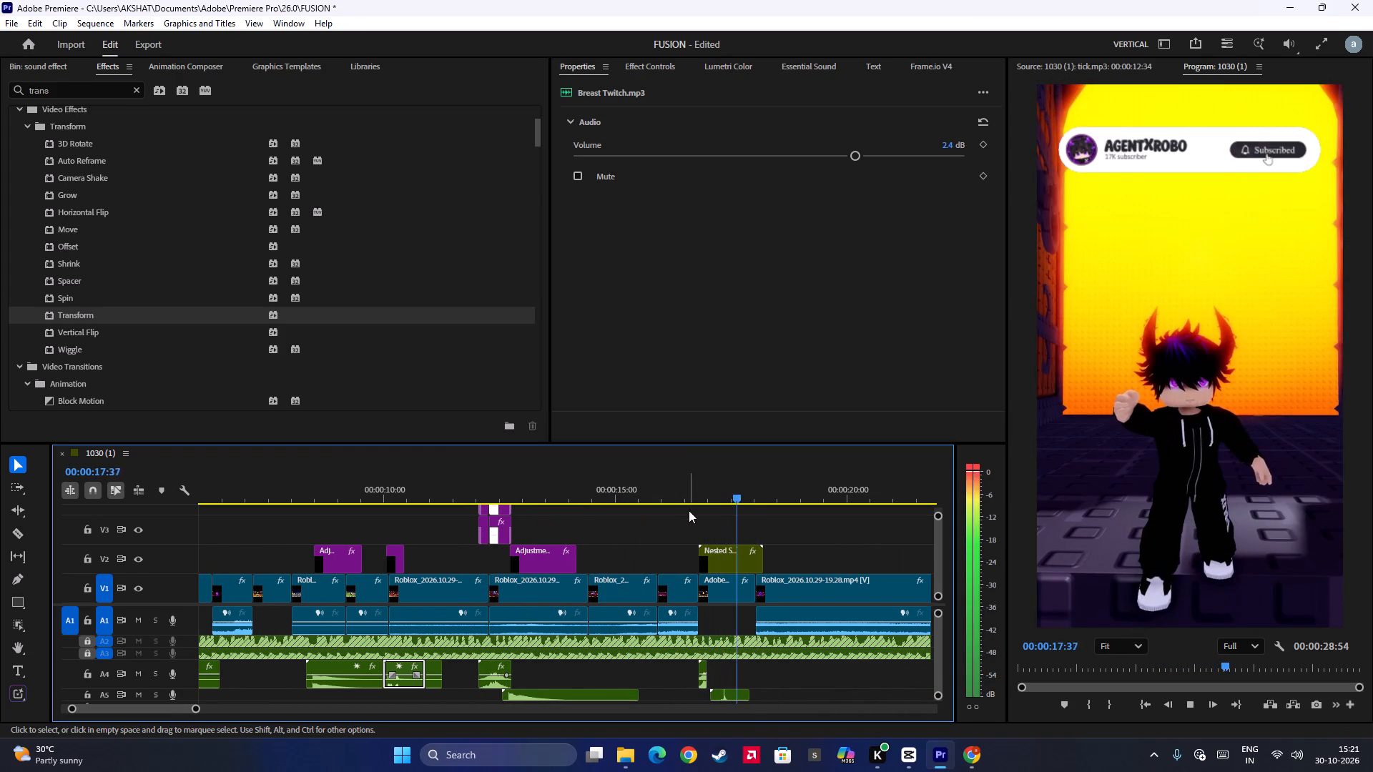
{"action": "scroll", "coordinate": [693, 518], "scroll_direction": "down", "scroll_amount": 10}
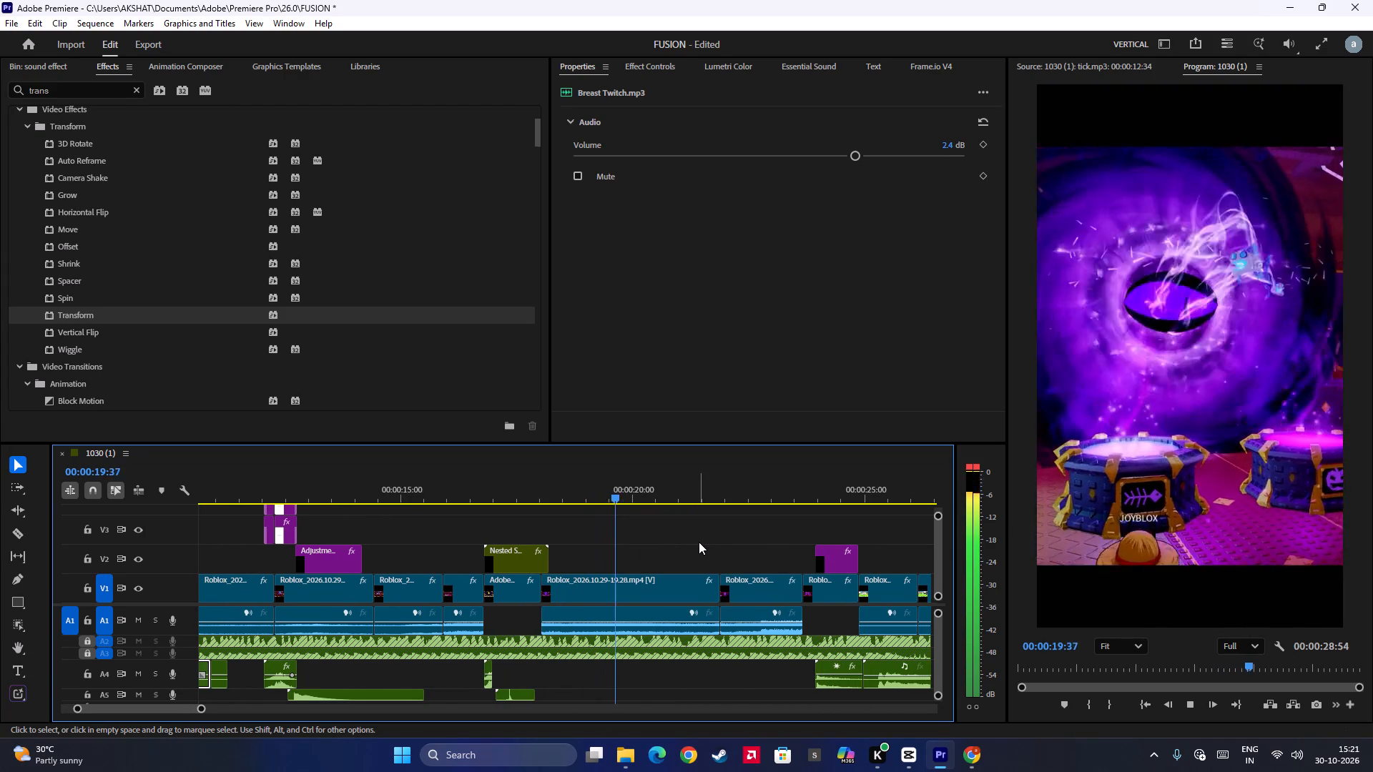
{"action": "scroll", "coordinate": [699, 548], "scroll_direction": "down", "scroll_amount": 4}
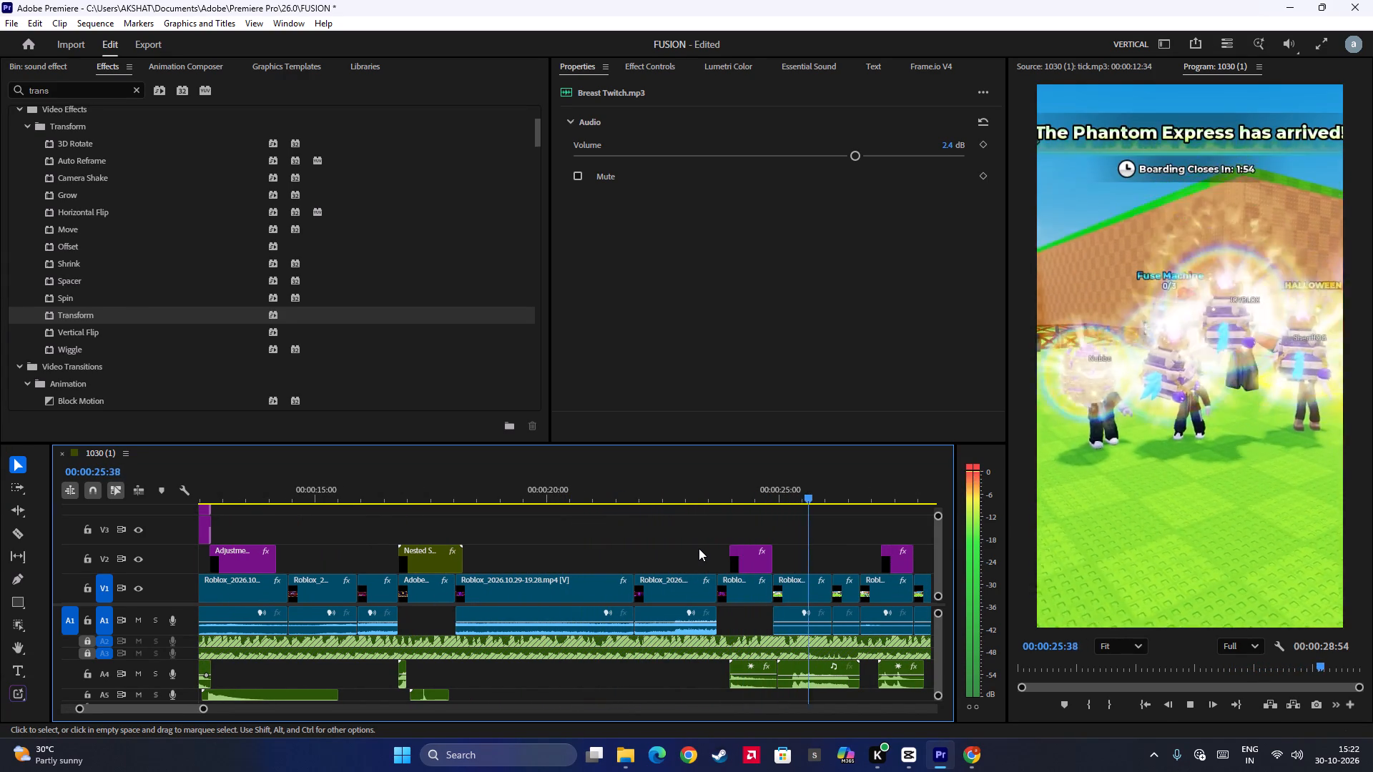
{"action": "key", "text": "space"}
Replay the Roblox clips around 00:00:25:00 and place an adjustment layer on V3 starting at 00:00:25:15.
{"action": "left_click", "coordinate": [786, 497]}
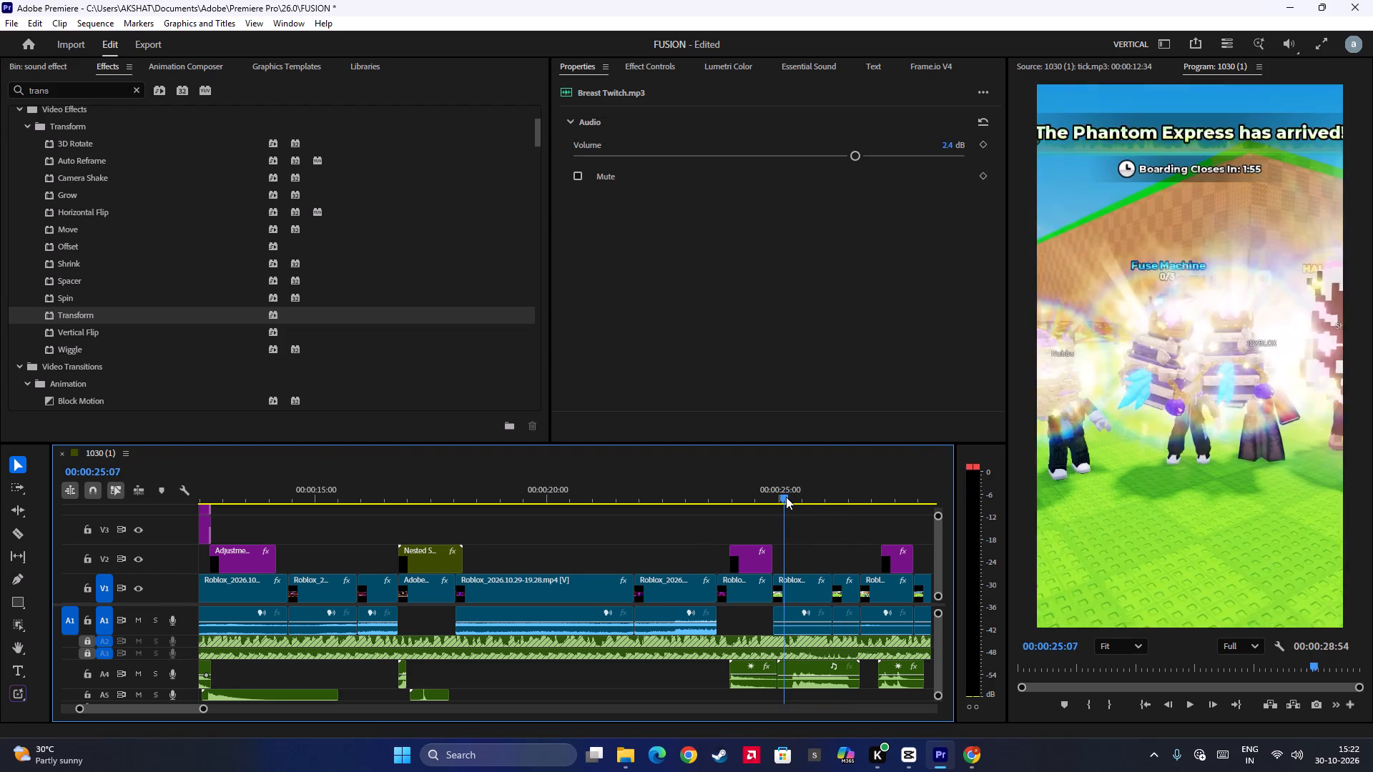
{"action": "key", "text": "space"}
{"action": "key", "text": "space"}
{"action": "left_click", "coordinate": [803, 596]}
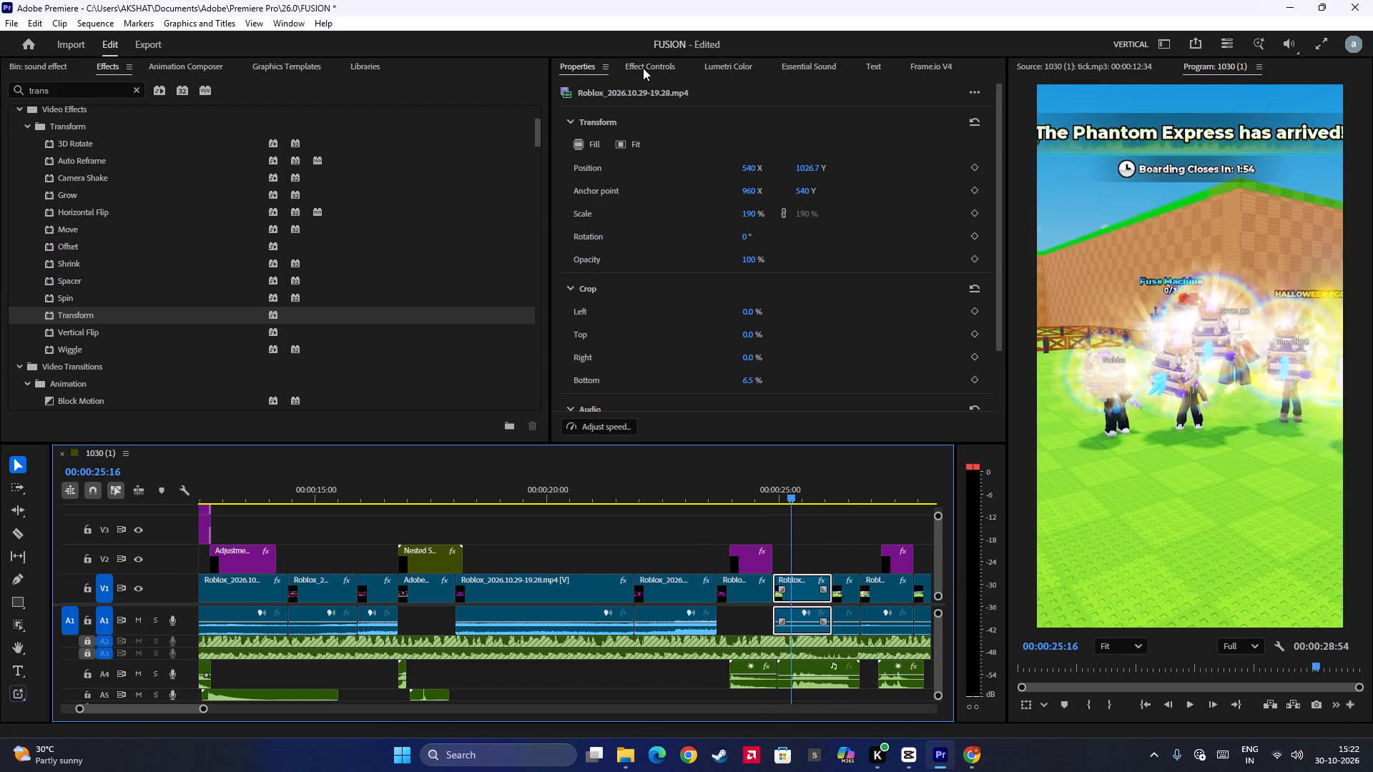
{"action": "left_click", "coordinate": [719, 487]}
{"action": "key", "text": "space"}
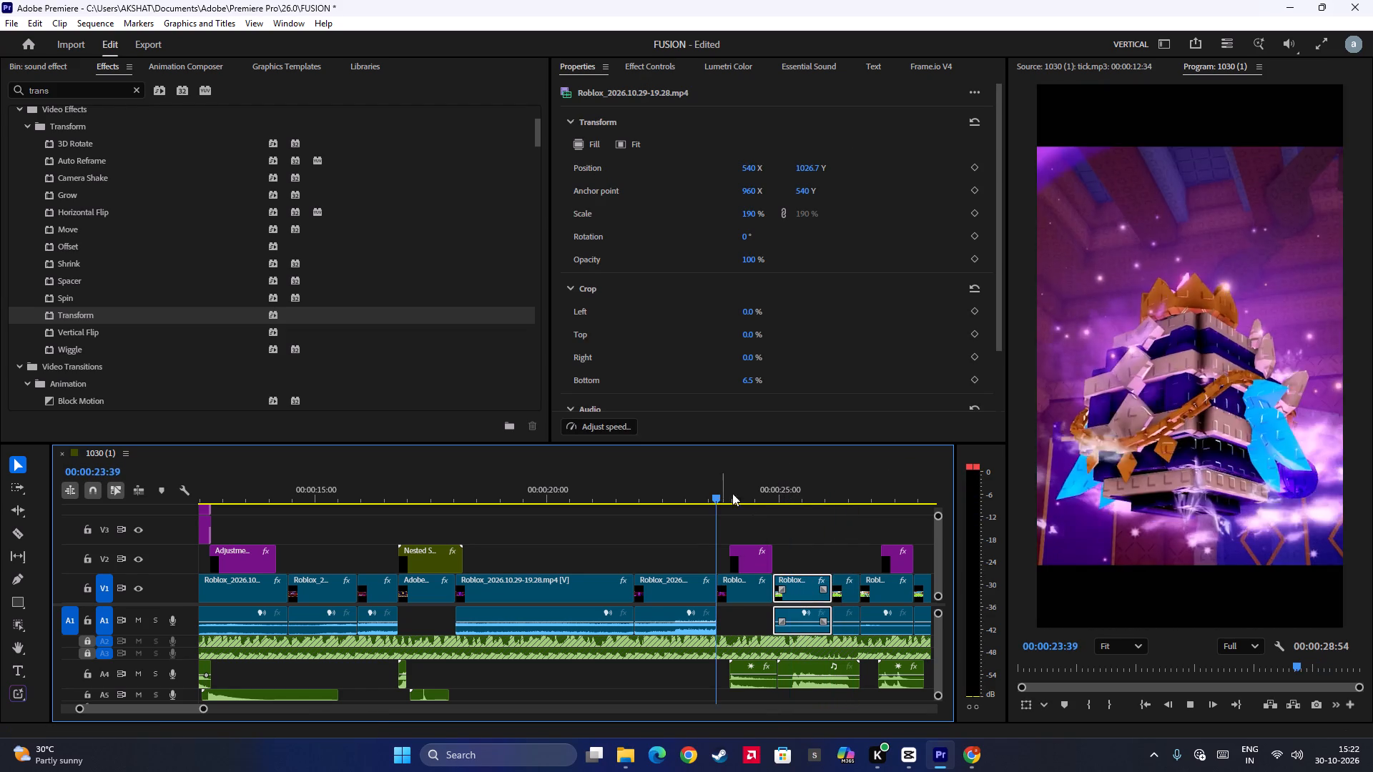
{"action": "key", "text": "space"}
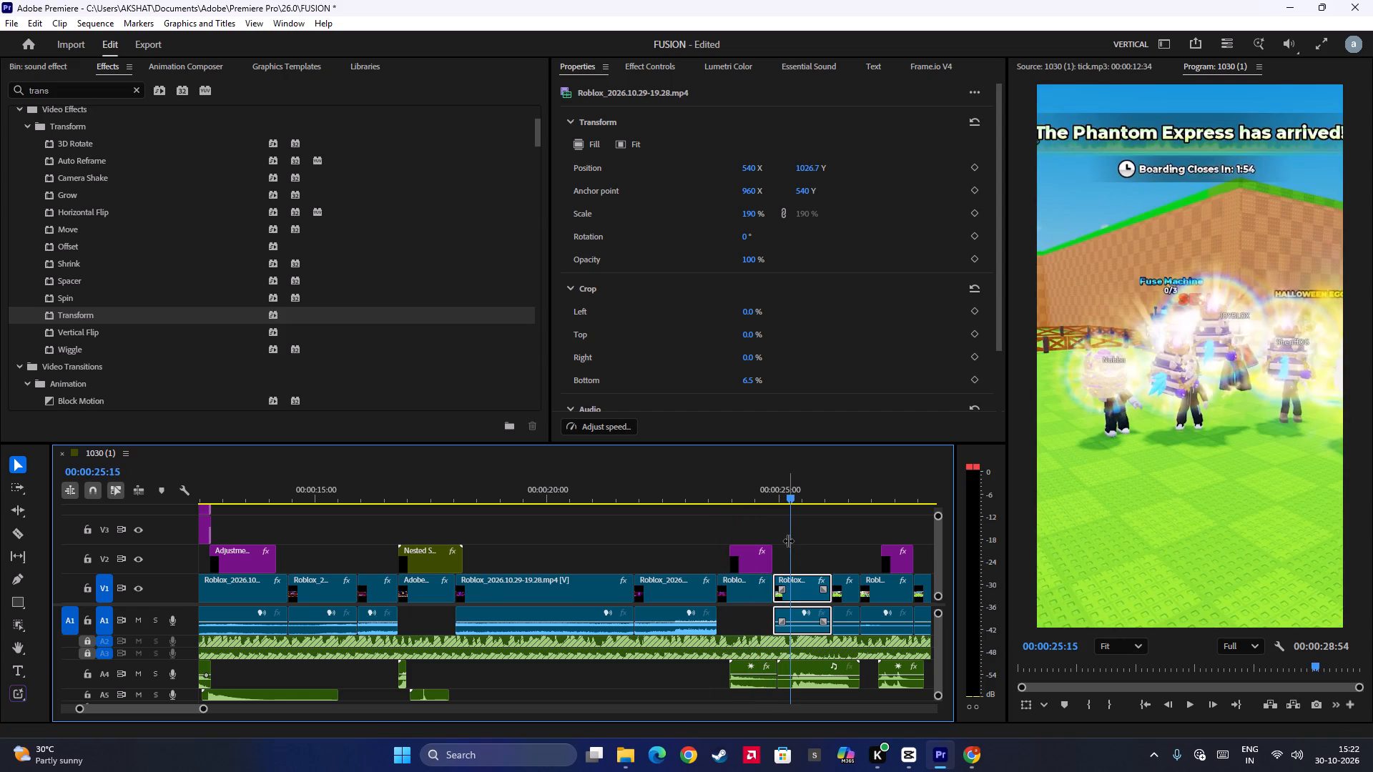
{"action": "left_click", "coordinate": [52, 65]}
{"action": "scroll", "coordinate": [286, 301], "scroll_direction": "down", "scroll_amount": 10}
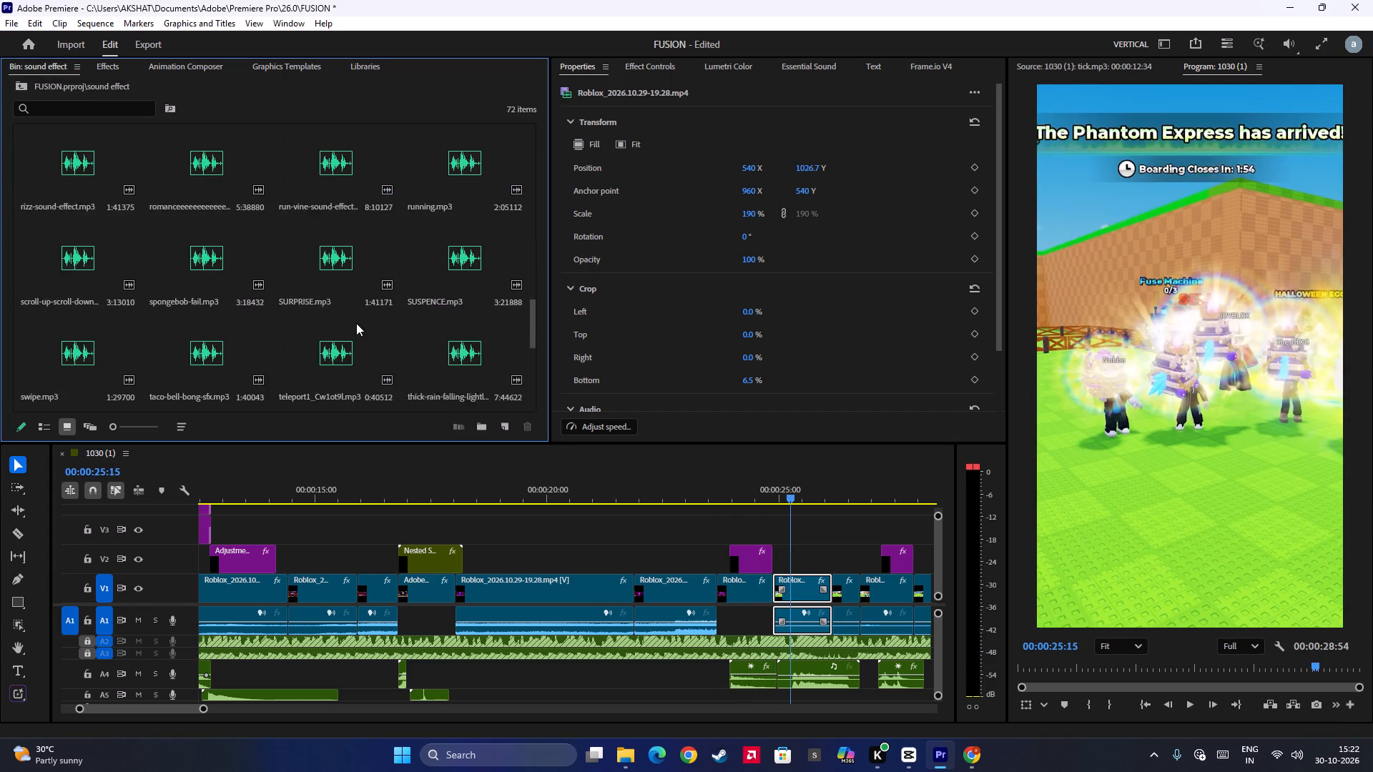
{"action": "scroll", "coordinate": [356, 323], "scroll_direction": "down", "scroll_amount": 11}
{"action": "left_click_drag", "start_coordinate": [330, 345], "coordinate": [794, 516]}
Find the impact presets and apply Malice Impact Shake Mid to the new adjustment layer on V3.
{"action": "left_click", "coordinate": [117, 64]}
{"action": "left_click_drag", "start_coordinate": [75, 94], "coordinate": [0, 91]}
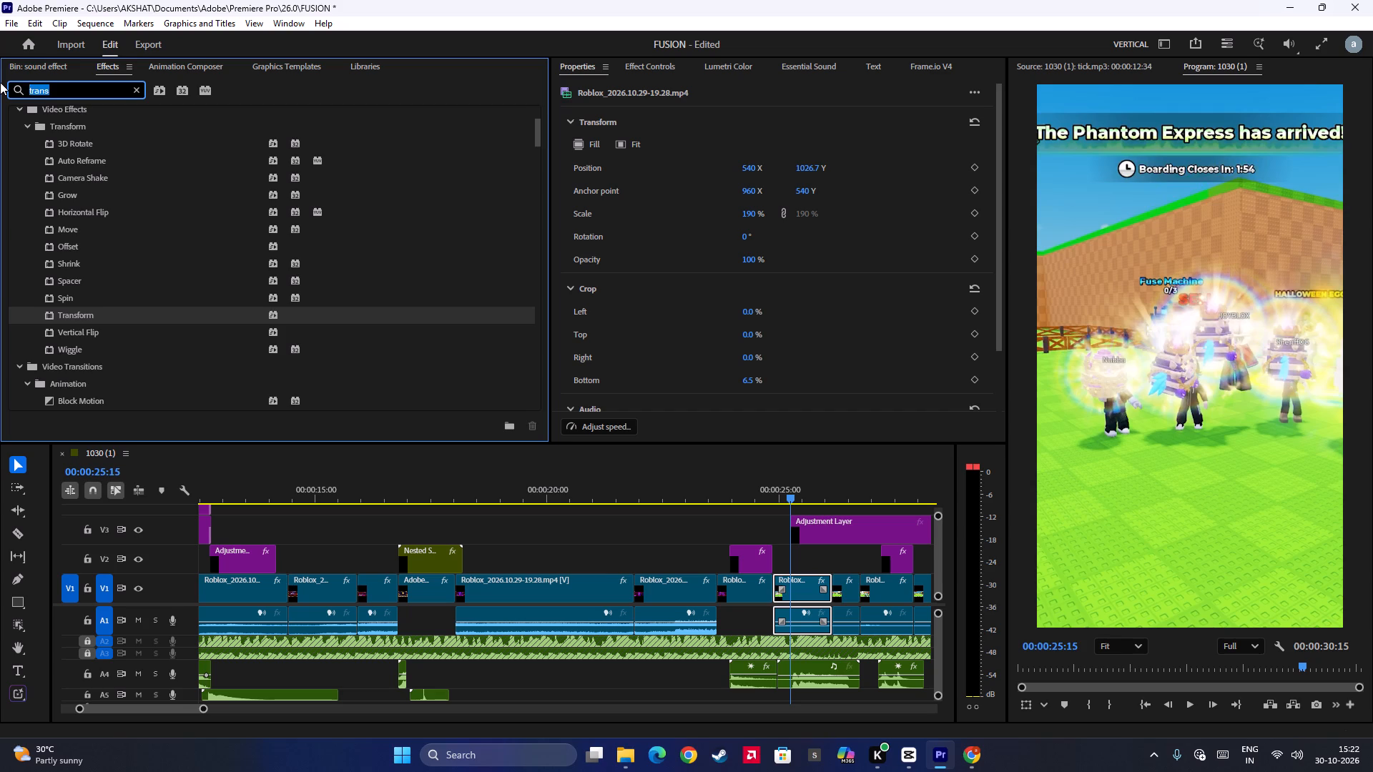
{"action": "type", "text": "impact"}
{"action": "scroll", "coordinate": [93, 264], "scroll_direction": "up", "scroll_amount": 4}
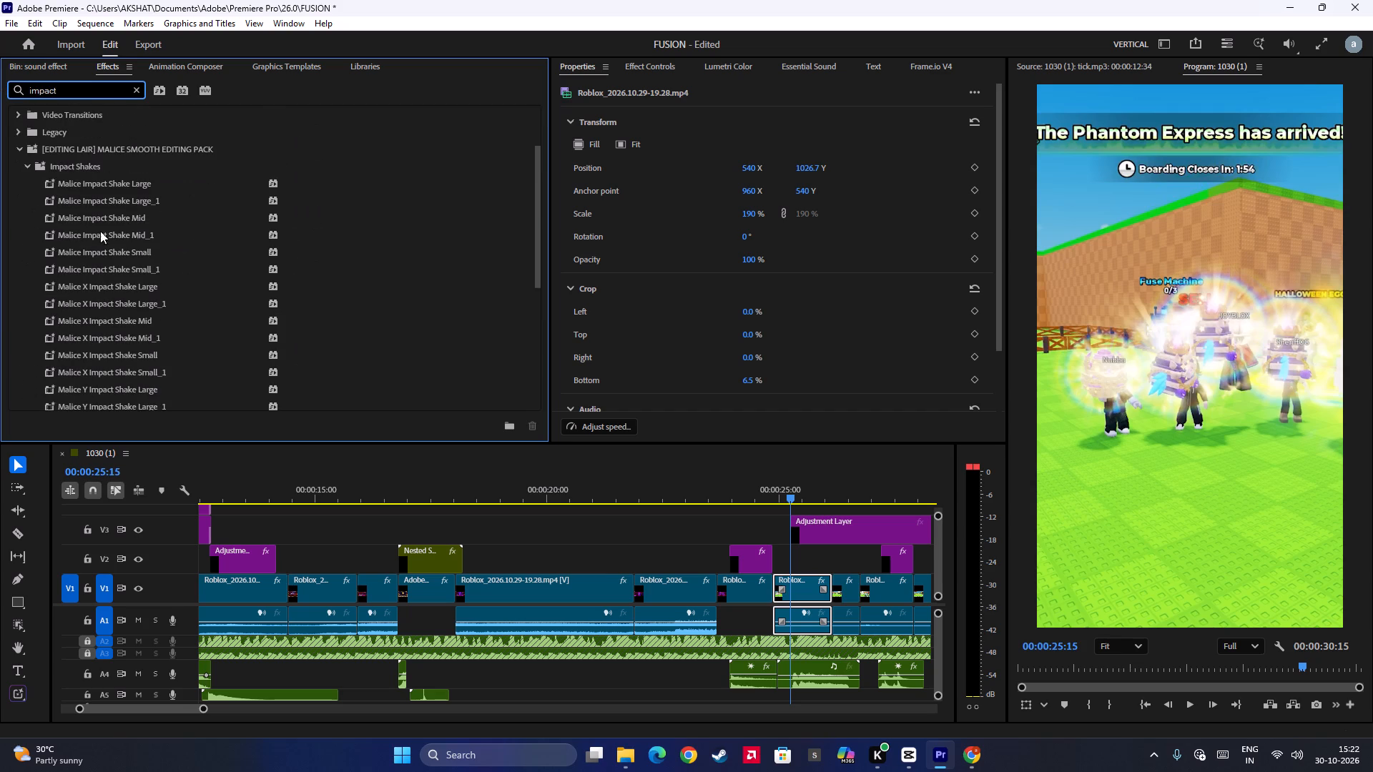
{"action": "left_click_drag", "start_coordinate": [124, 212], "coordinate": [810, 524]}
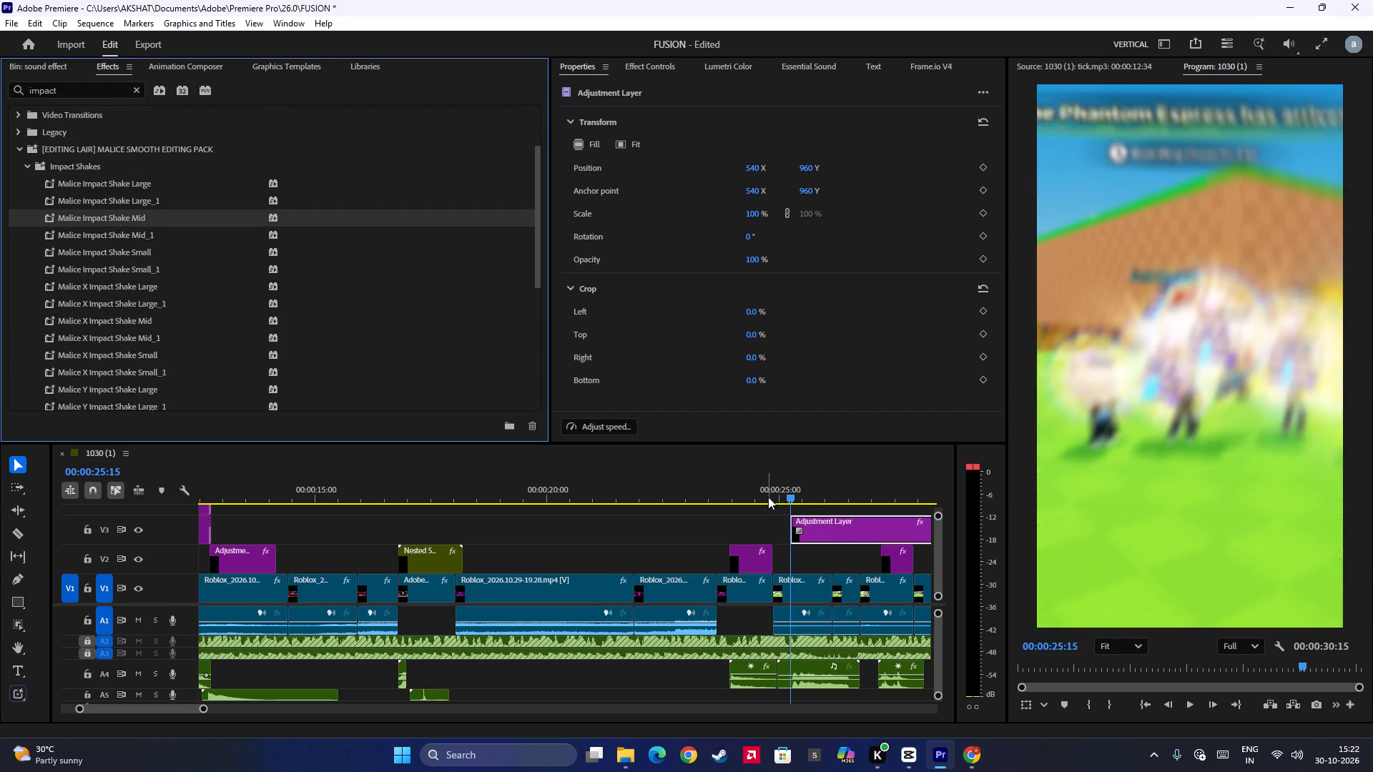
Play the ending from about 00:00:24:42 and replay its last clips to check the impact shake.
{"action": "left_click", "coordinate": [767, 497]}
{"action": "key", "text": "space"}
{"action": "key", "text": "space"}
{"action": "left_click", "coordinate": [767, 496]}
{"action": "key", "text": "space"}
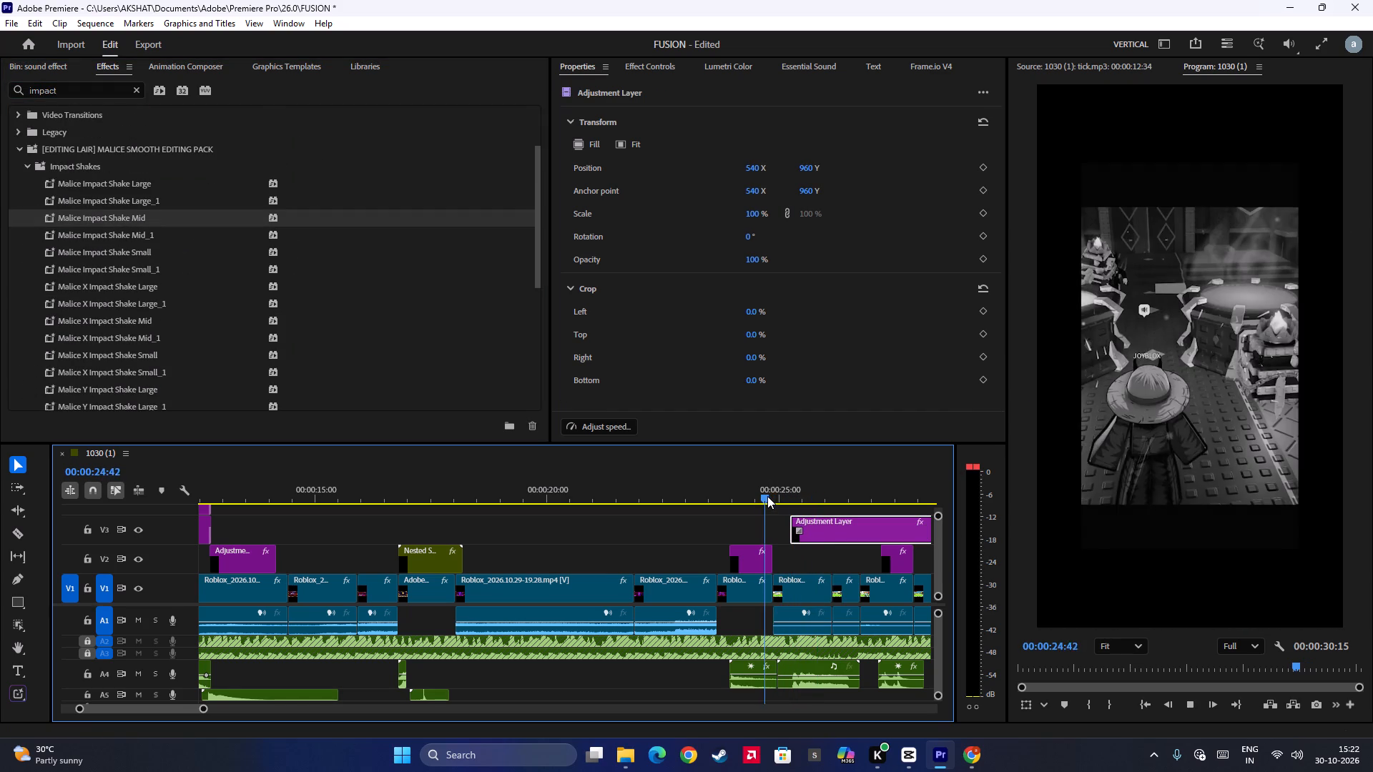
{"action": "key", "text": "space"}
{"action": "key", "text": "space"}
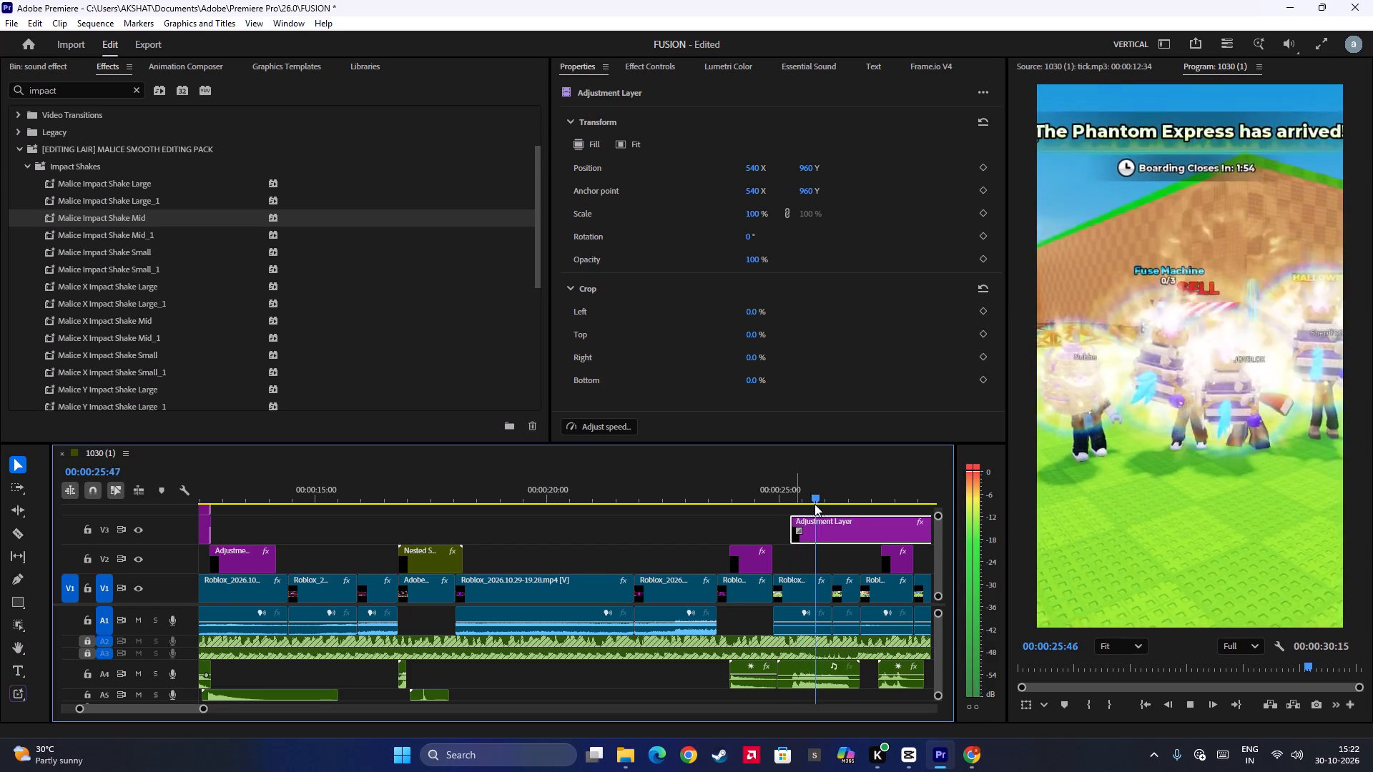
{"action": "scroll", "coordinate": [822, 499], "scroll_direction": "down", "scroll_amount": 6}
{"action": "key", "text": "space"}
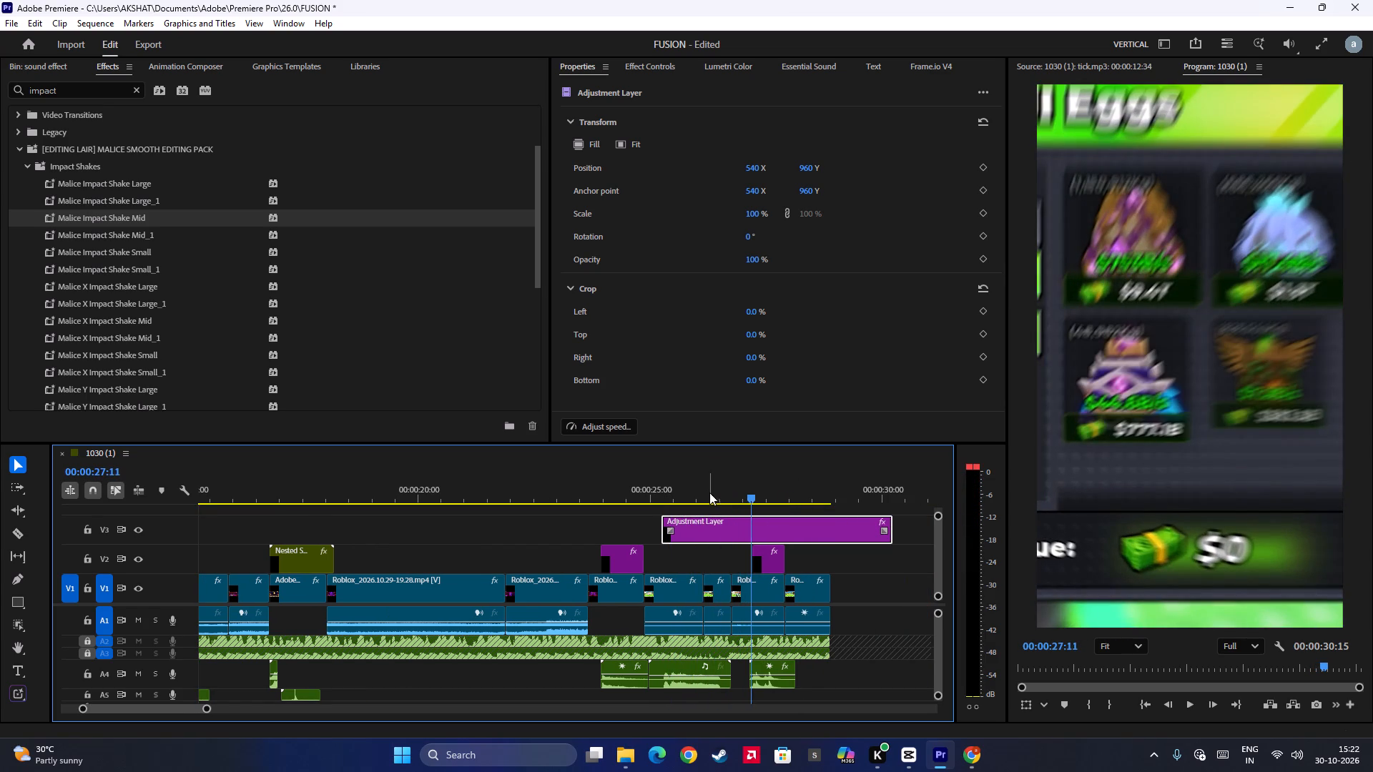
{"action": "key", "text": "space"}
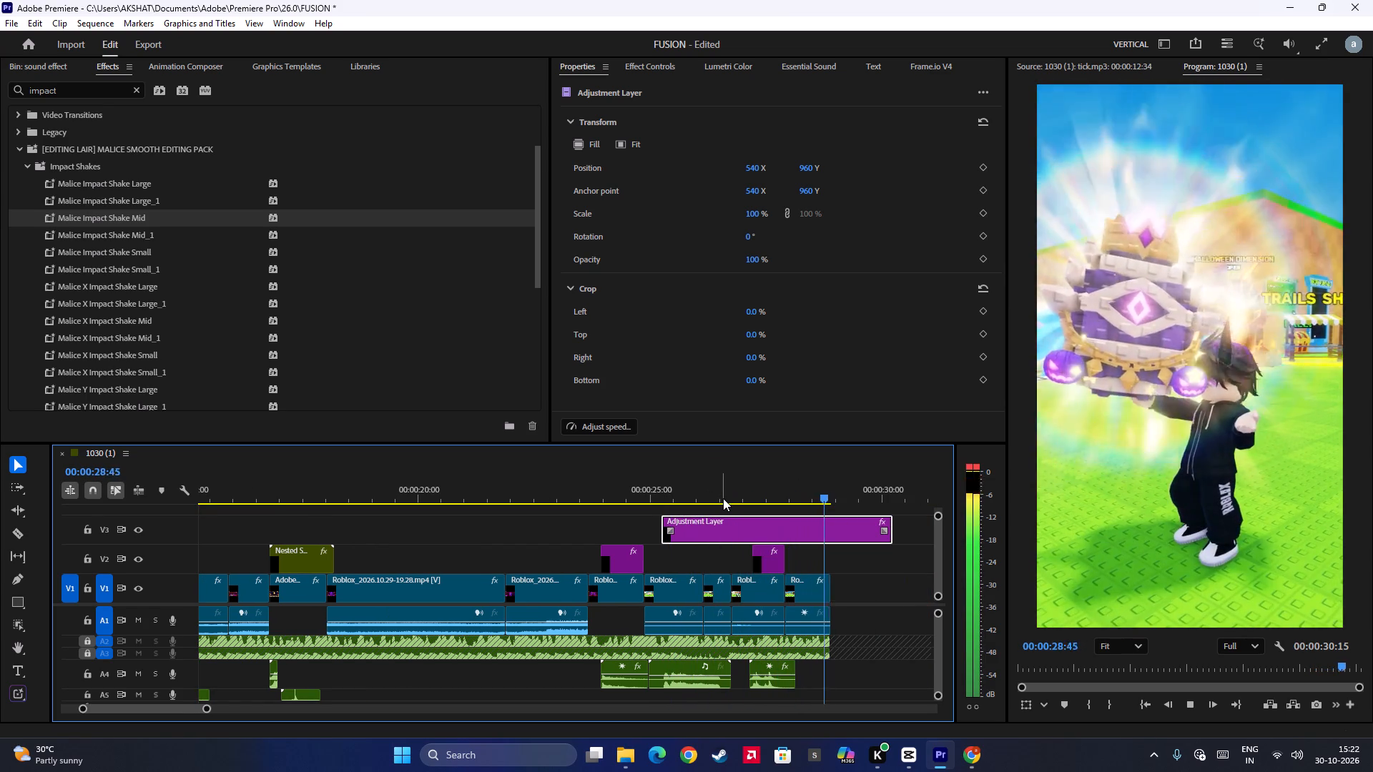
{"action": "left_click", "coordinate": [723, 498]}
{"action": "key", "text": "space"}
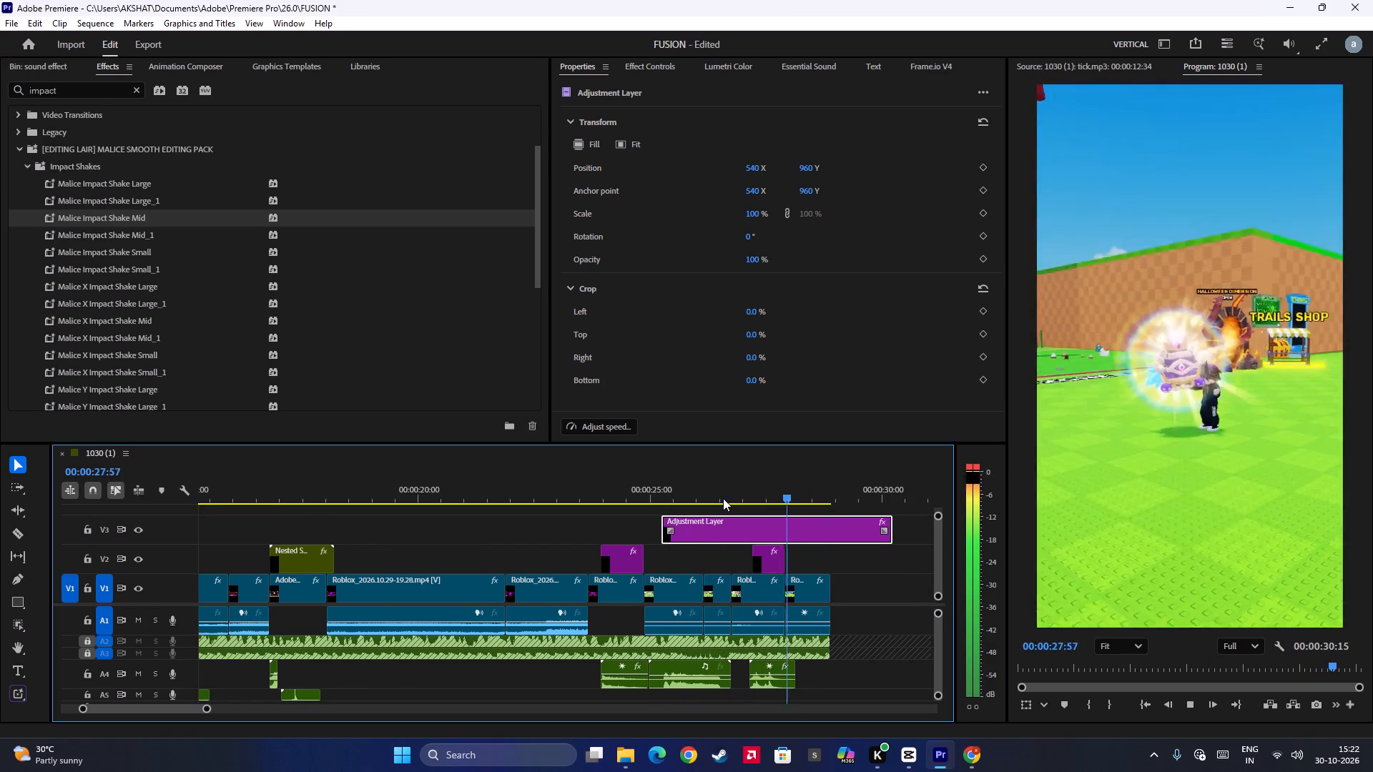
{"action": "key", "text": "space"}
{"action": "left_click_drag", "start_coordinate": [828, 557], "coordinate": [822, 564]}
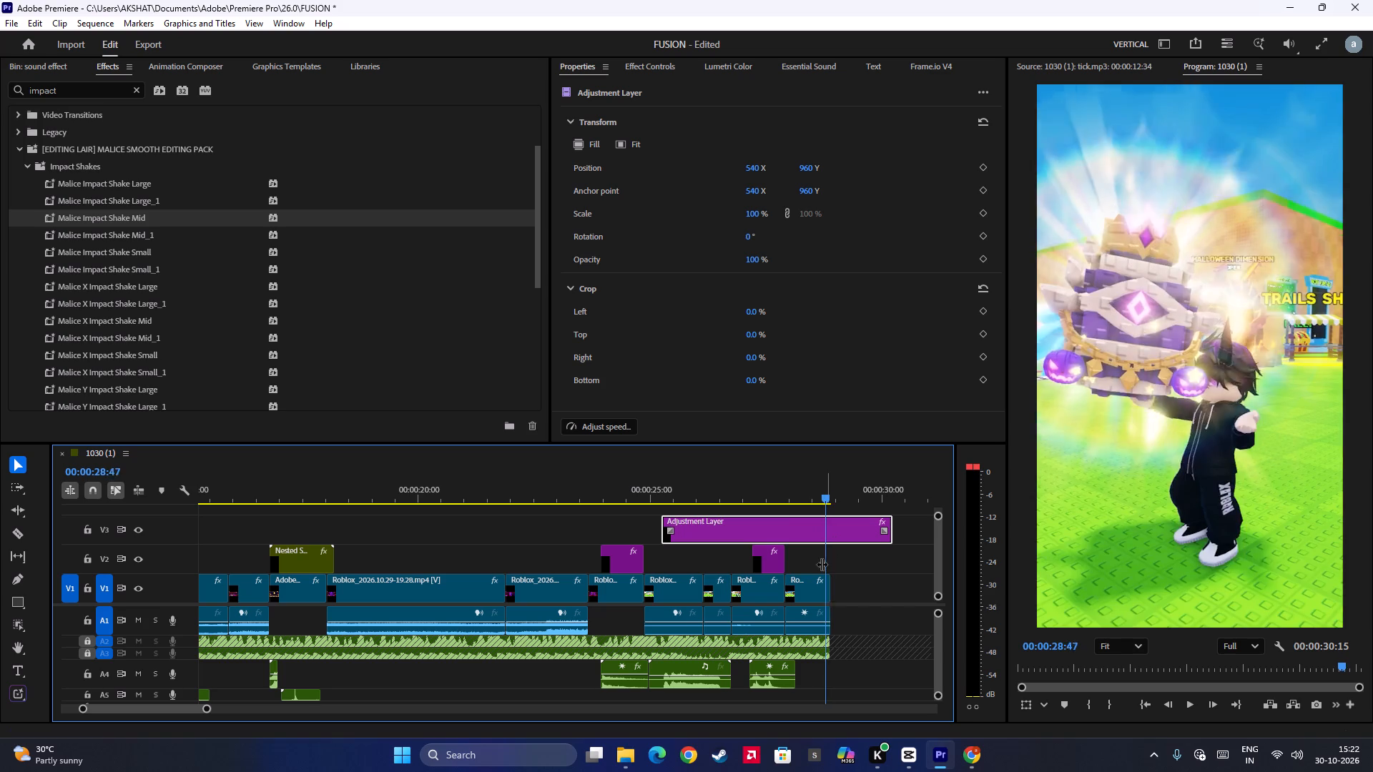
{"action": "left_click_drag", "start_coordinate": [822, 564], "coordinate": [727, 592]}
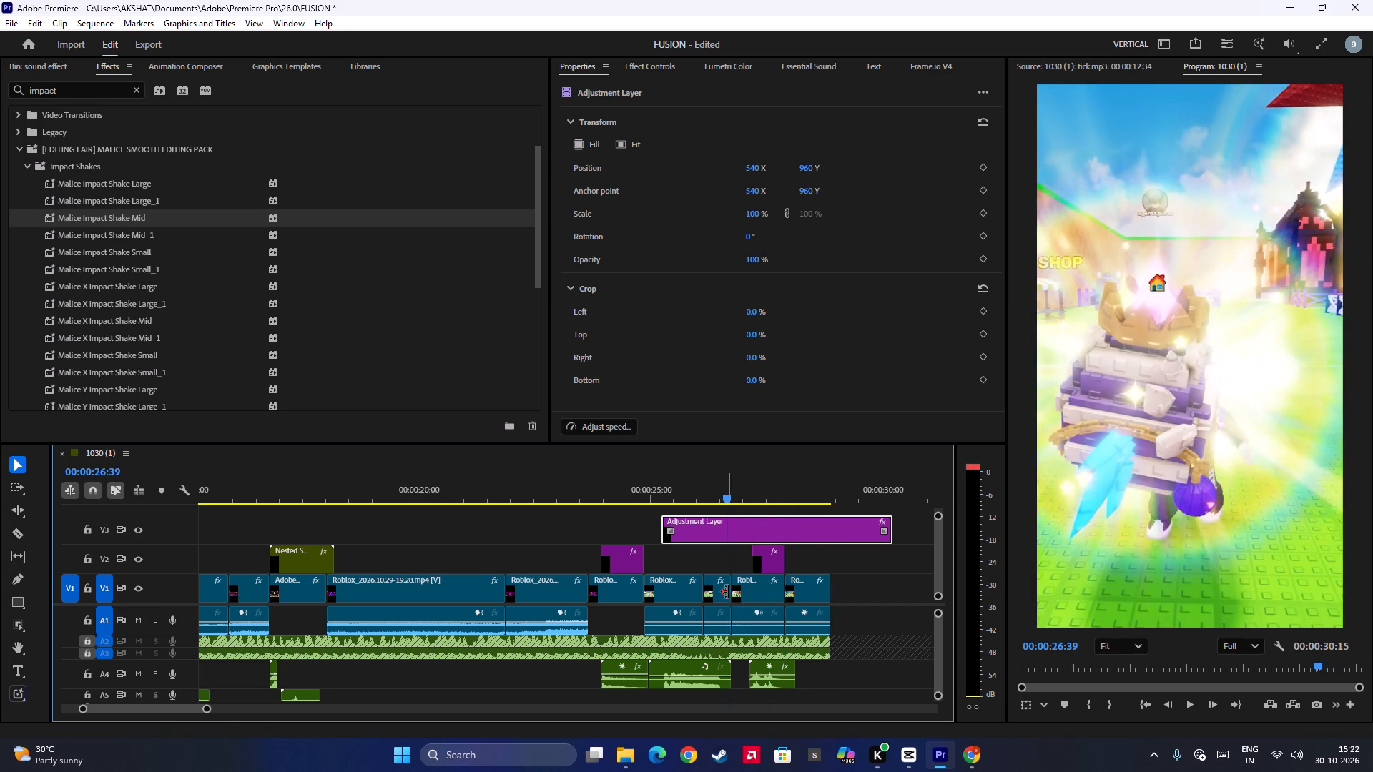
{"action": "key", "text": "space"}
{"action": "key", "text": "space"}
{"action": "key", "text": "space"}
{"action": "key", "text": "space"}
{"action": "key", "text": "space"}
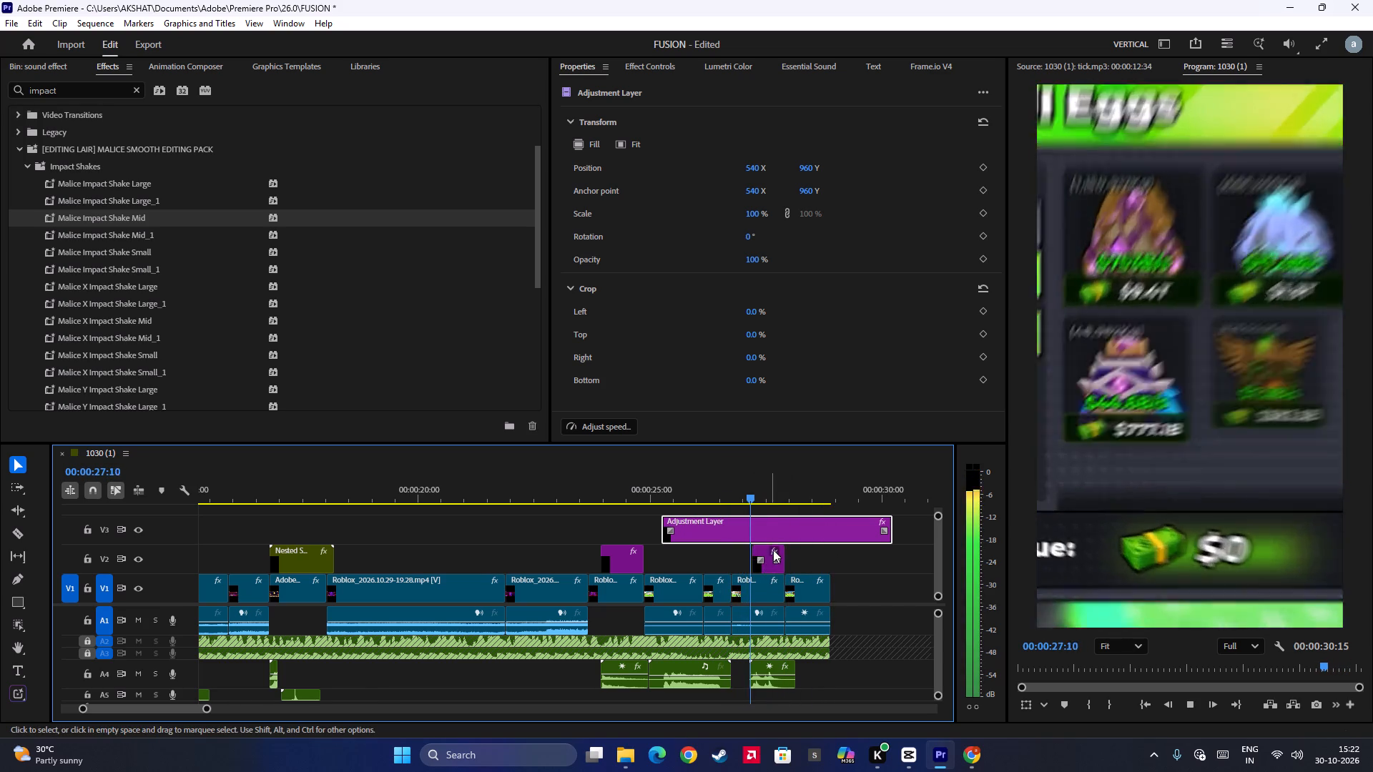
{"action": "scroll", "coordinate": [779, 528], "scroll_direction": "down", "scroll_amount": 5}
{"action": "key", "text": "space"}
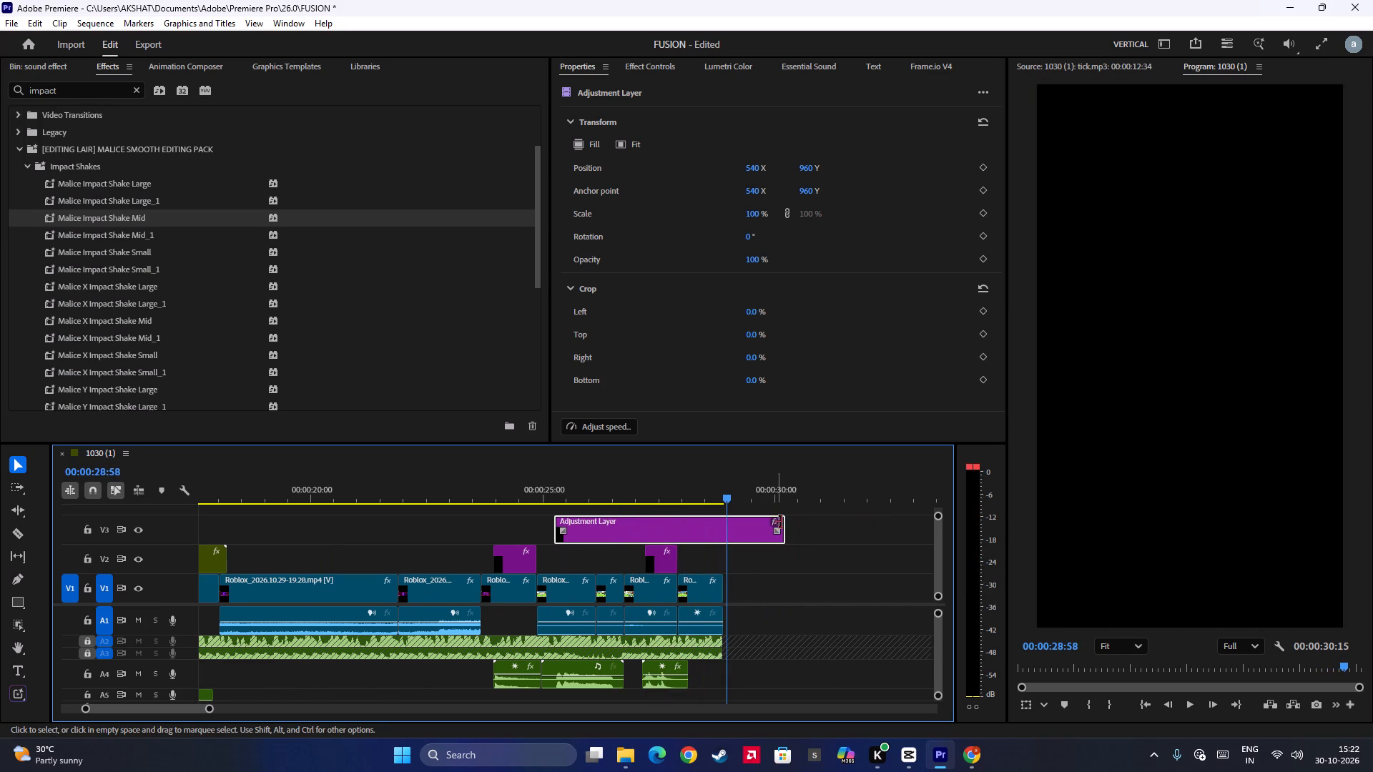
Split the V3 adjustment layer at 00:00:28:54, where the edit ends, and delete the part after the cut.
{"action": "key", "text": "Up"}
{"action": "key", "text": "ctrl+b"}
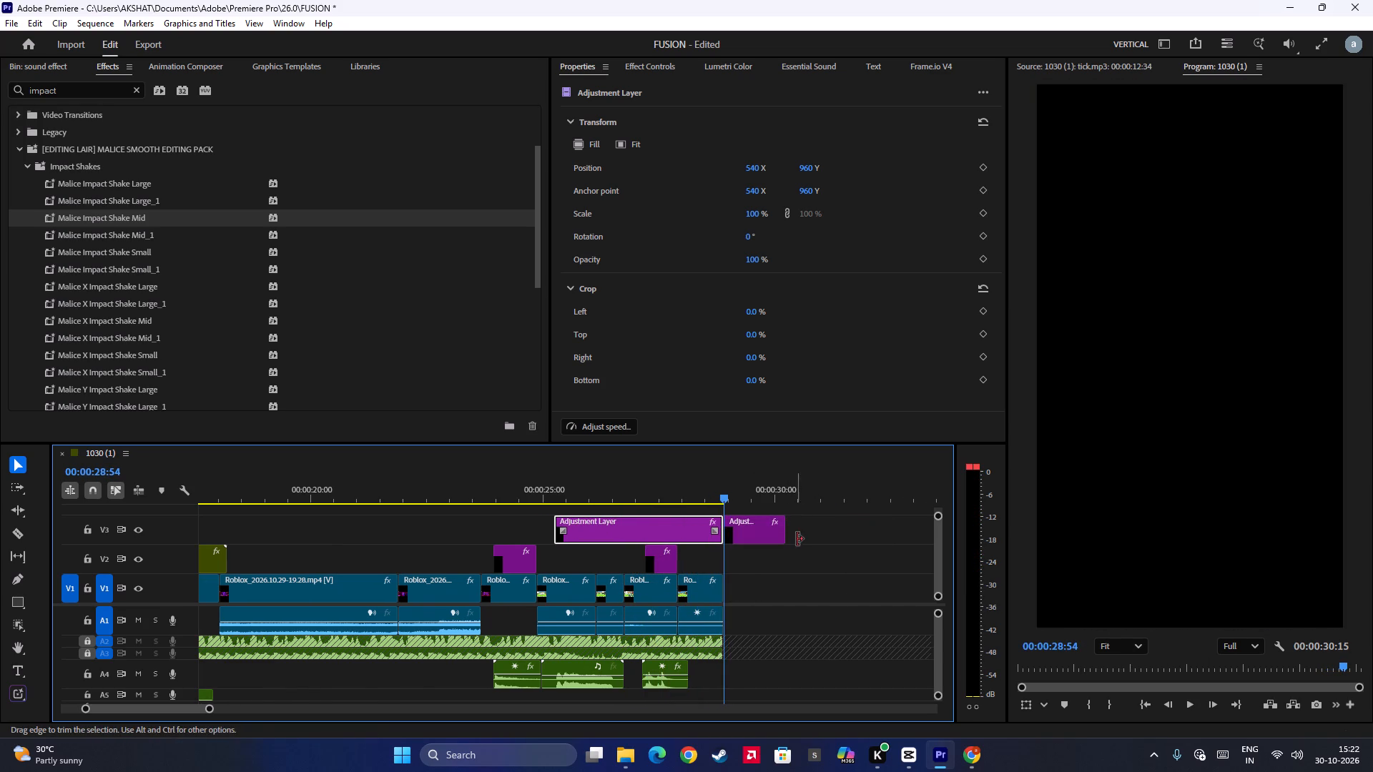
{"action": "left_click", "coordinate": [753, 530]}
{"action": "key", "text": "BackSpace"}
Play the whole edit from the beginning, replaying the last clips from about 00:00:26 and checking the final frames.
{"action": "left_click_drag", "start_coordinate": [723, 499], "coordinate": [610, 510]}
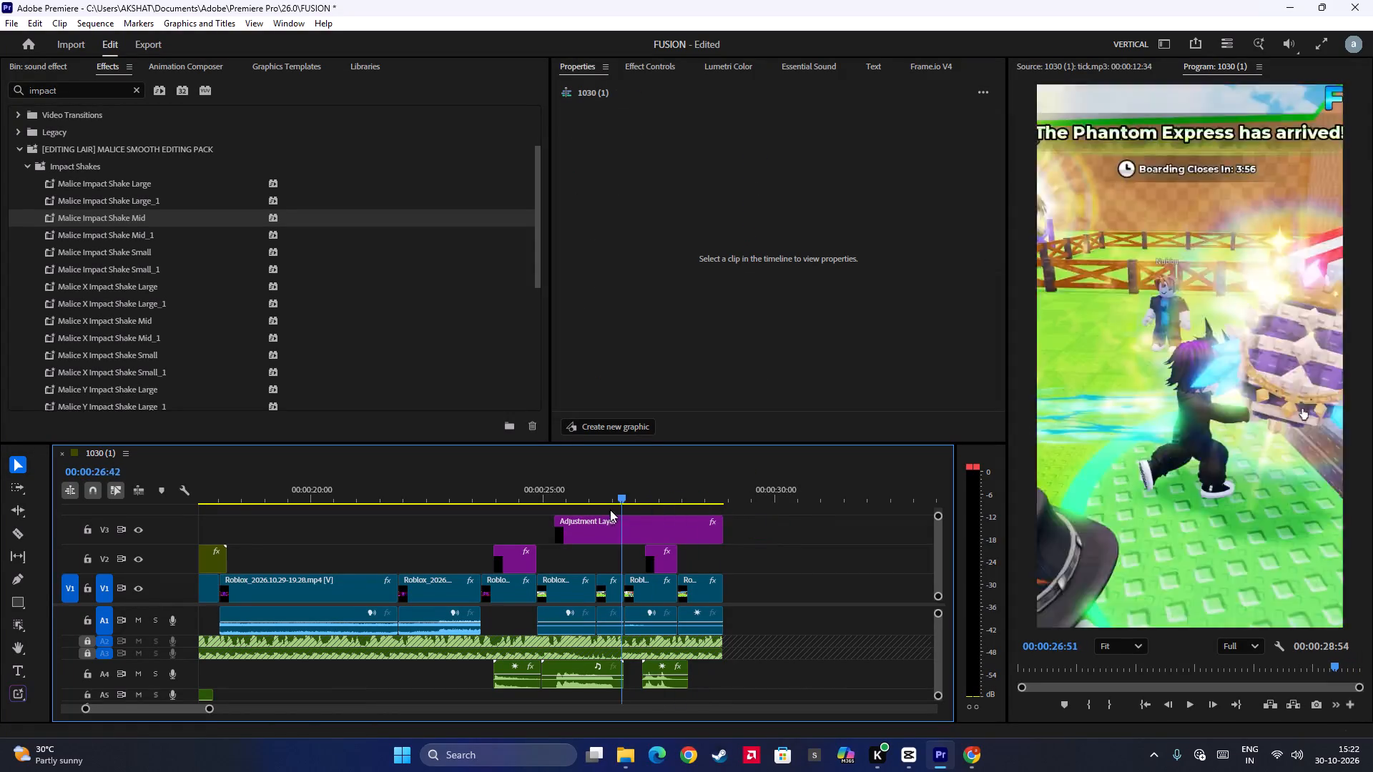
{"action": "left_click_drag", "start_coordinate": [610, 510], "coordinate": [0, 546]}
{"action": "key", "text": "space"}
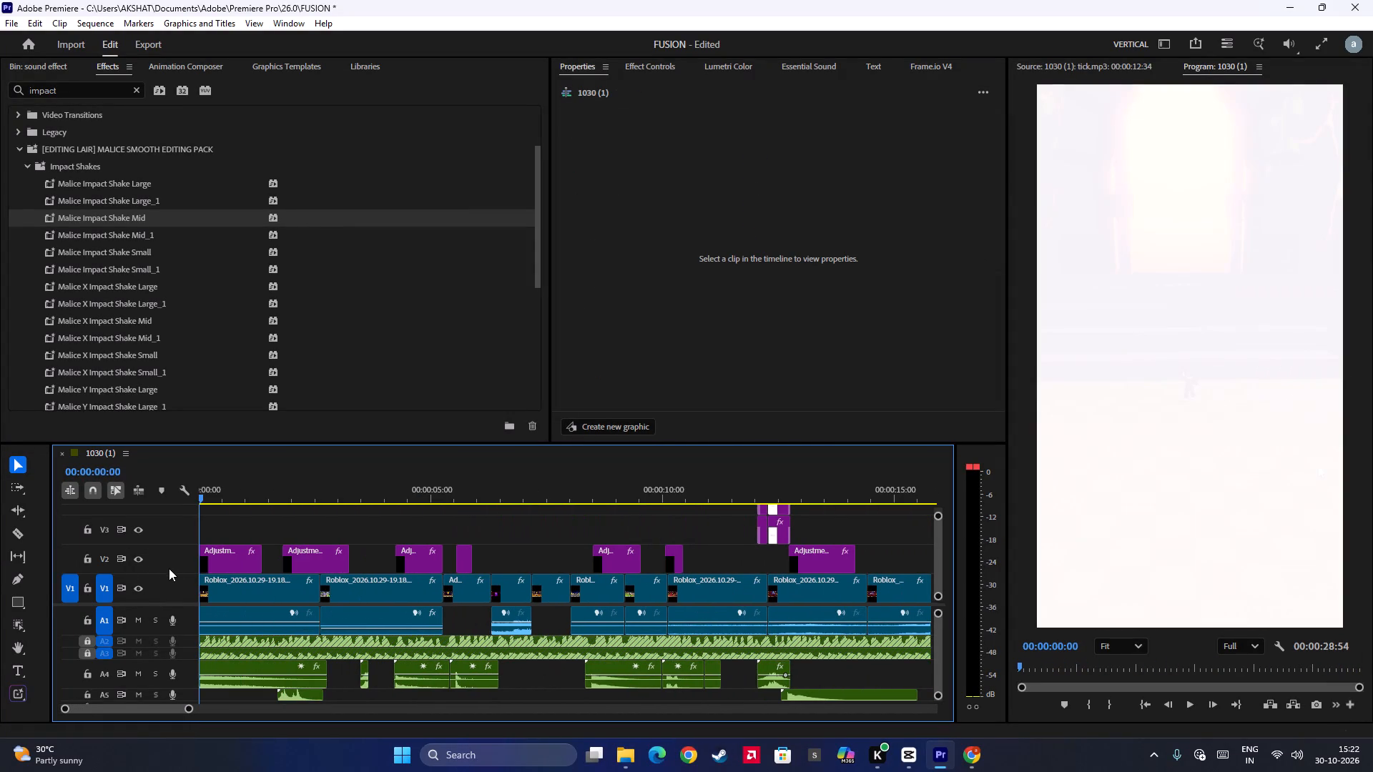
{"action": "scroll", "coordinate": [331, 553], "scroll_direction": "down", "scroll_amount": 7, "text": "alt"}
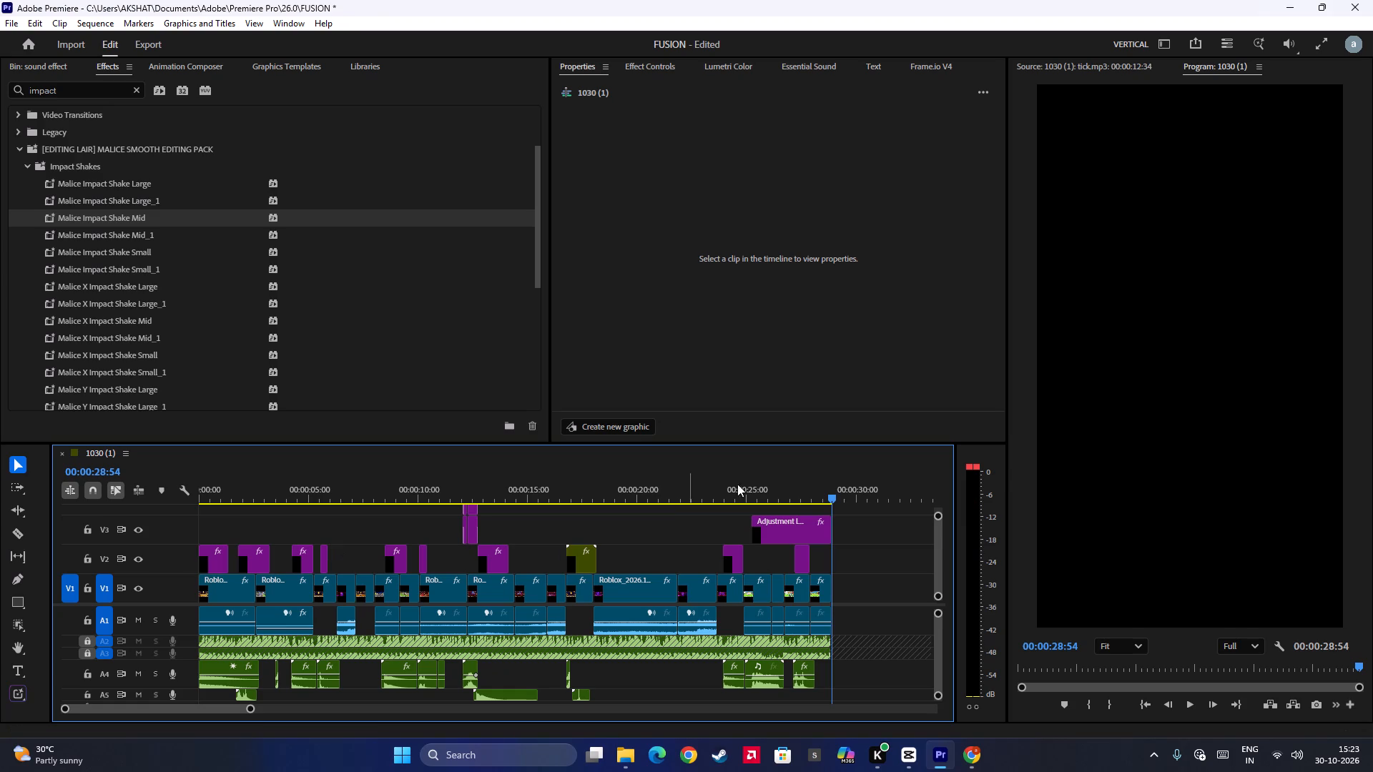
{"action": "left_click", "coordinate": [772, 495]}
{"action": "key", "text": "space"}
{"action": "key", "text": "space"}
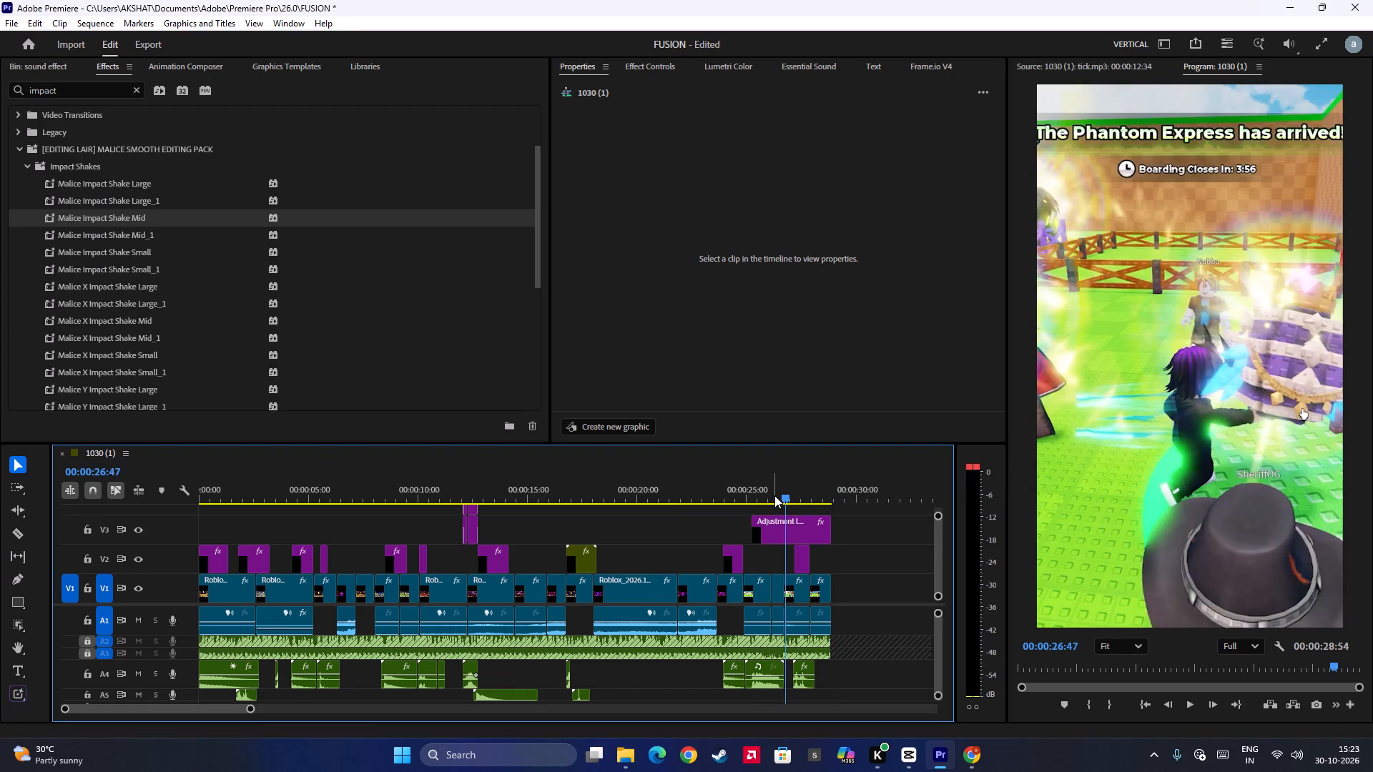
{"action": "left_click", "coordinate": [774, 495]}
{"action": "key", "text": "space"}
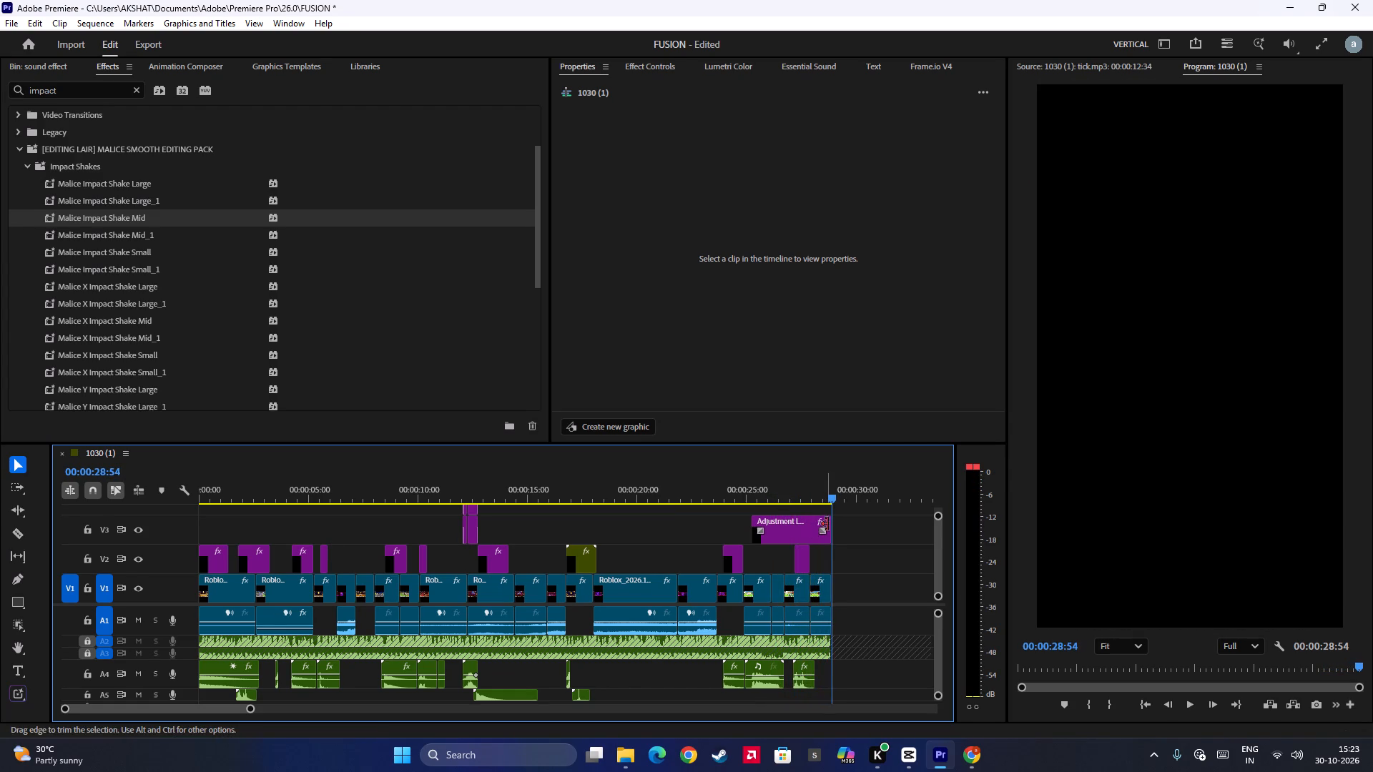
{"action": "left_click_drag", "start_coordinate": [830, 495], "coordinate": [817, 497]}
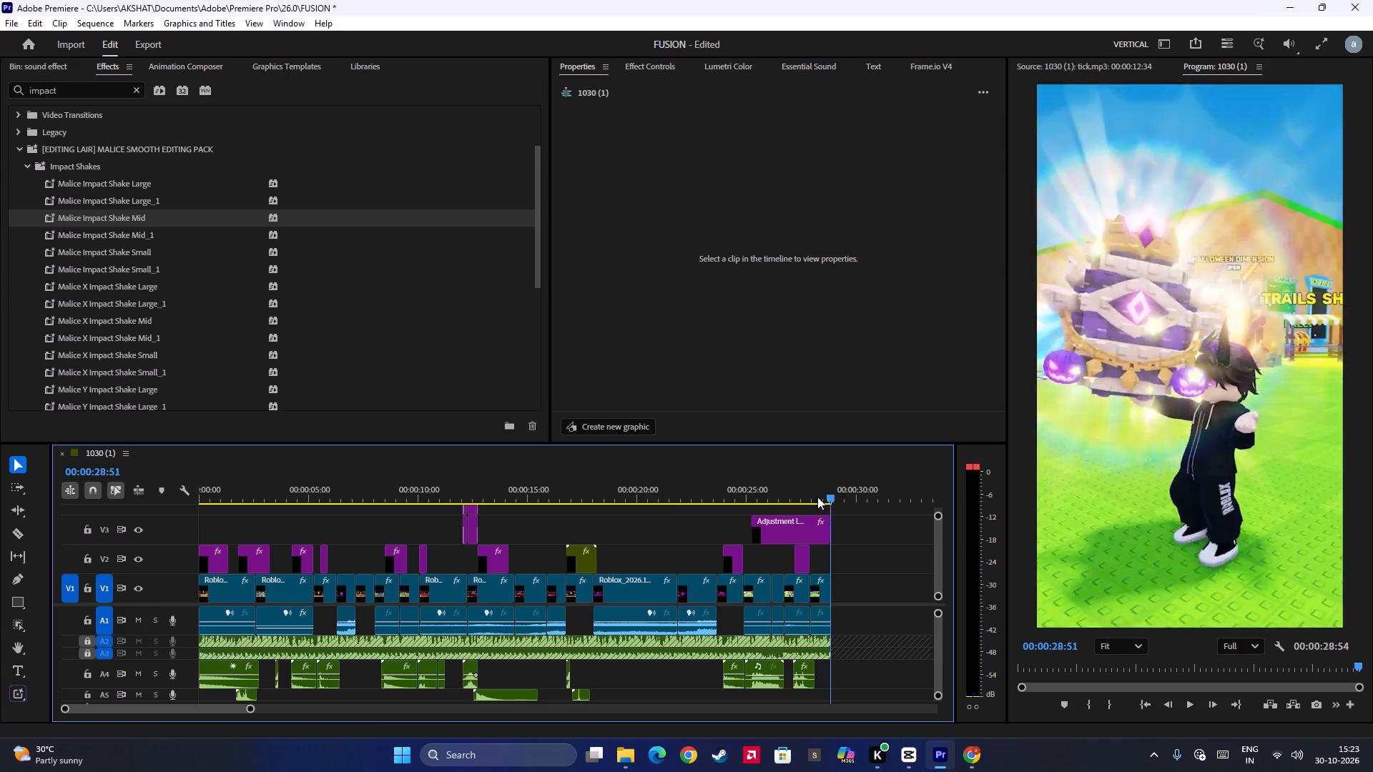
{"action": "left_click_drag", "start_coordinate": [817, 497], "coordinate": [857, 548]}
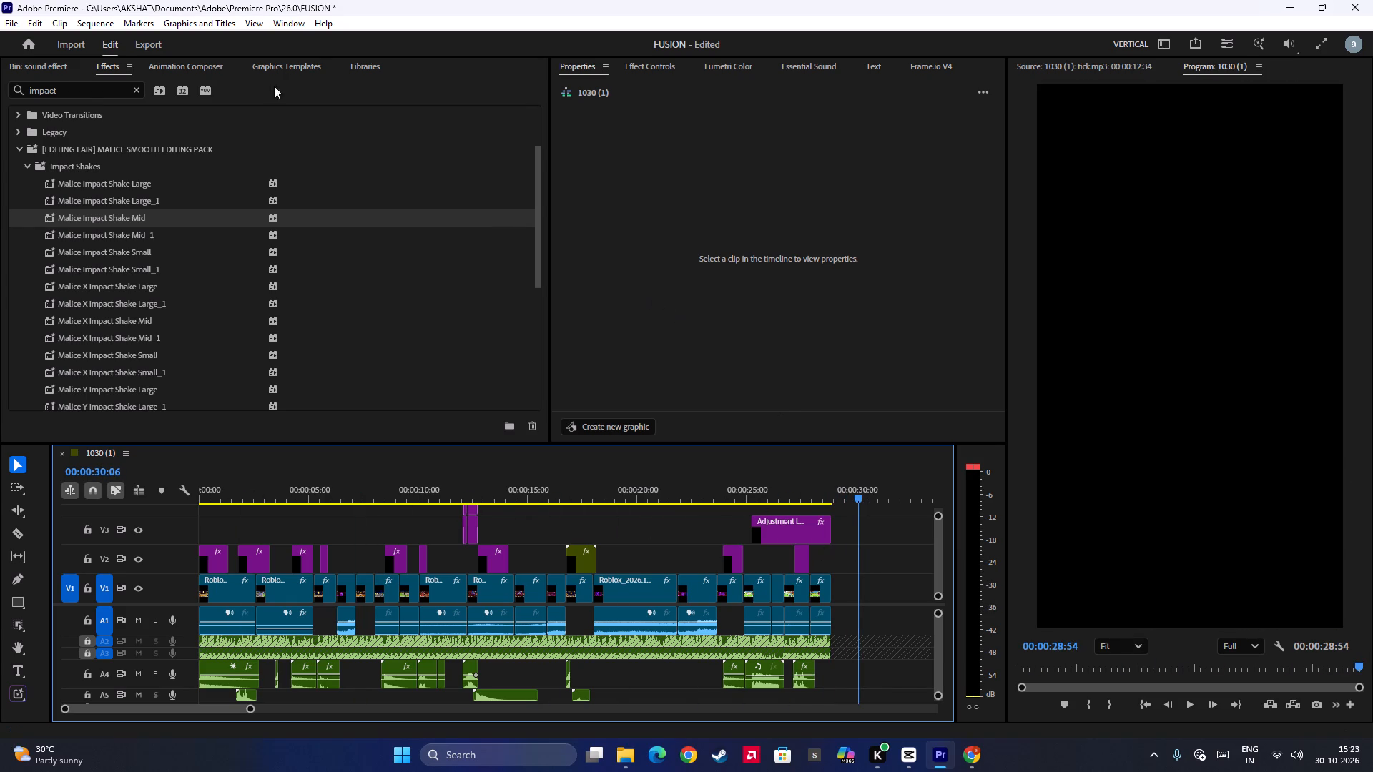
Export the sequence as a media file with the short preset.
{"action": "left_click", "coordinate": [157, 41]}
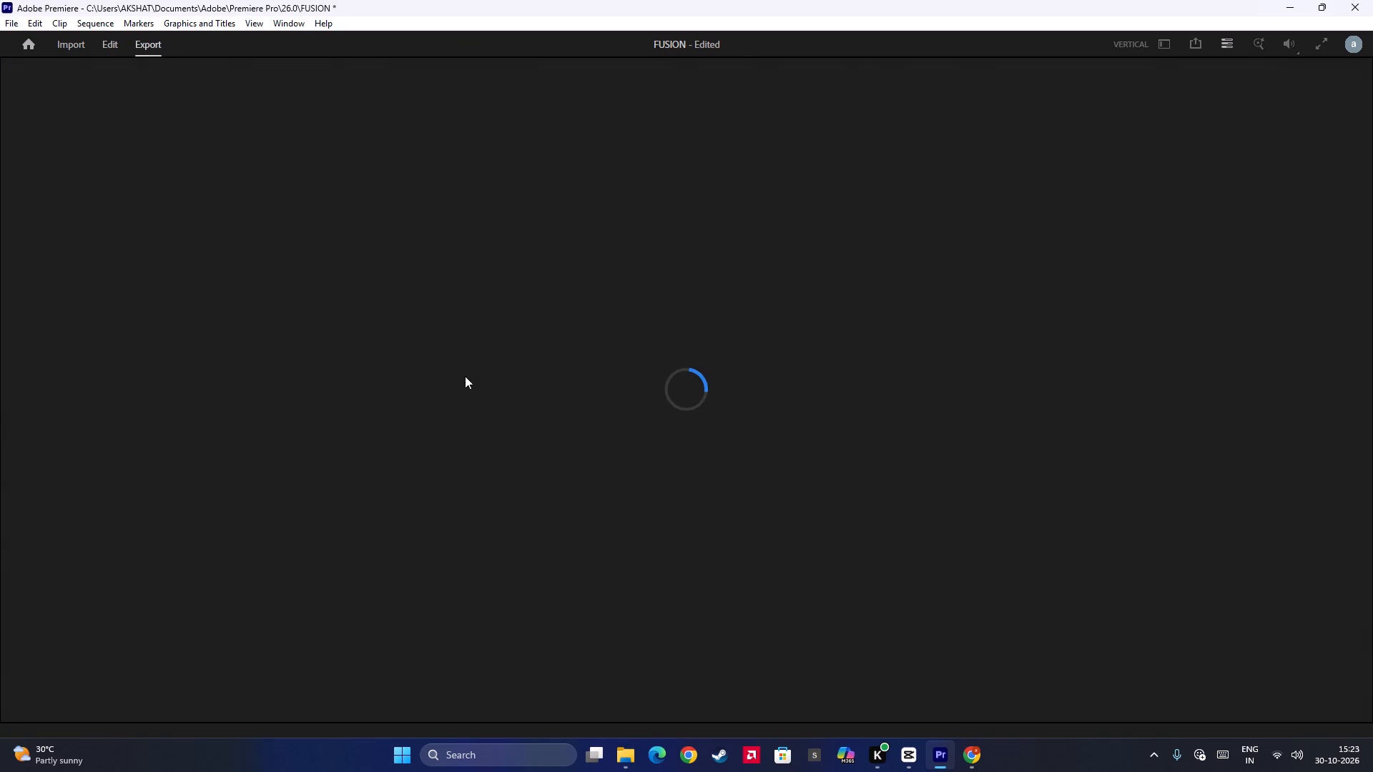
{"action": "left_click", "coordinate": [451, 179]}
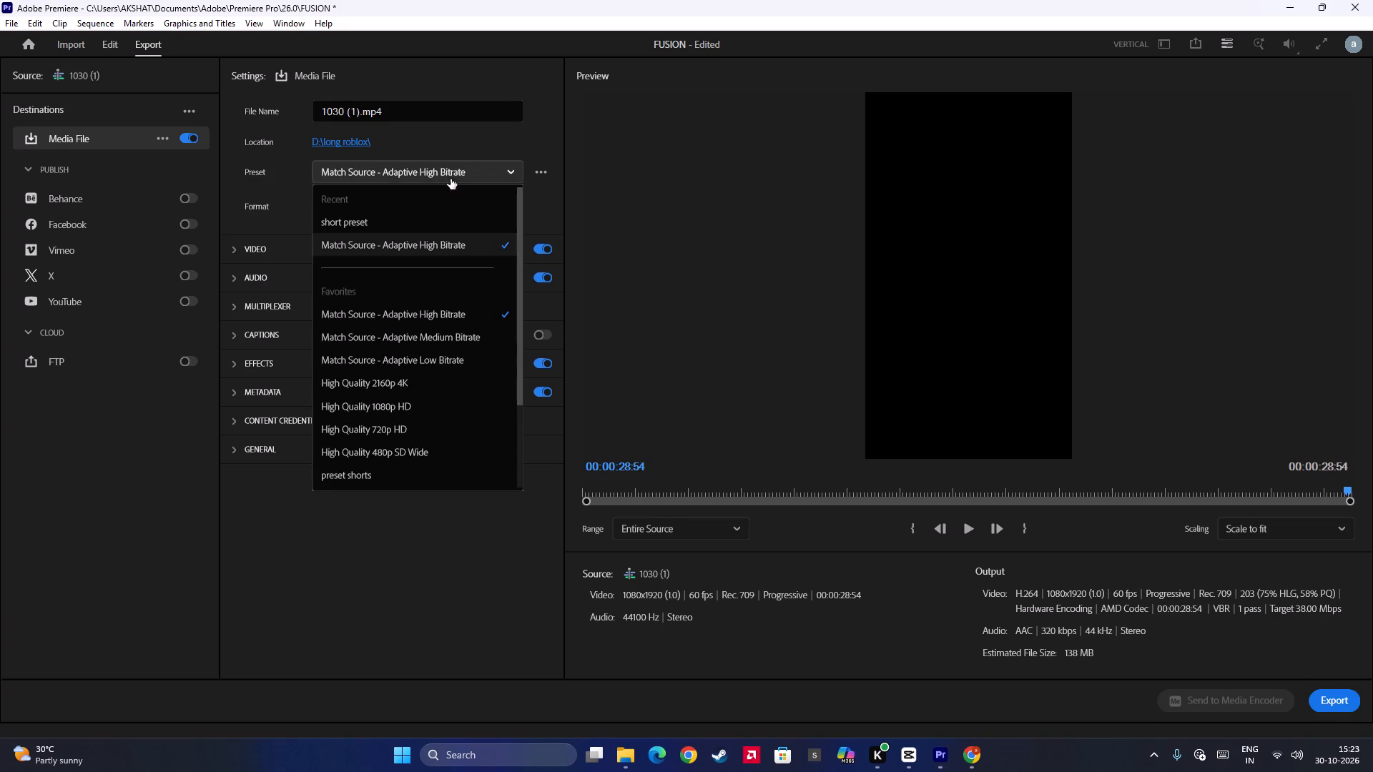
{"action": "left_click", "coordinate": [425, 214]}
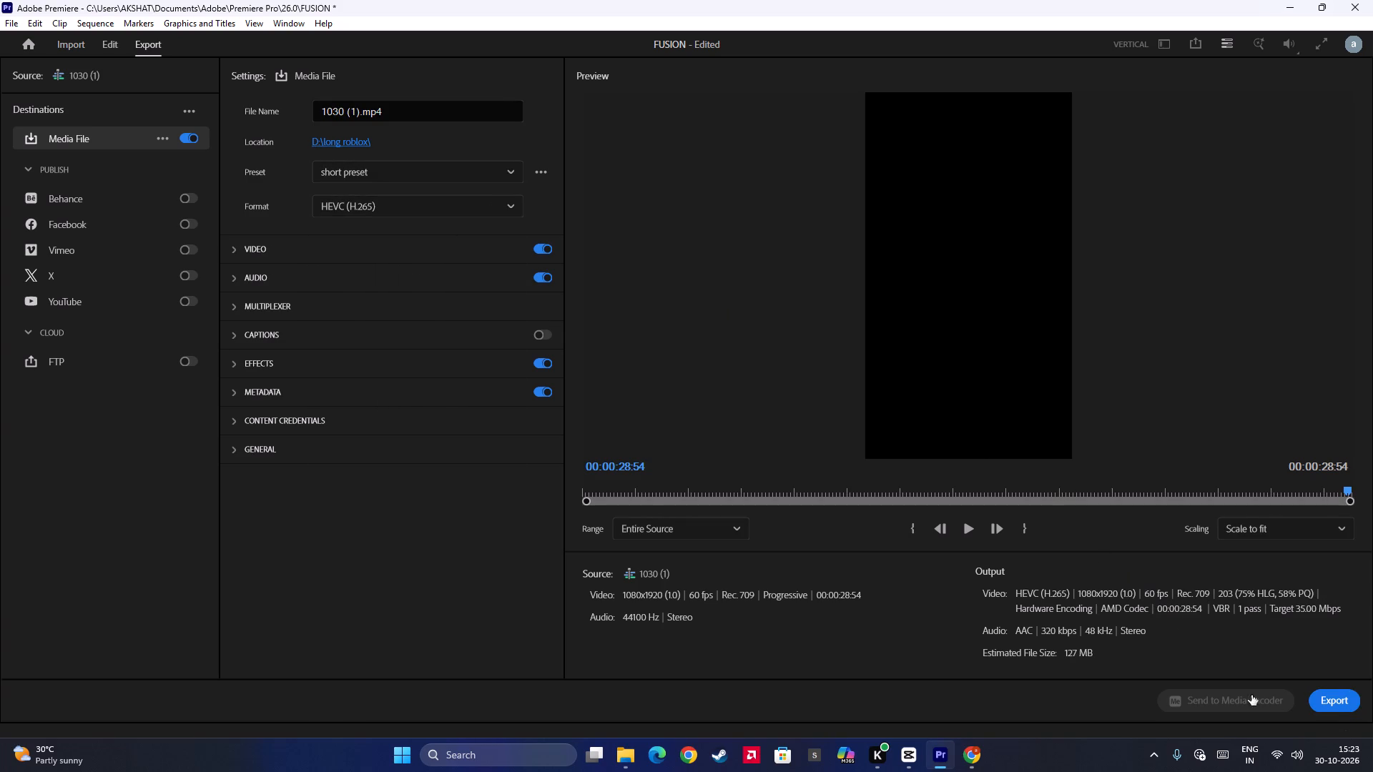
{"action": "left_click", "coordinate": [1331, 703]}
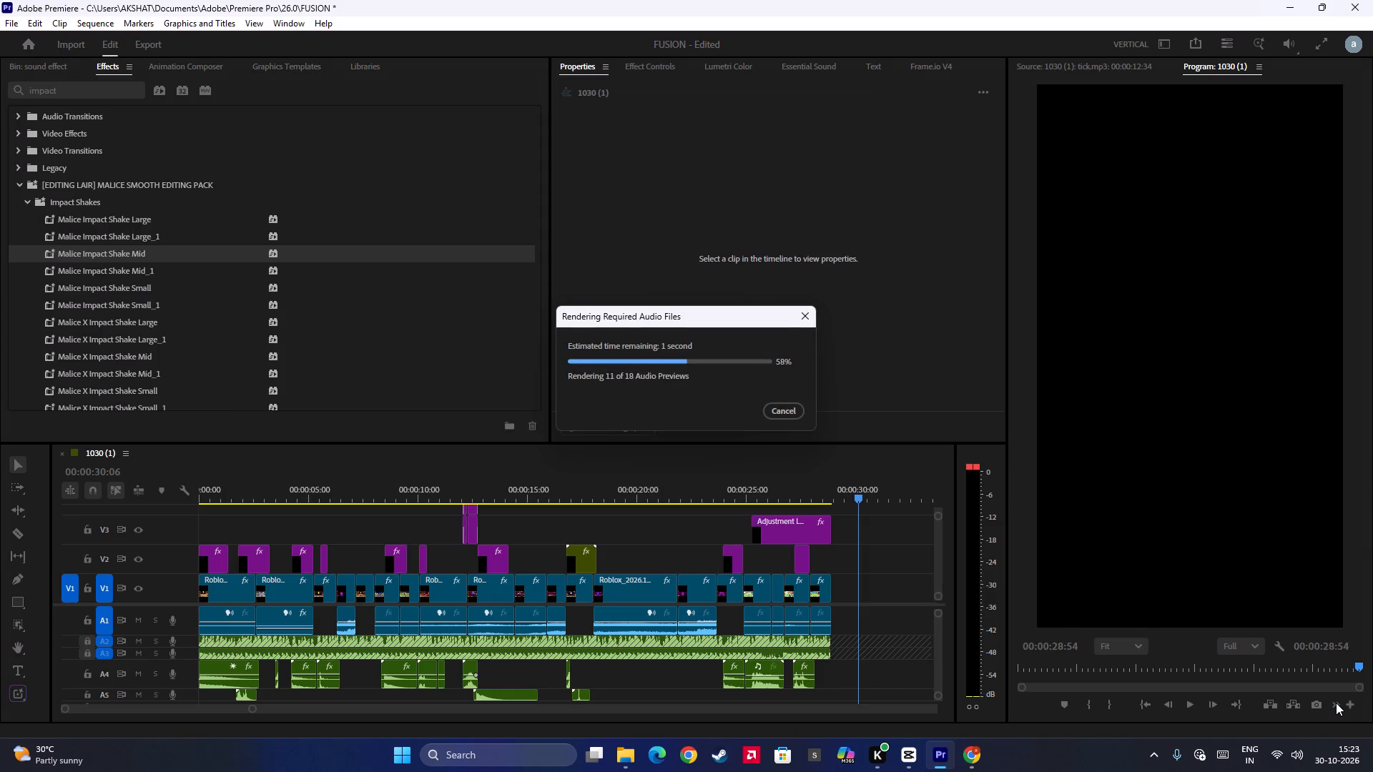